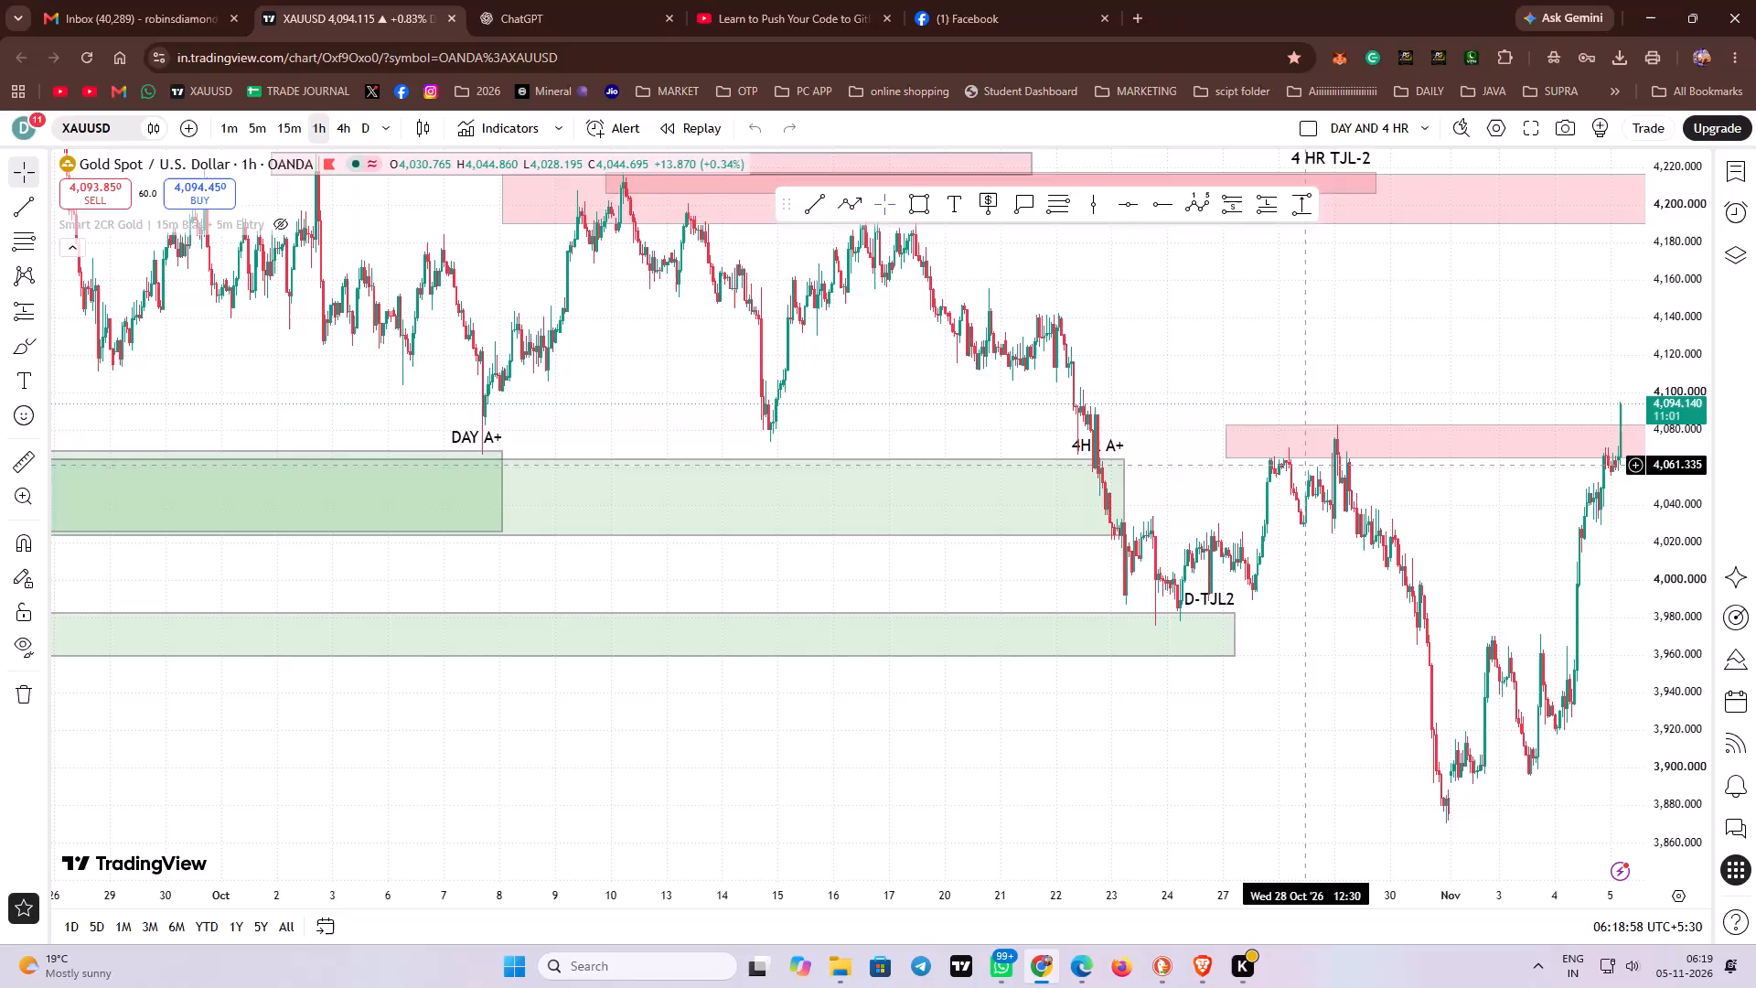
Examine the latest price action on the XAUUSD 1-hour chart around the DAY TJL-2 zone.
drag(1284, 316, 325, 406)
scroll(766, 459, down, 4)
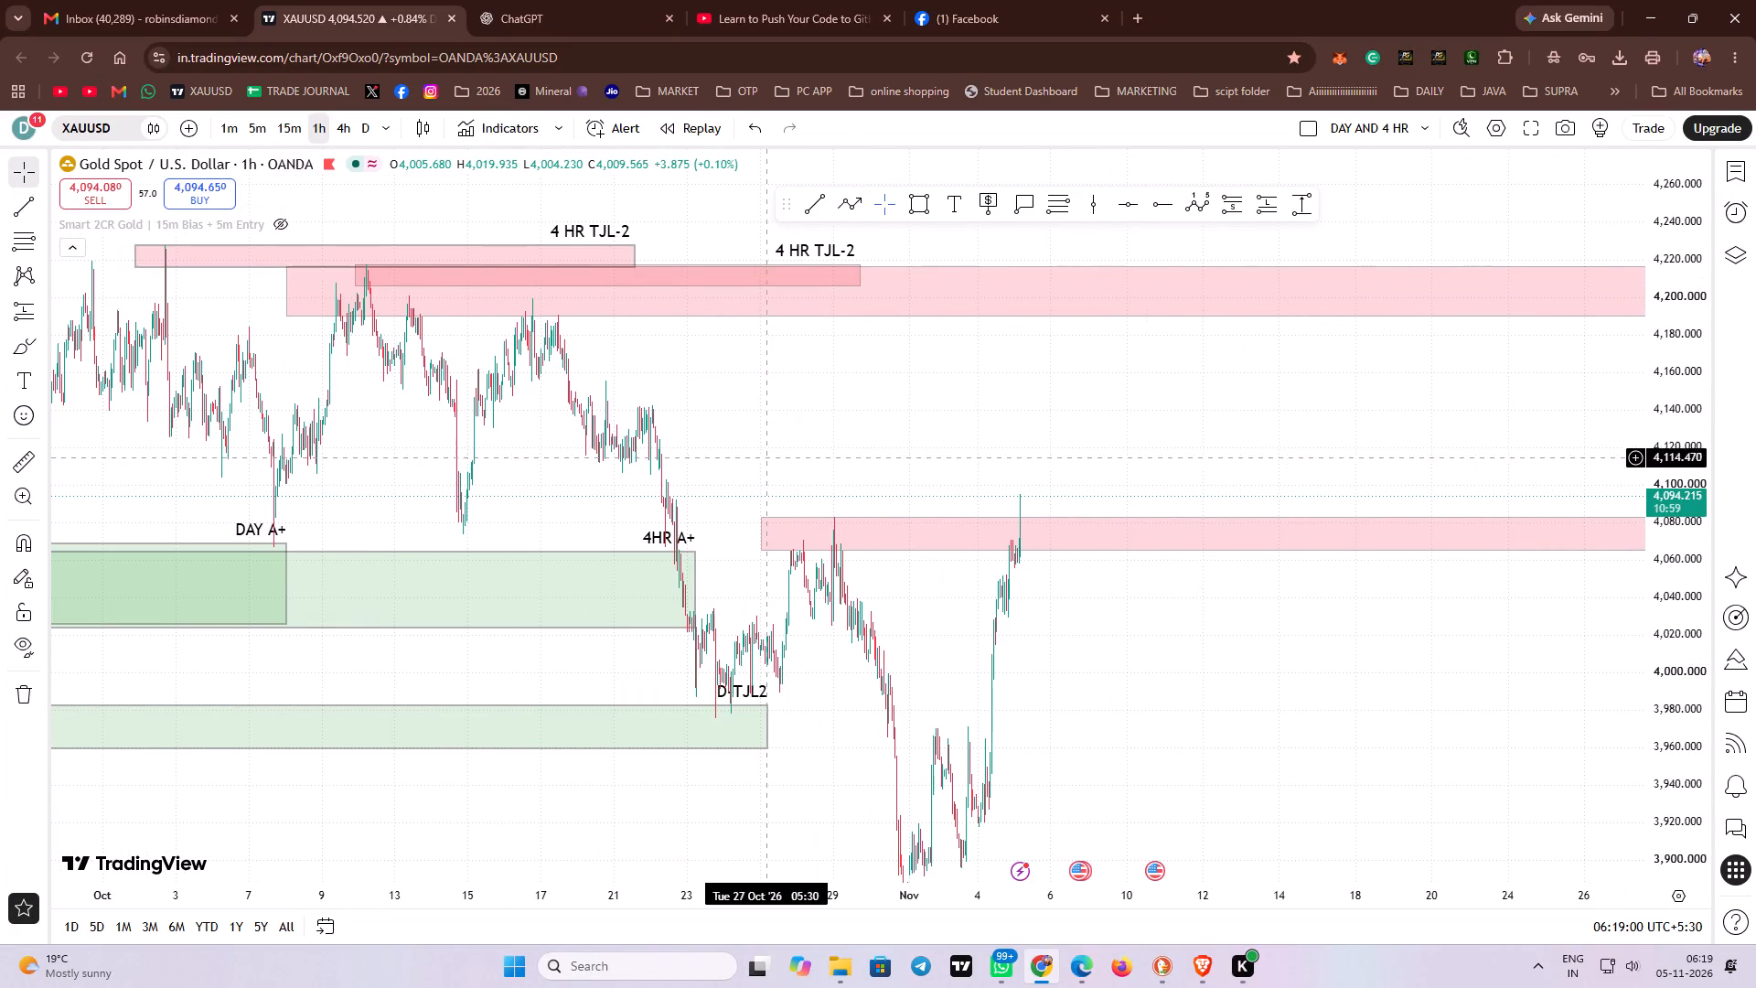
drag(1060, 395, 729, 290)
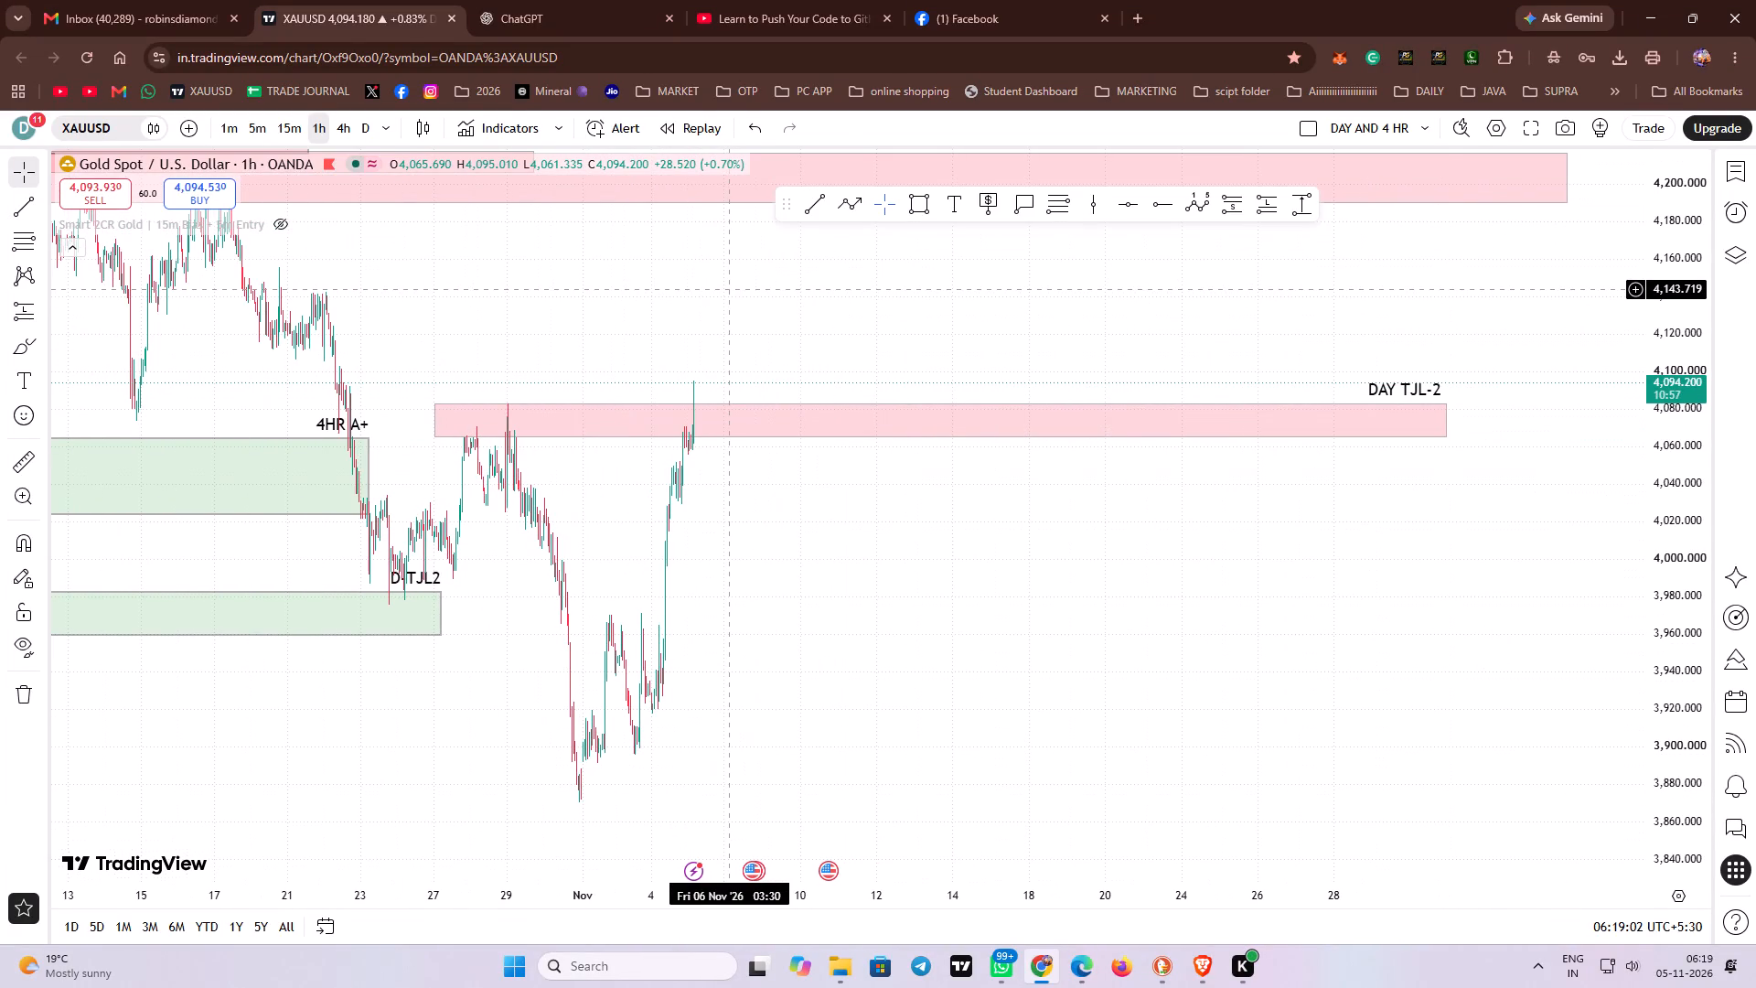
click(863, 662)
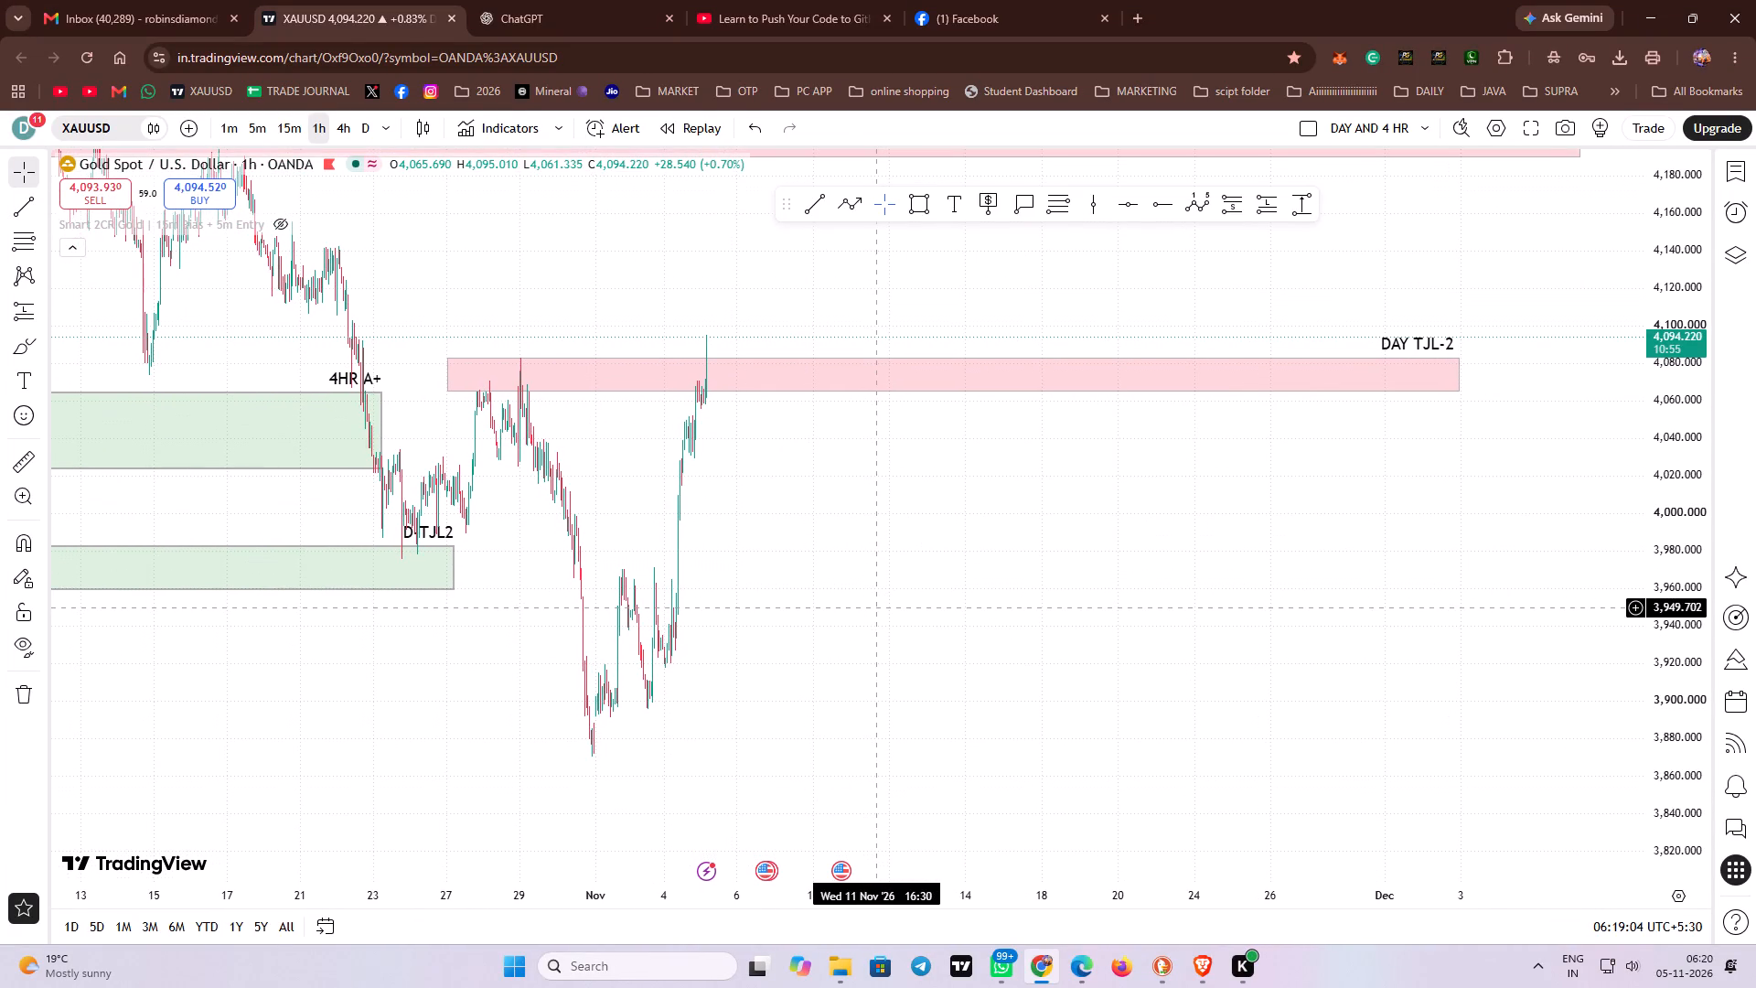
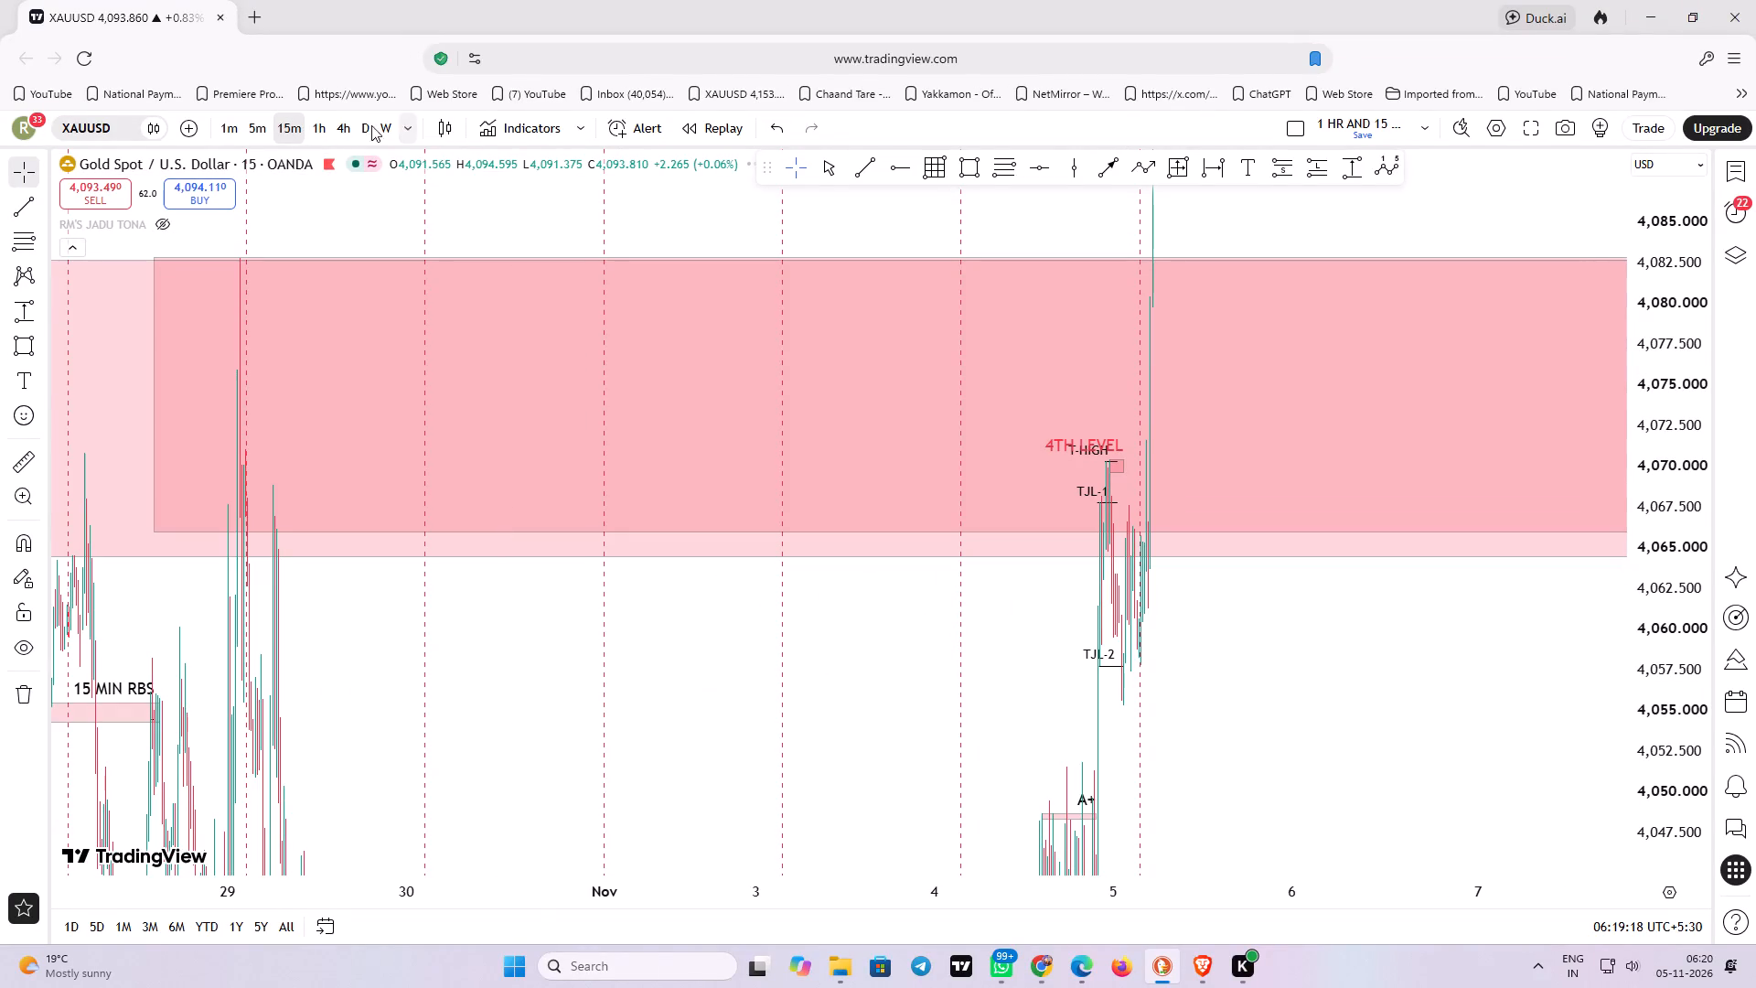
Switch to the 1-hour timeframe, reset the chart view and review price around the red 4 HR and DAY zones.
click(329, 131)
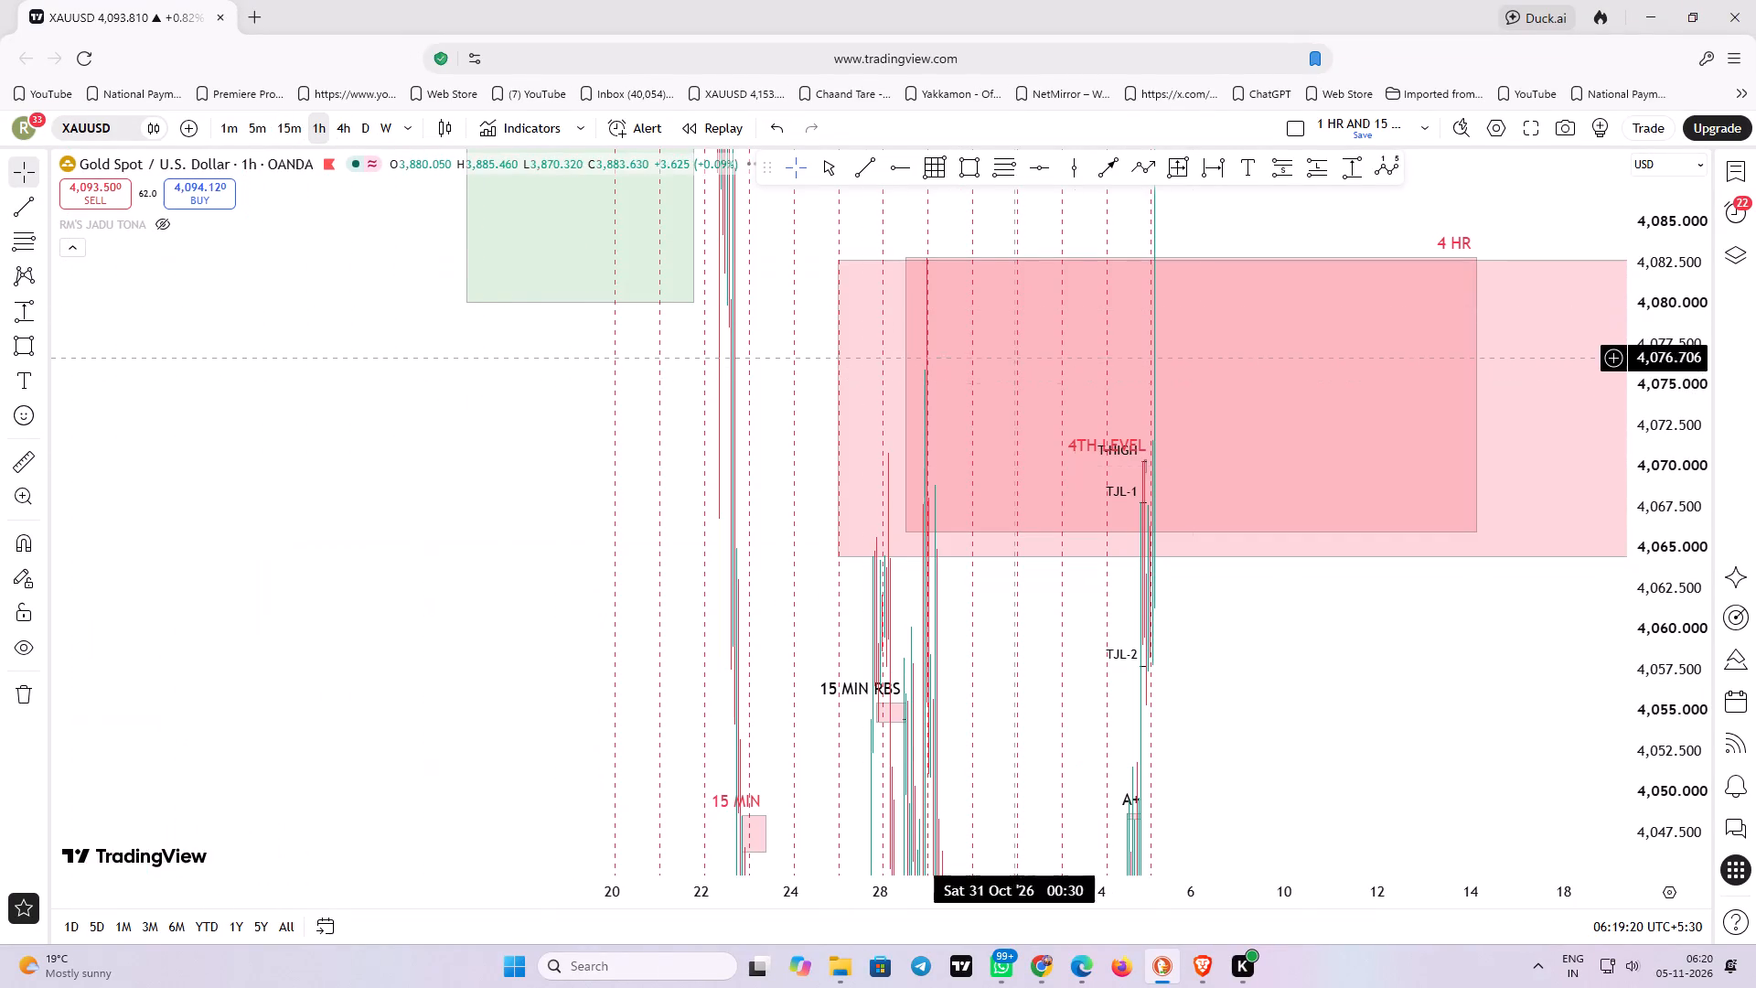
drag(1369, 679, 759, 675)
right_click(1215, 339)
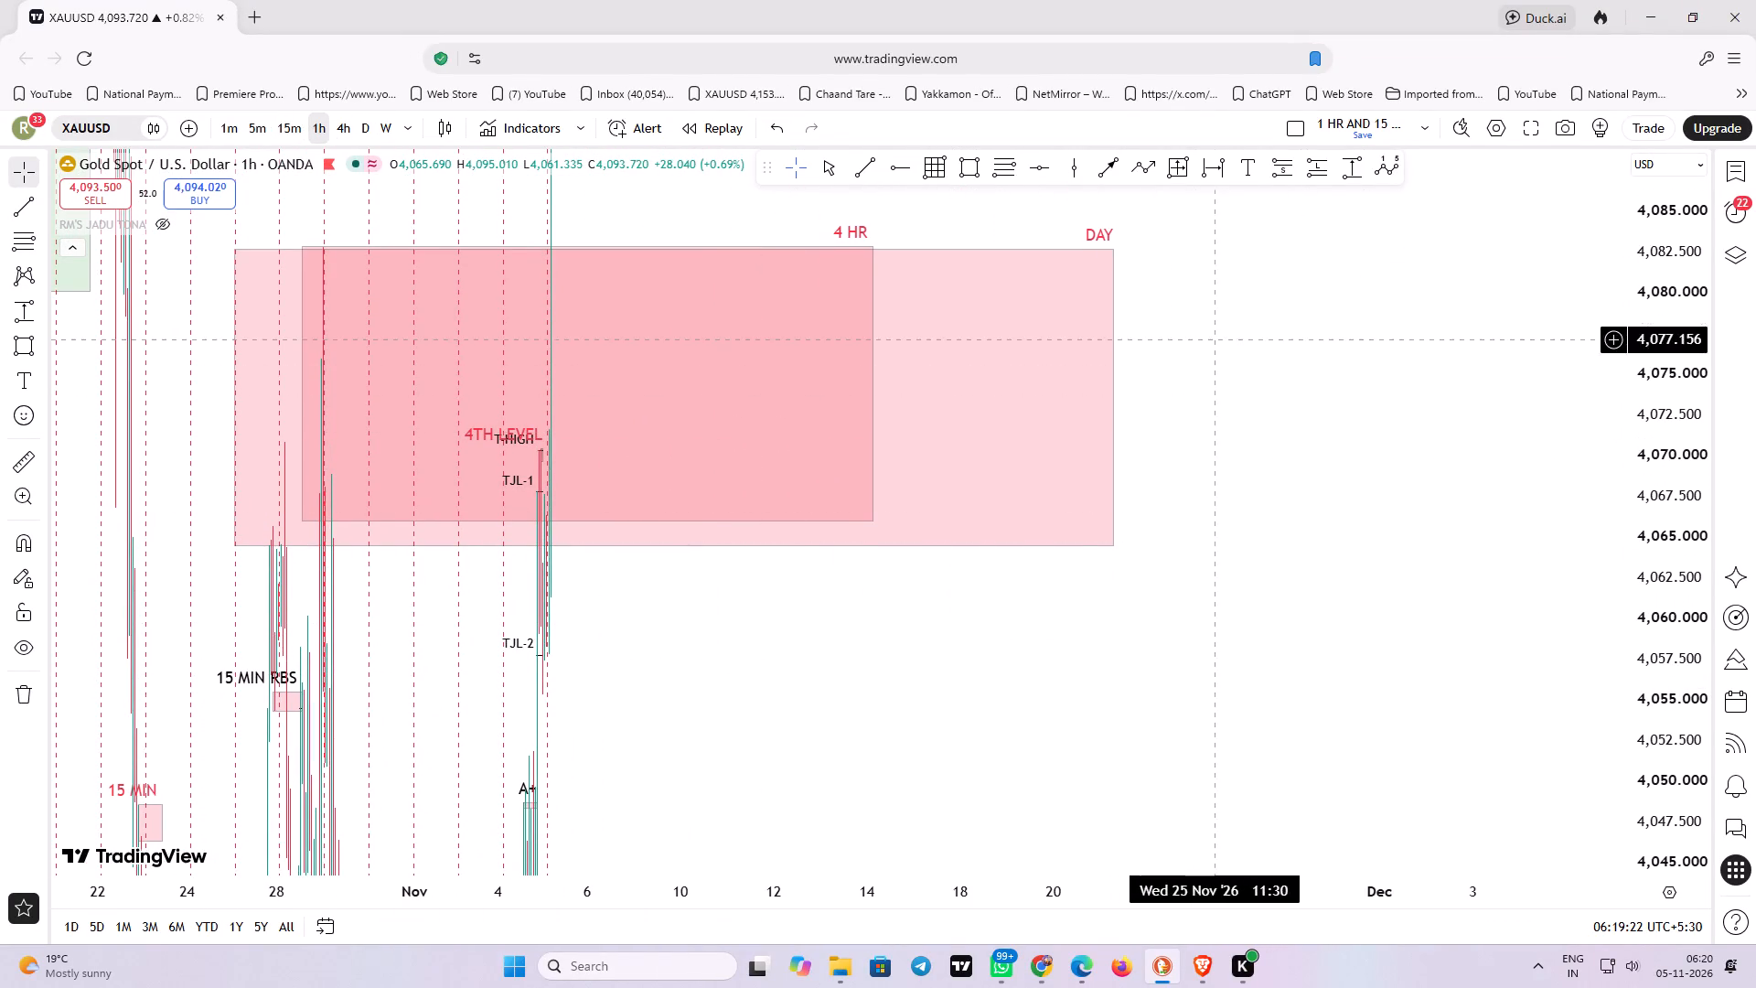
click(1237, 368)
drag(1260, 446, 1058, 456)
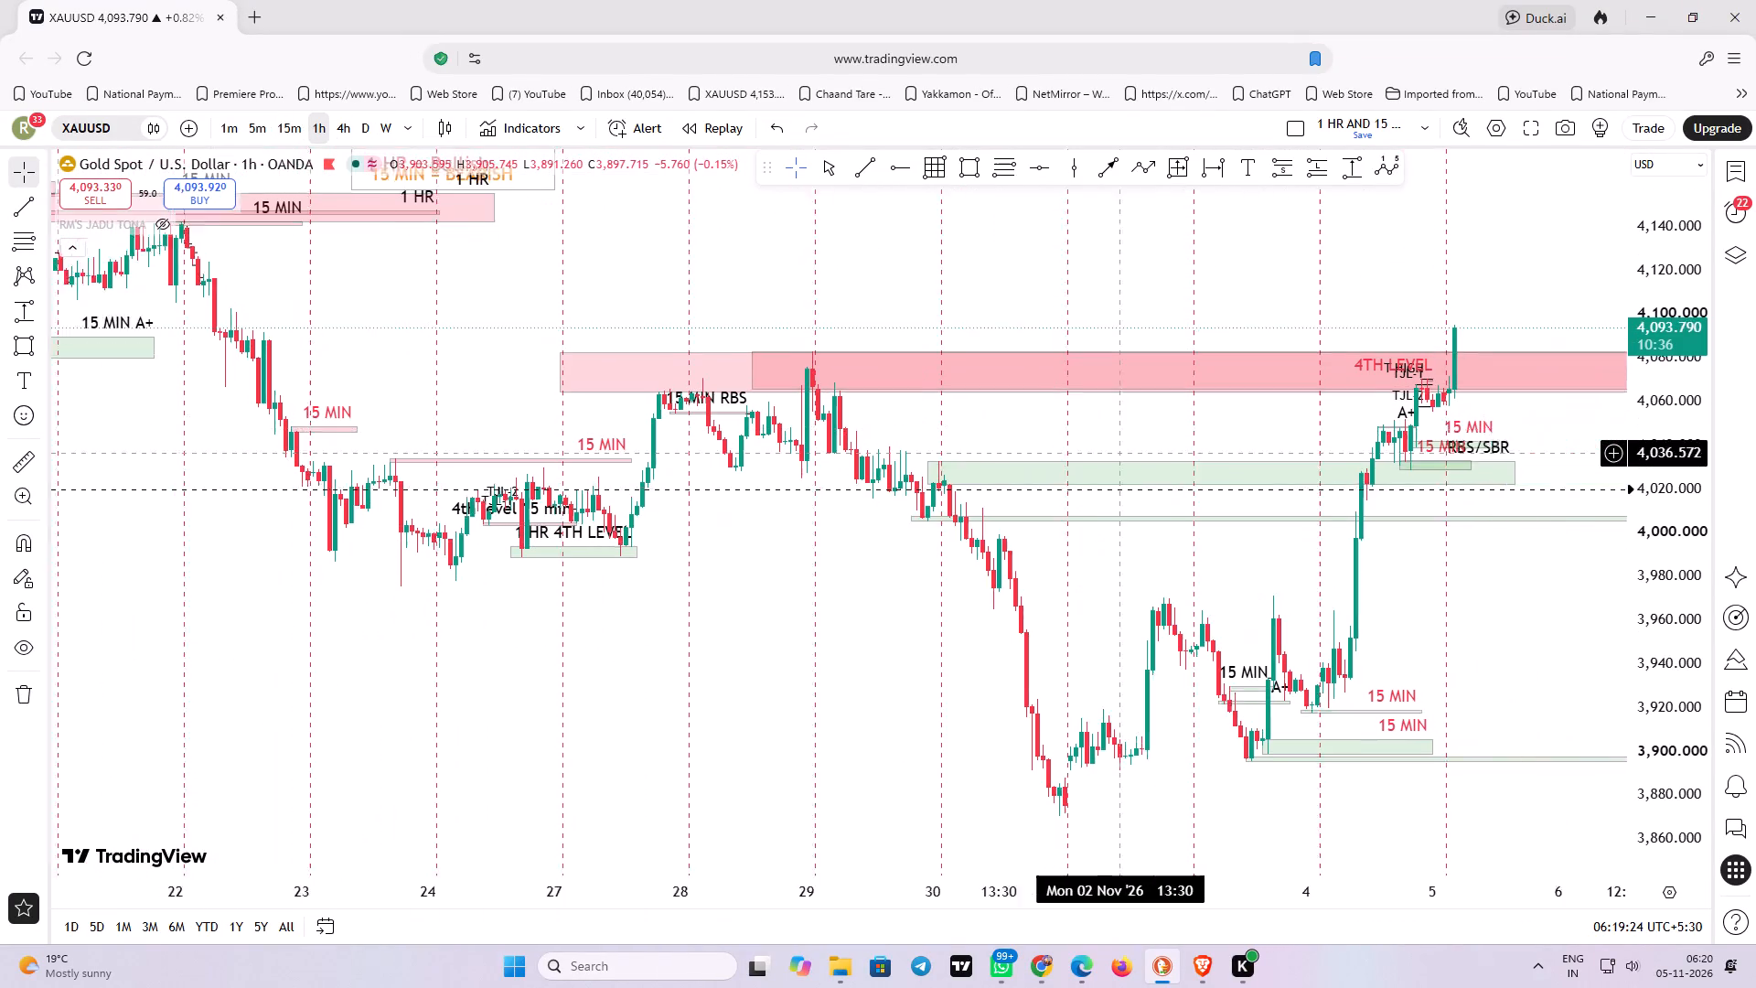
drag(1058, 456, 675, 449)
On the 1-minute chart, delete the 4TH LEVEL zone together with the T-HIGH, TJL-1 and TJL-2 lines.
click(225, 139)
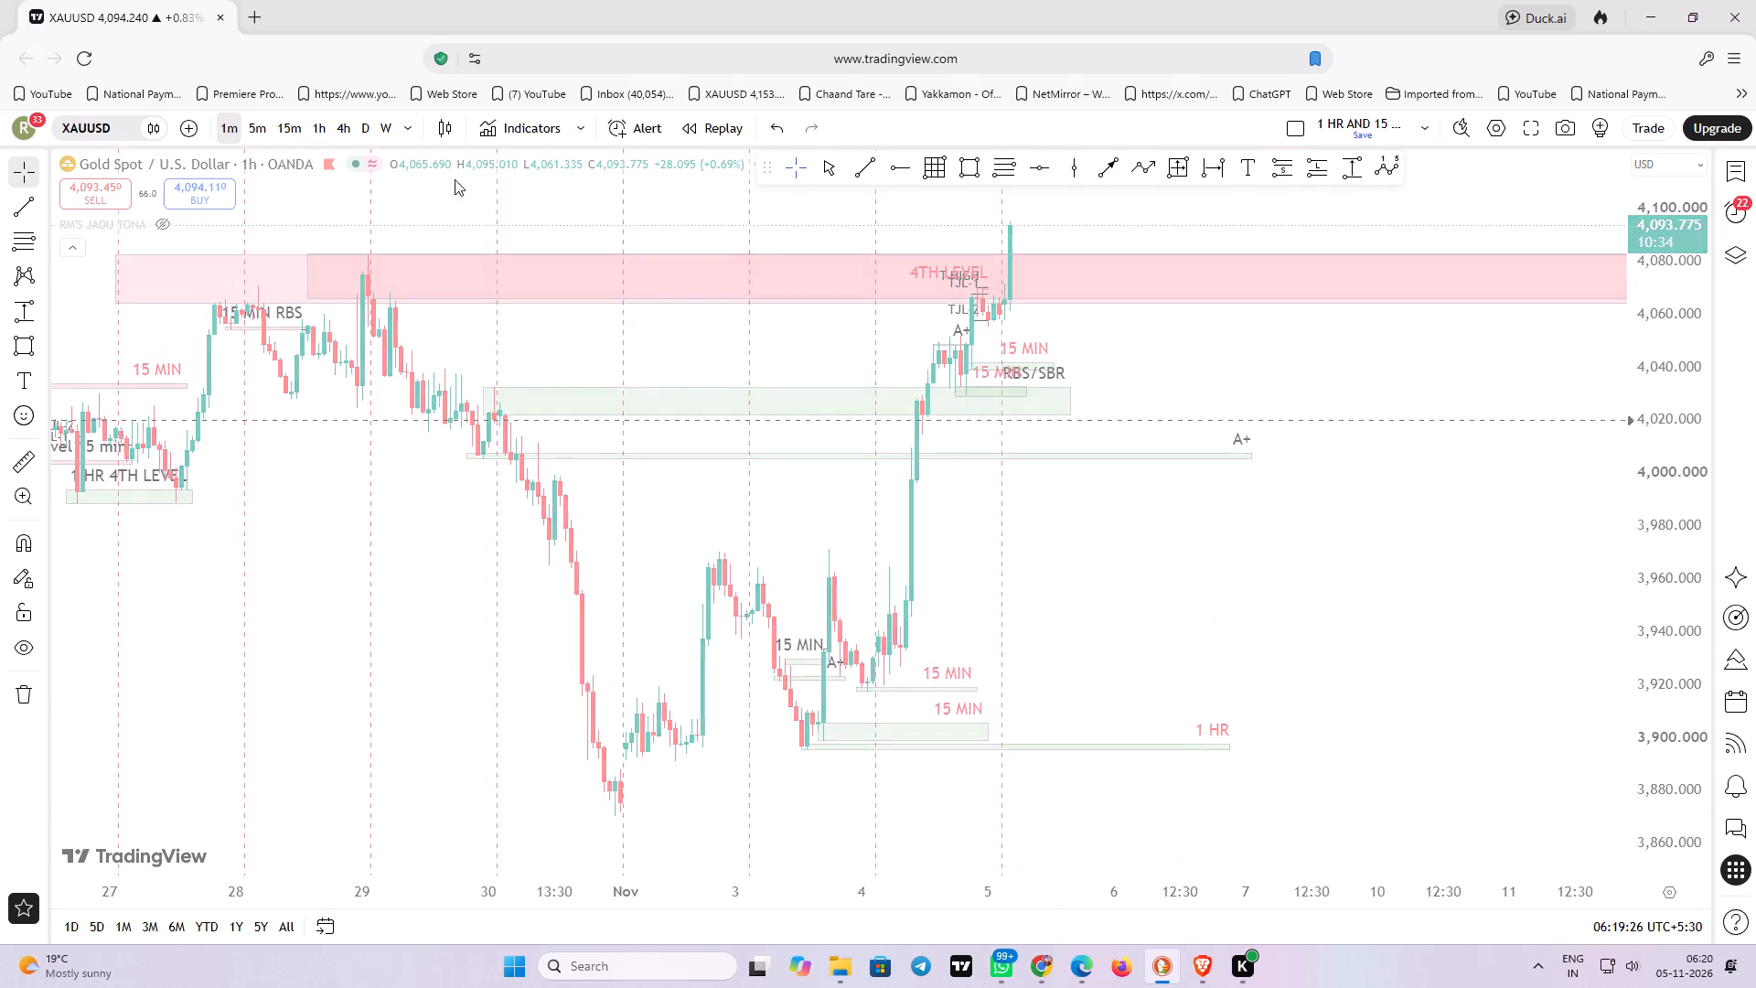
scroll(722, 424, down, 3)
drag(593, 739, 947, 464)
scroll(920, 533, down, 5)
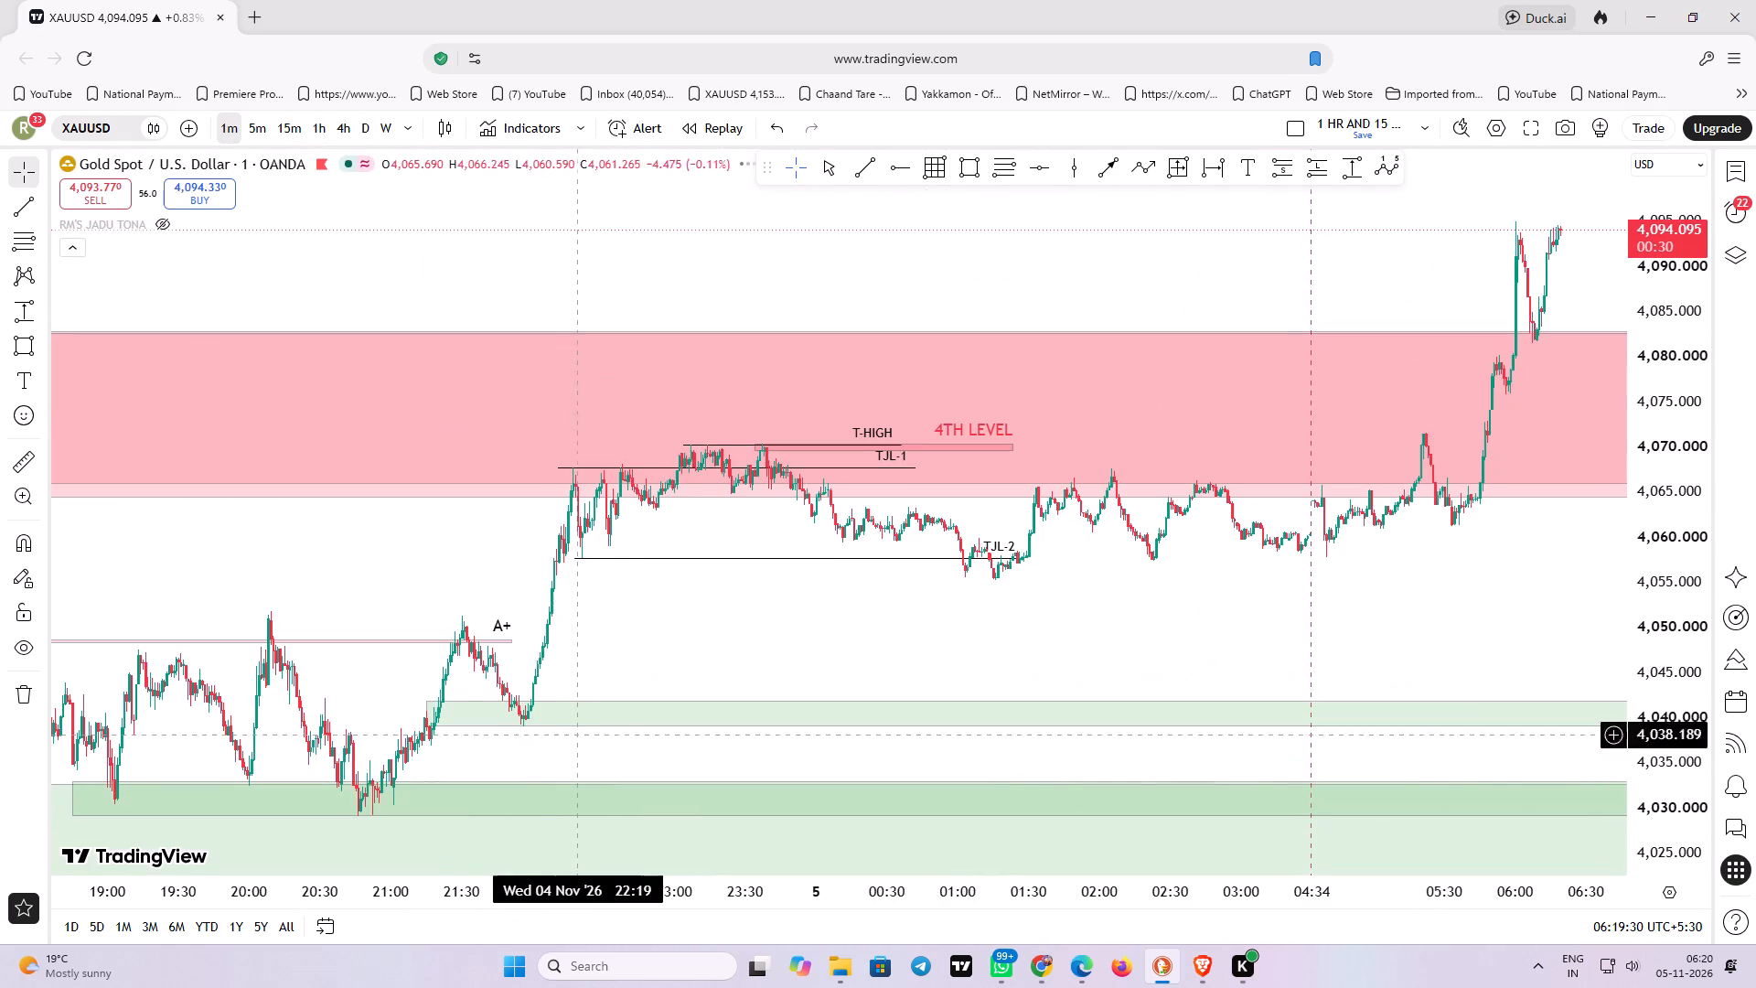
ctrl+drag(532, 586, 1203, 402)
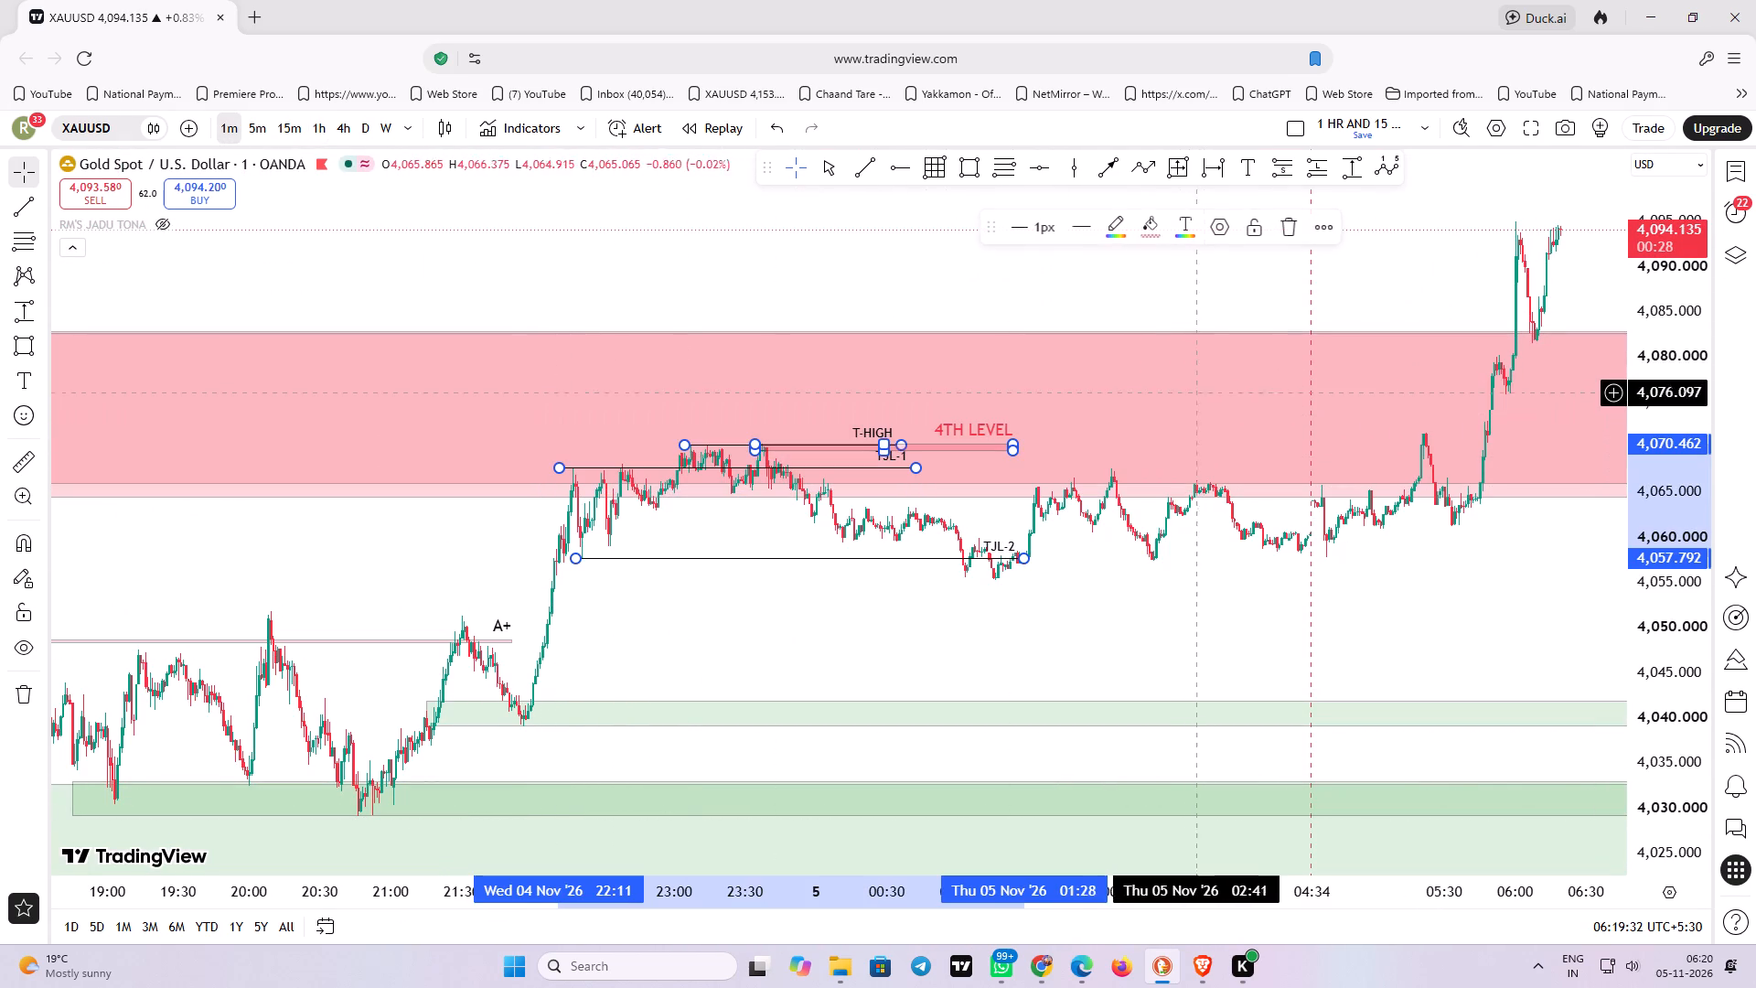
click(1286, 227)
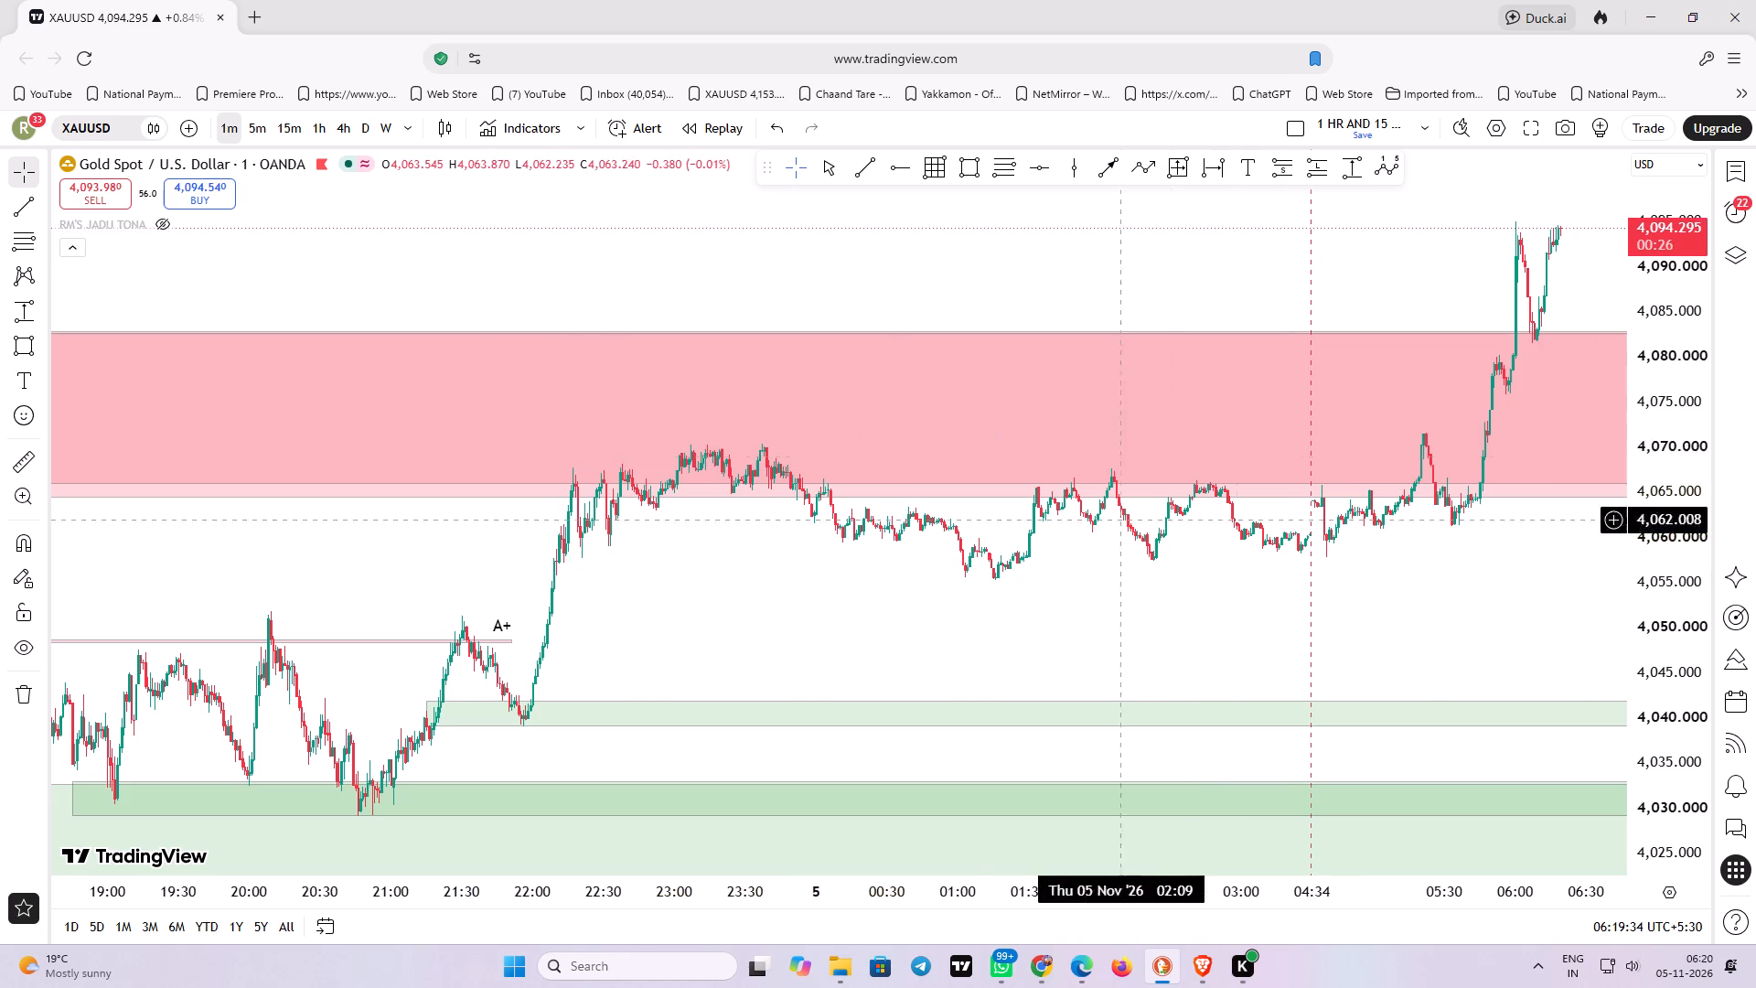
Delete the A+ zone drawn along the highs just below 4,050 on the 1-minute chart.
drag(883, 646, 1495, 488)
click(1495, 488)
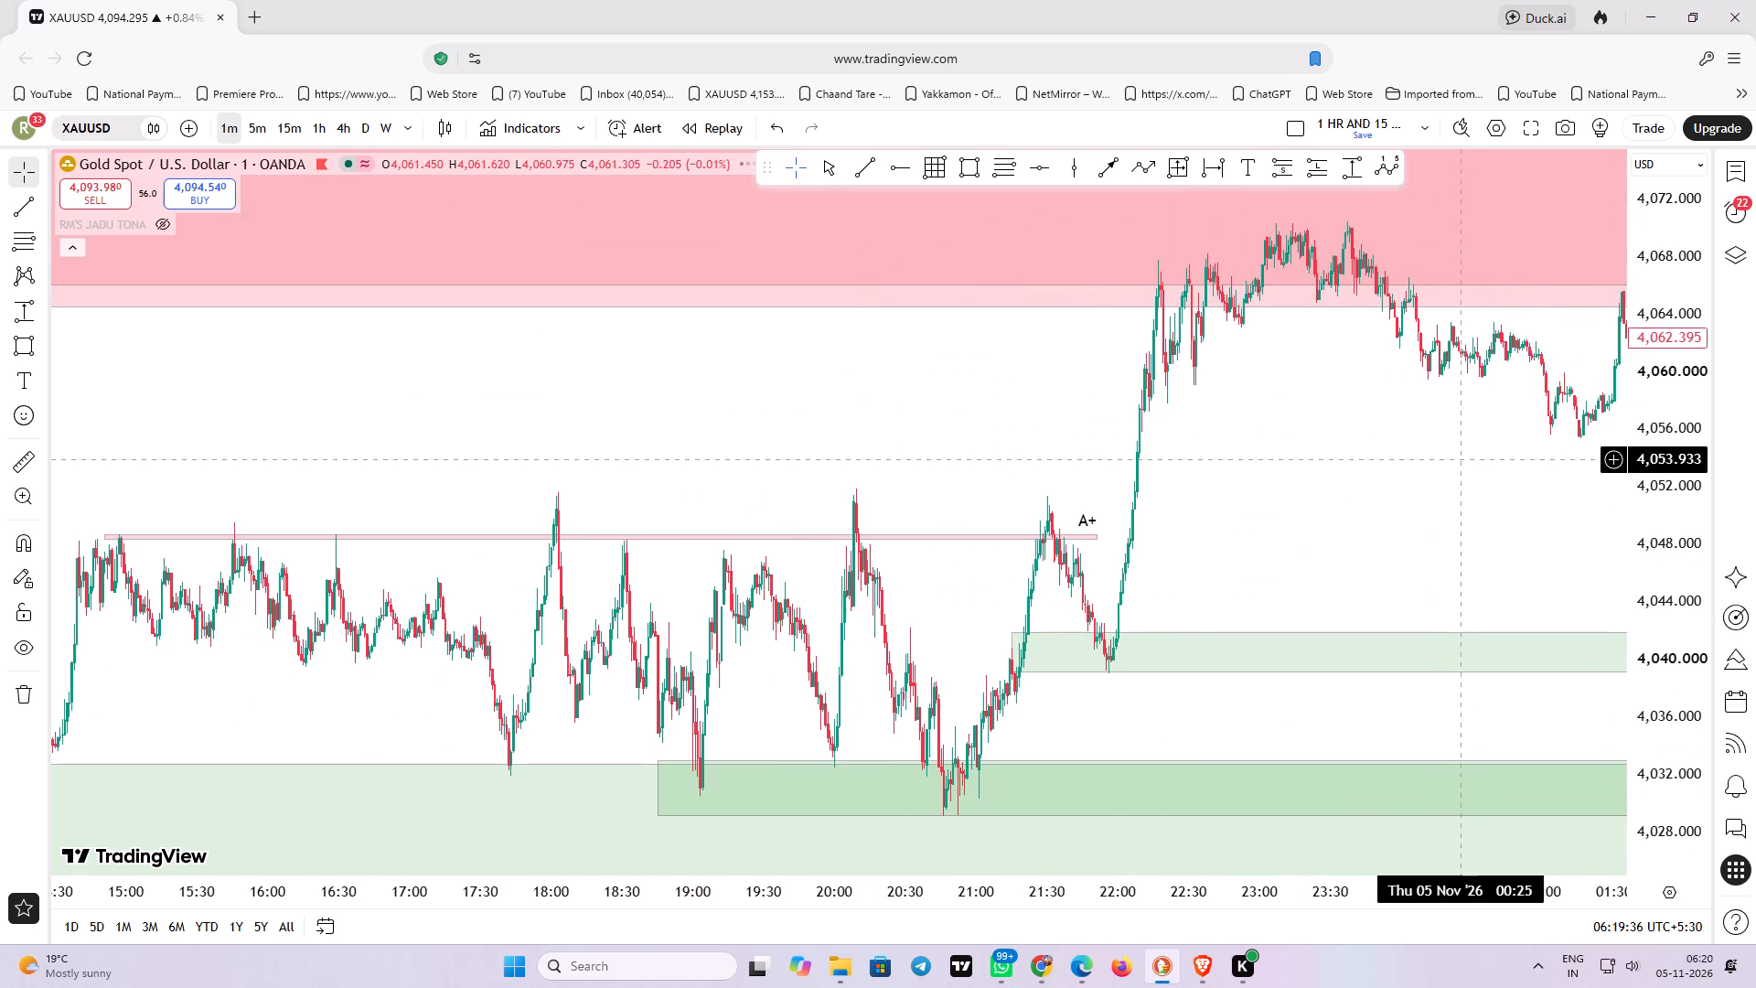
scroll(1462, 459, down, 3)
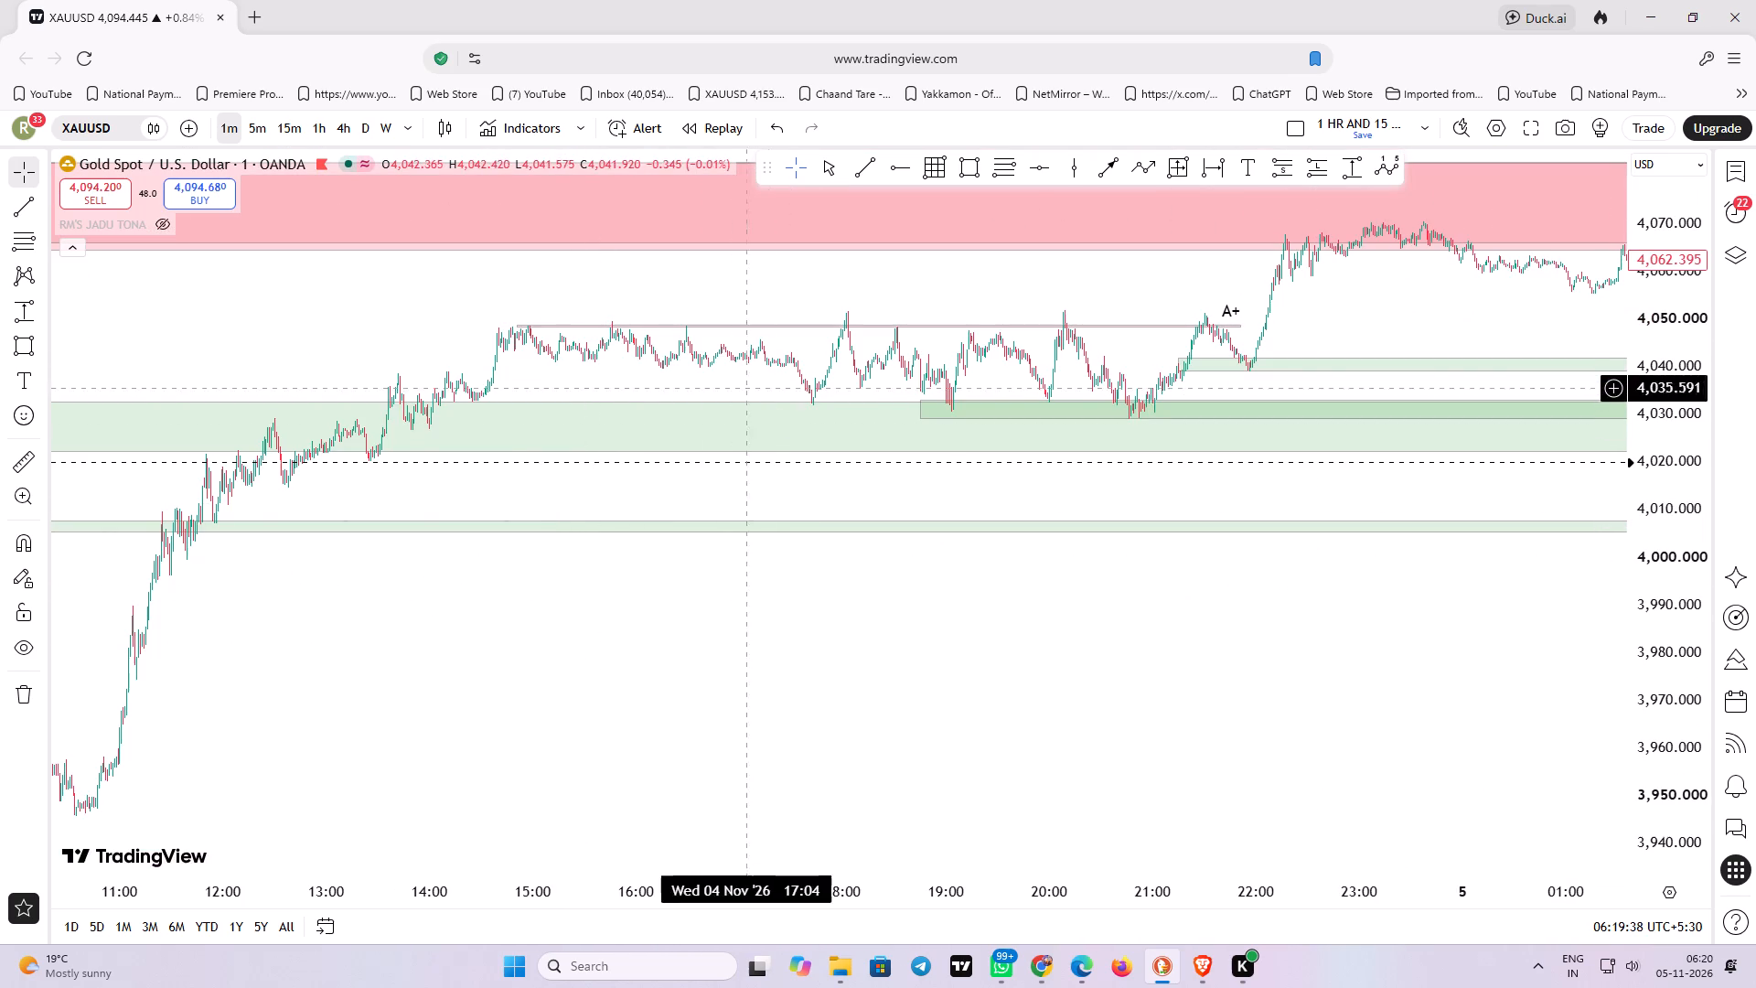
drag(498, 346, 1282, 317)
click(1356, 227)
Examine the 1-minute price action from the green 15 MIN and RBS/SBR zones up through the red zone to the latest candles.
drag(1308, 274, 1211, 295)
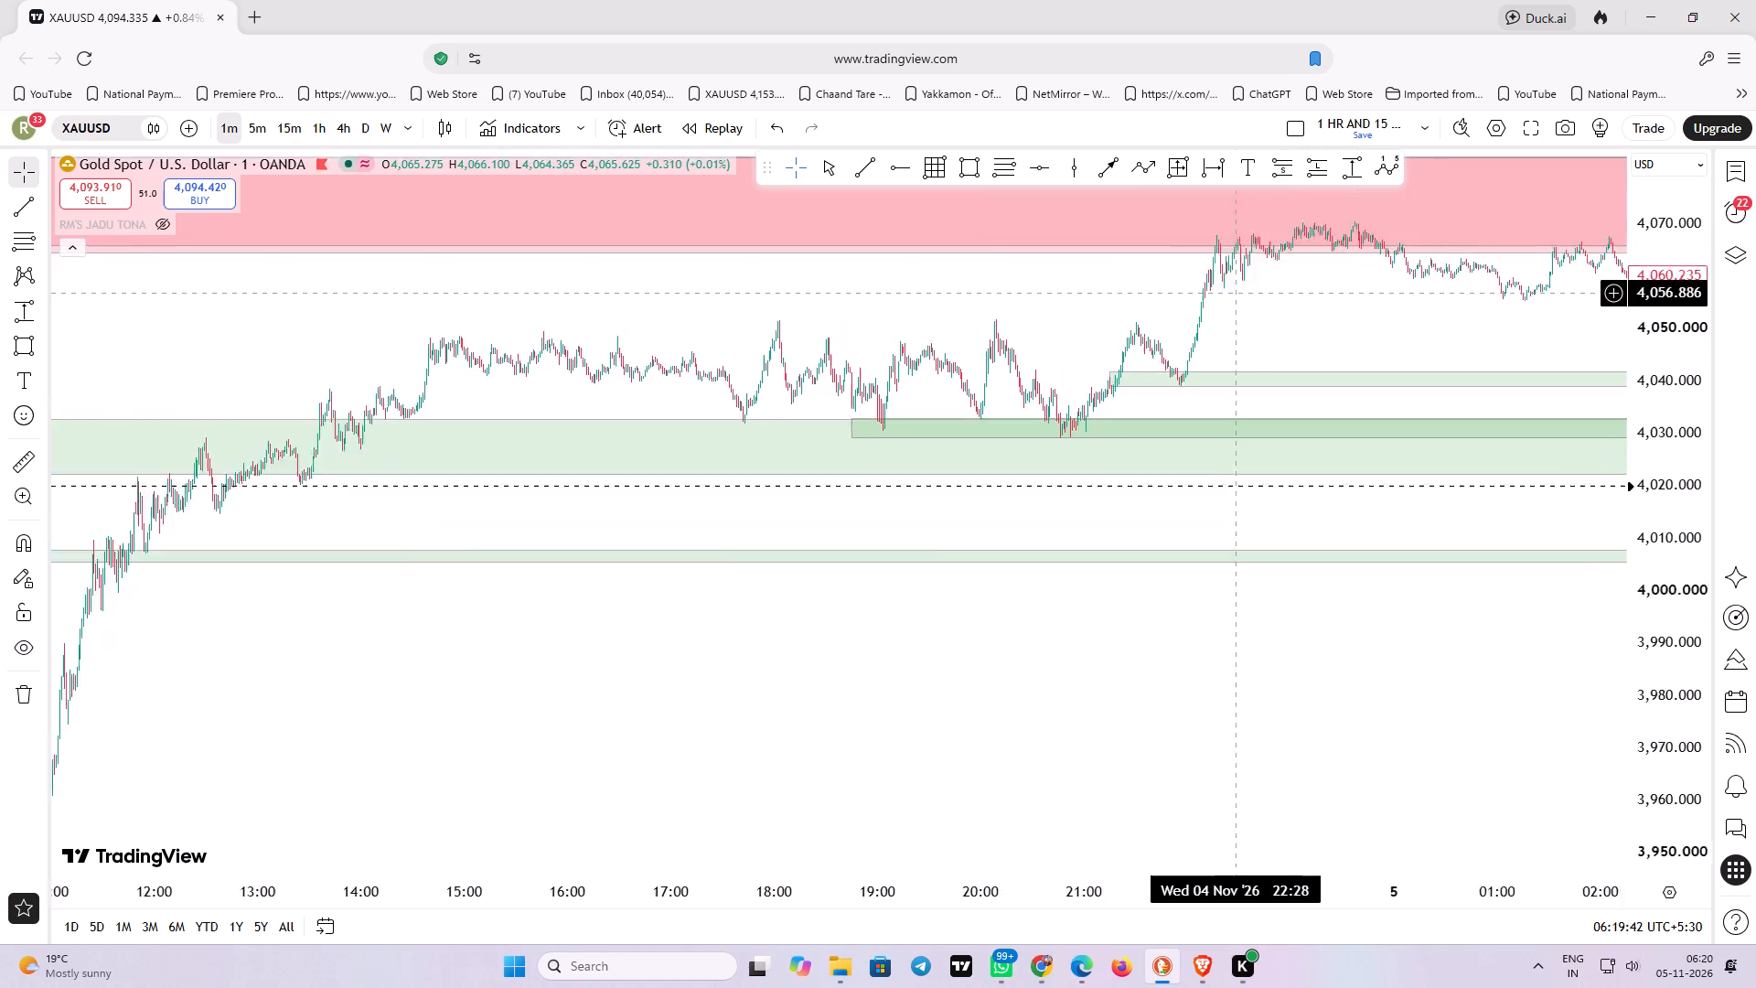
drag(1211, 295, 599, 275)
scroll(634, 455, down, 3)
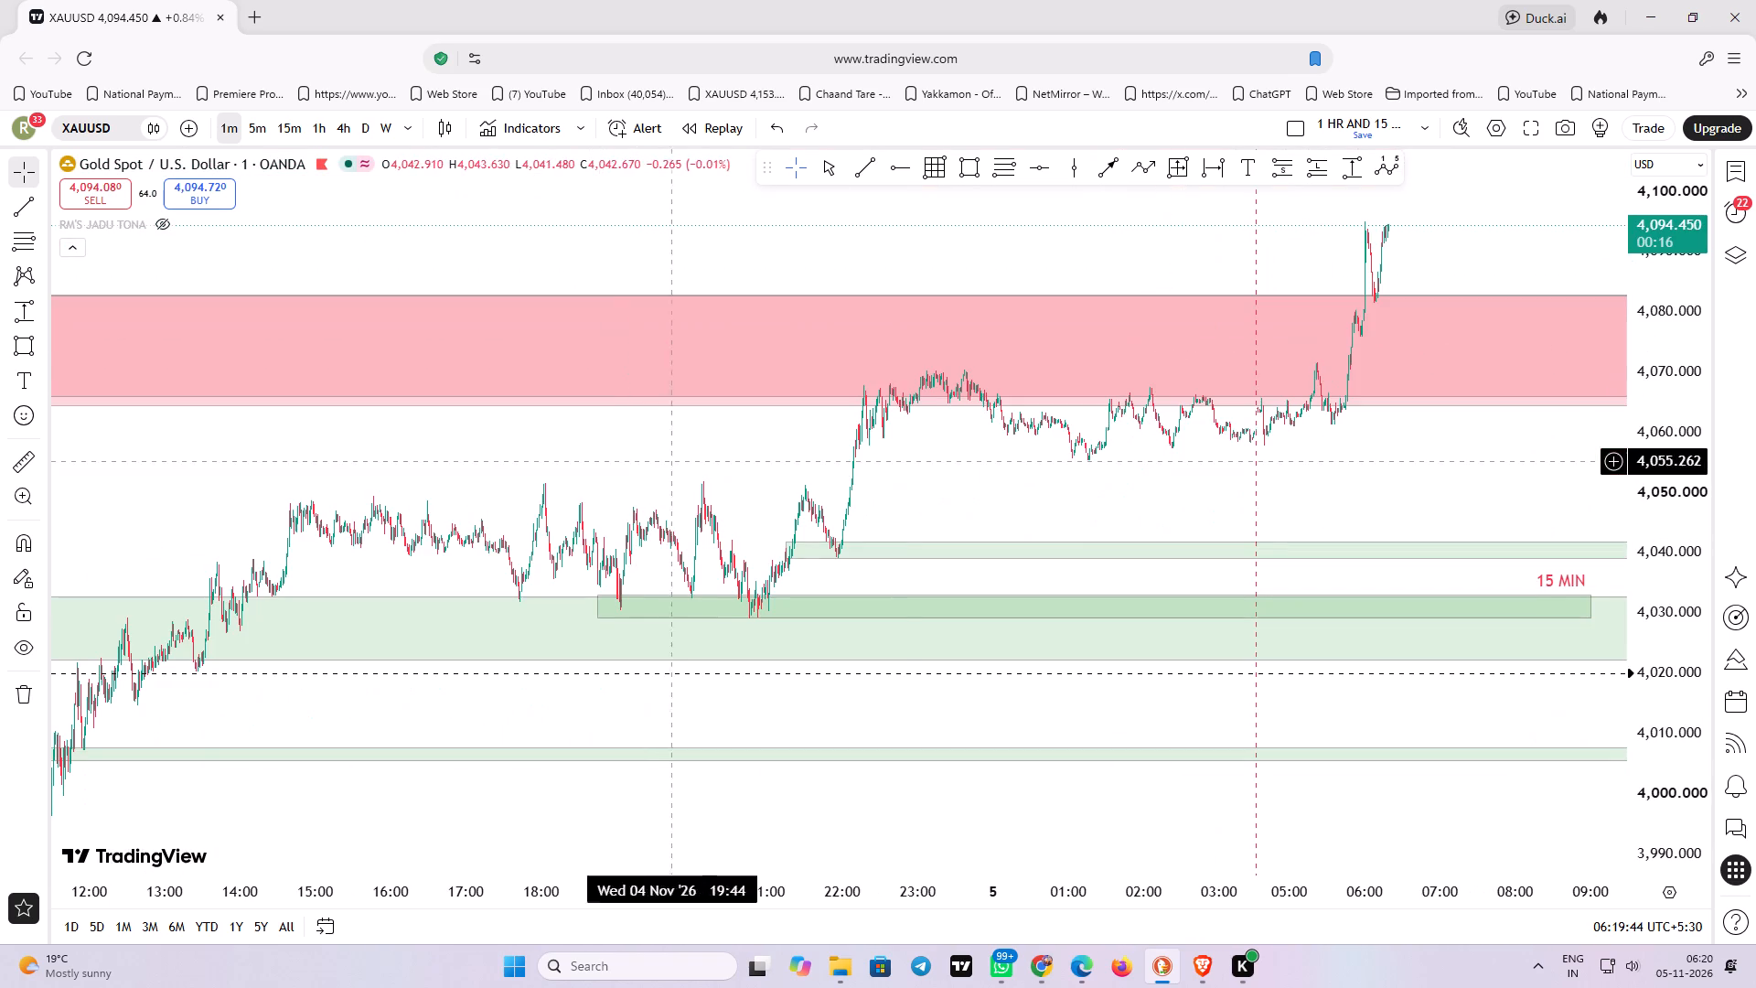
drag(1102, 452, 588, 384)
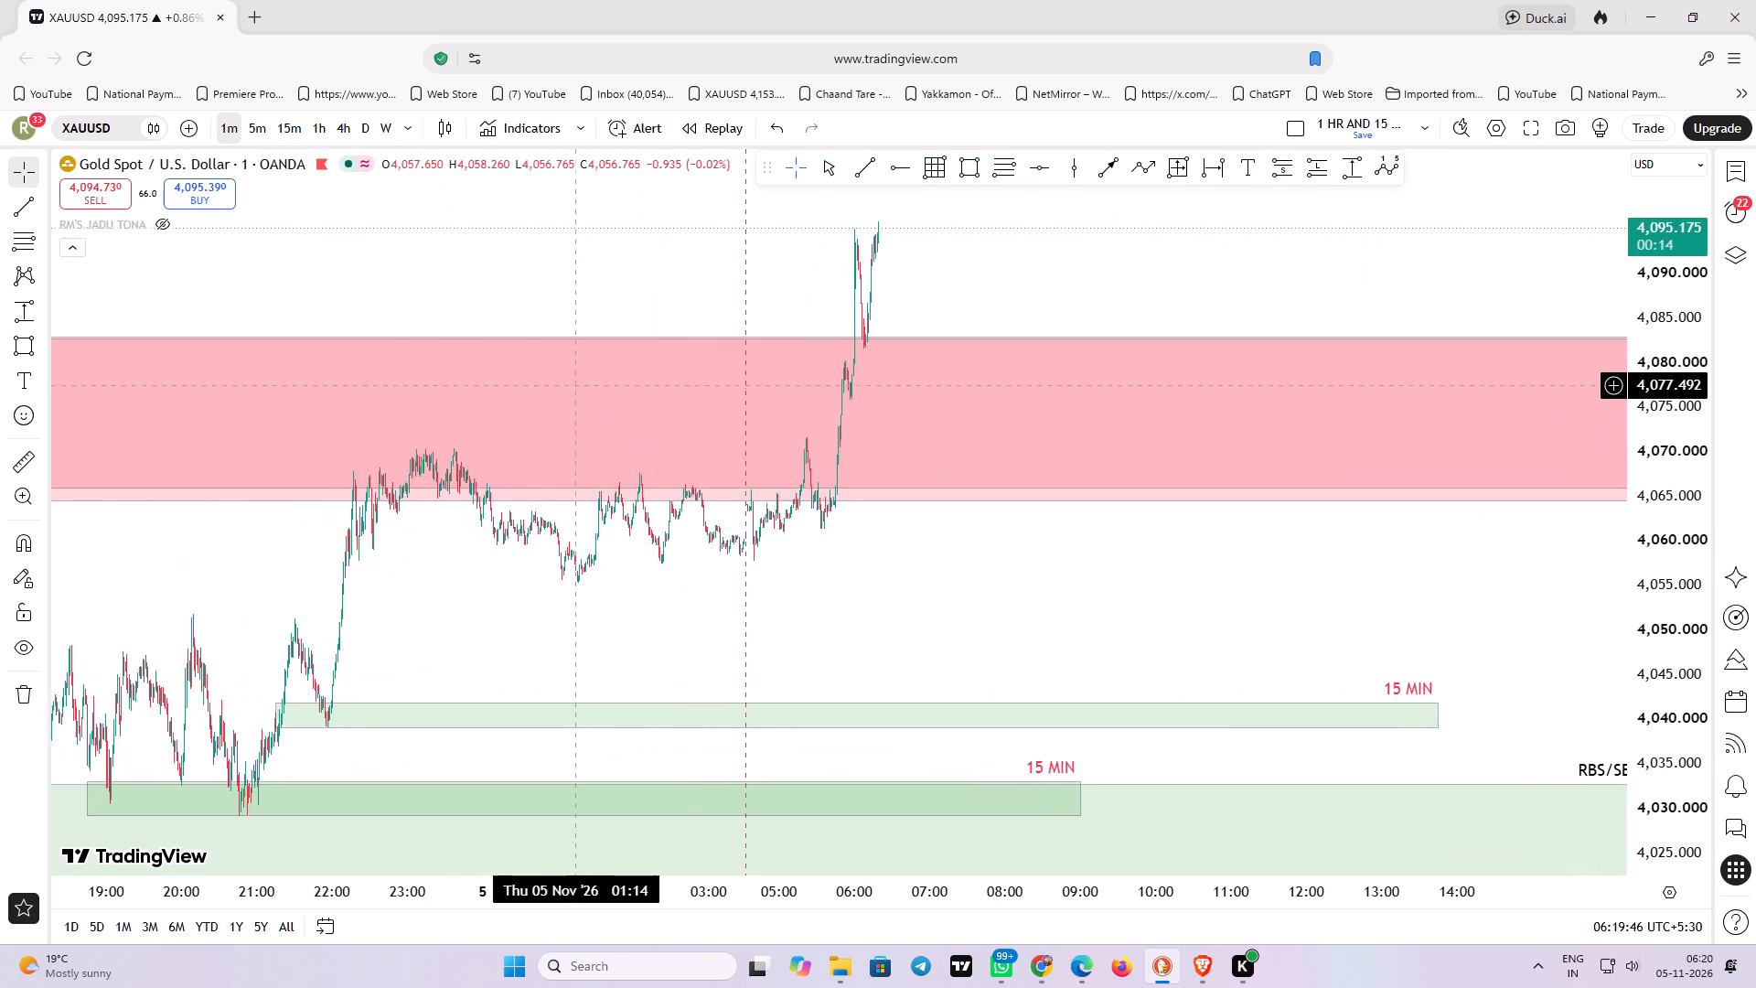
drag(588, 384, 710, 381)
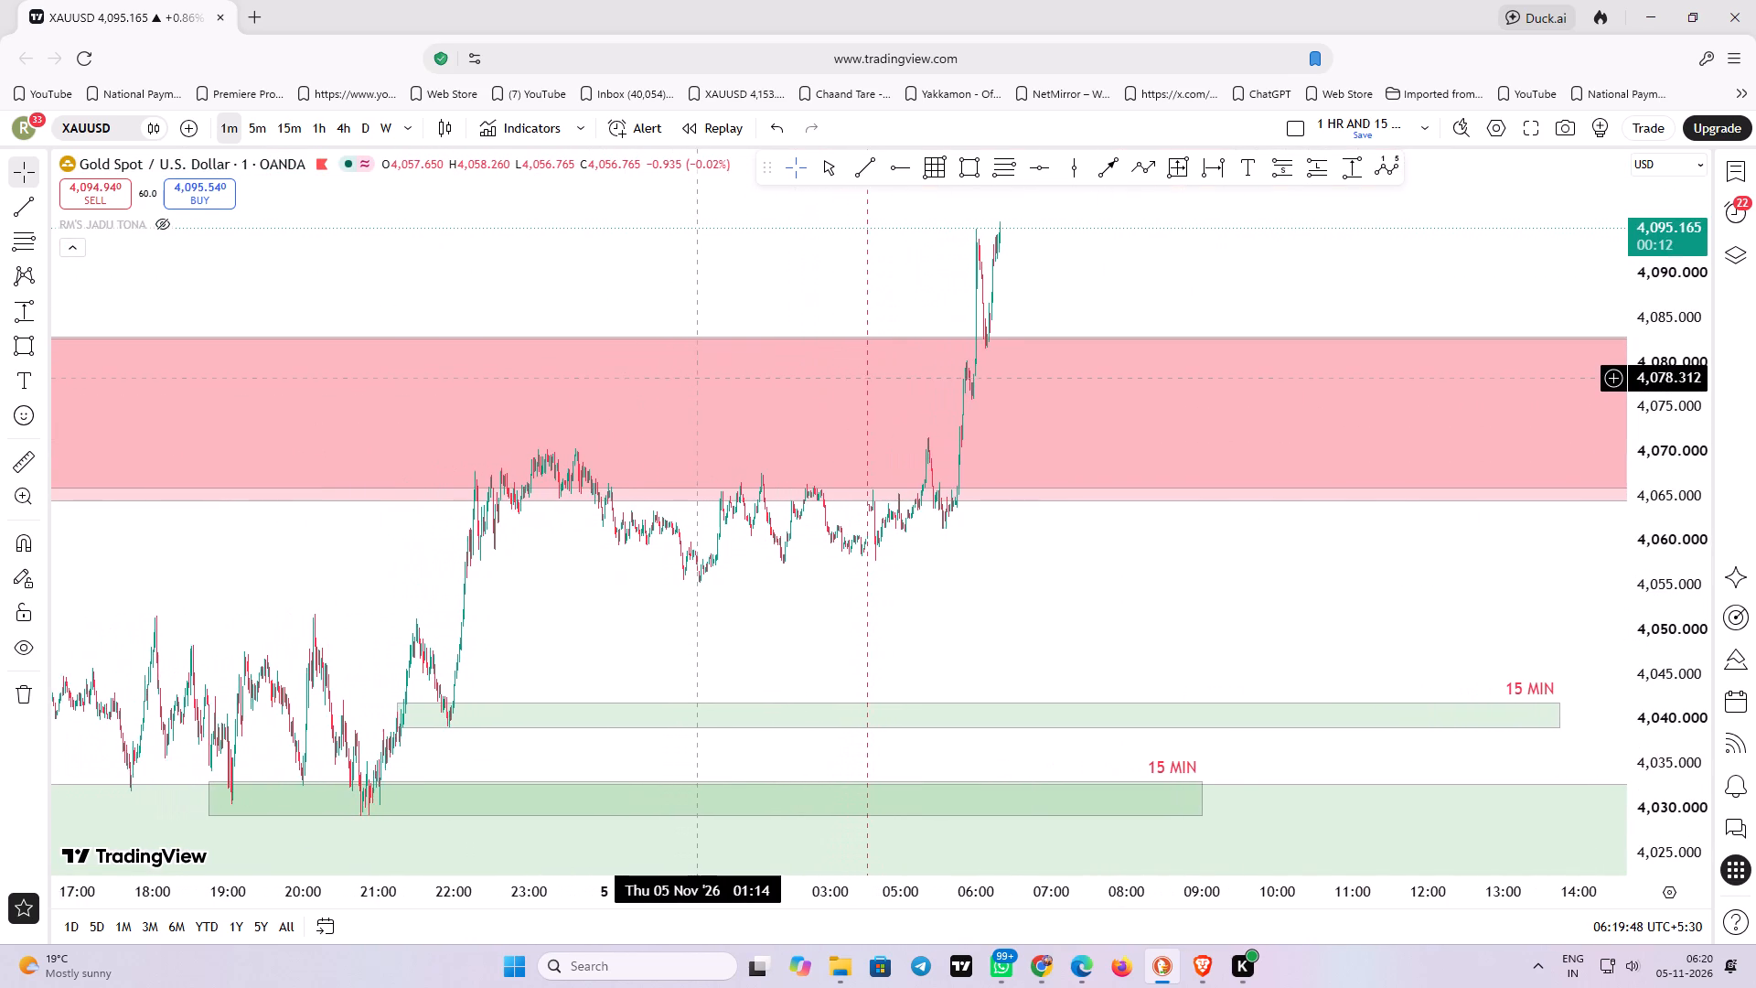
drag(710, 381, 907, 419)
drag(911, 599, 606, 547)
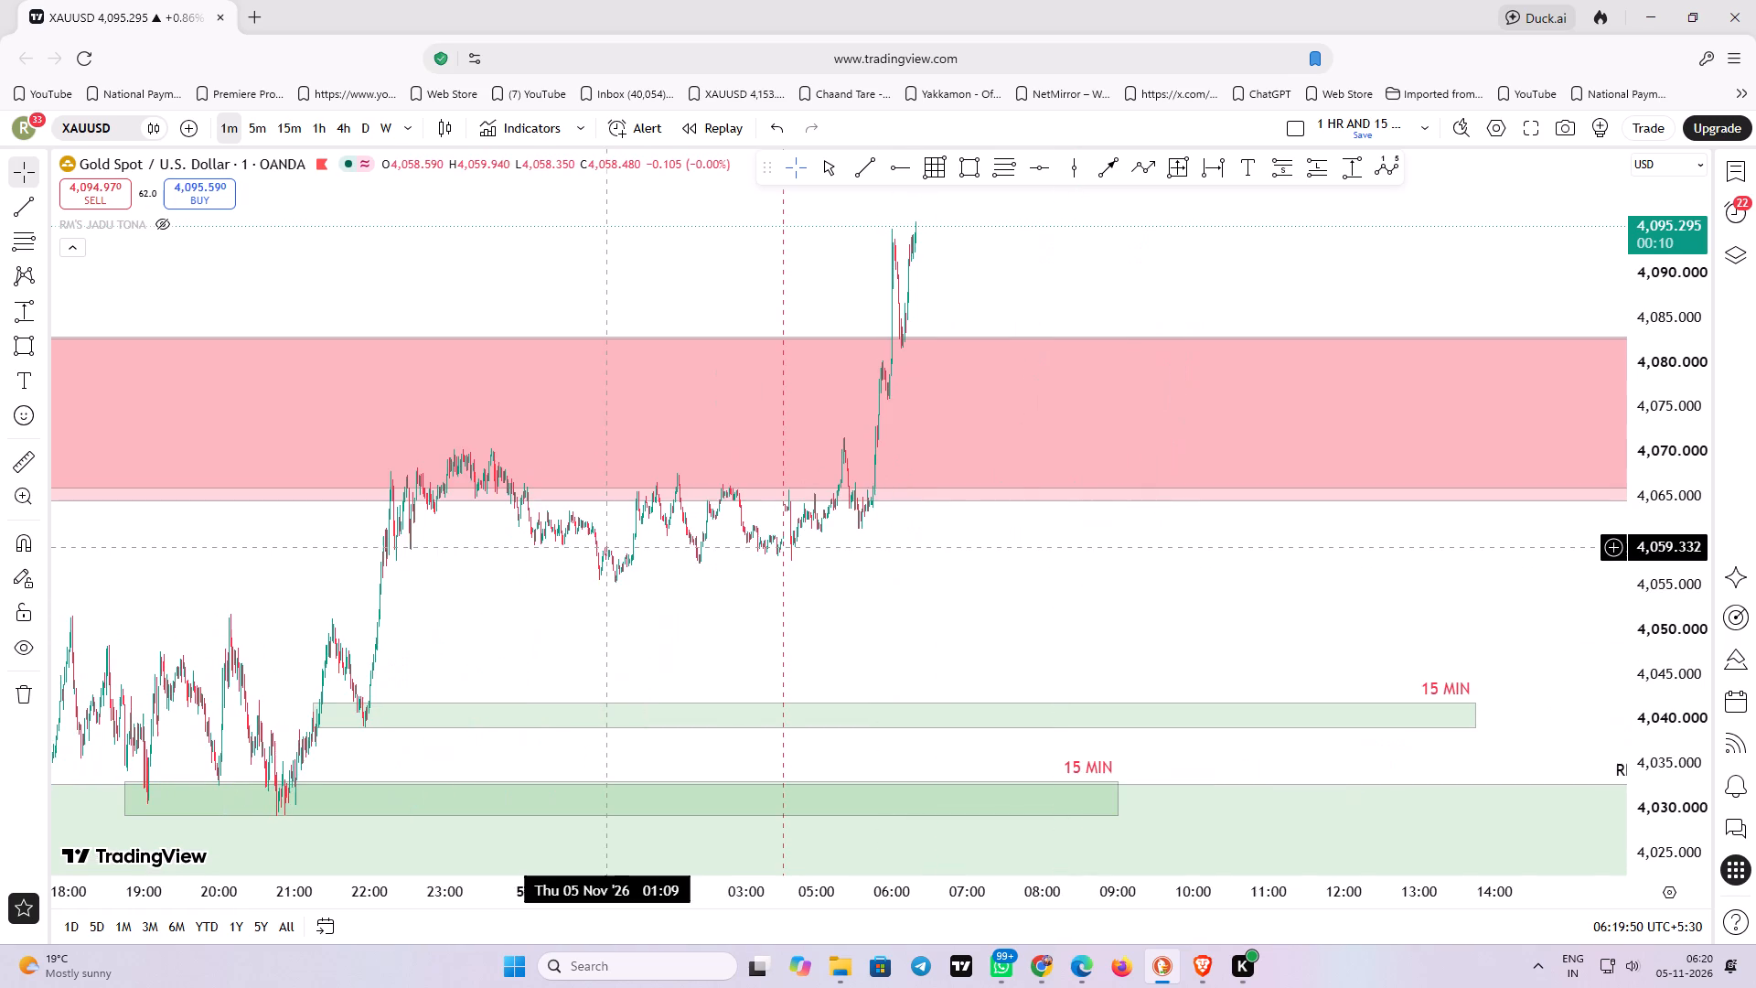
drag(606, 547, 438, 515)
scroll(520, 575, down, 2)
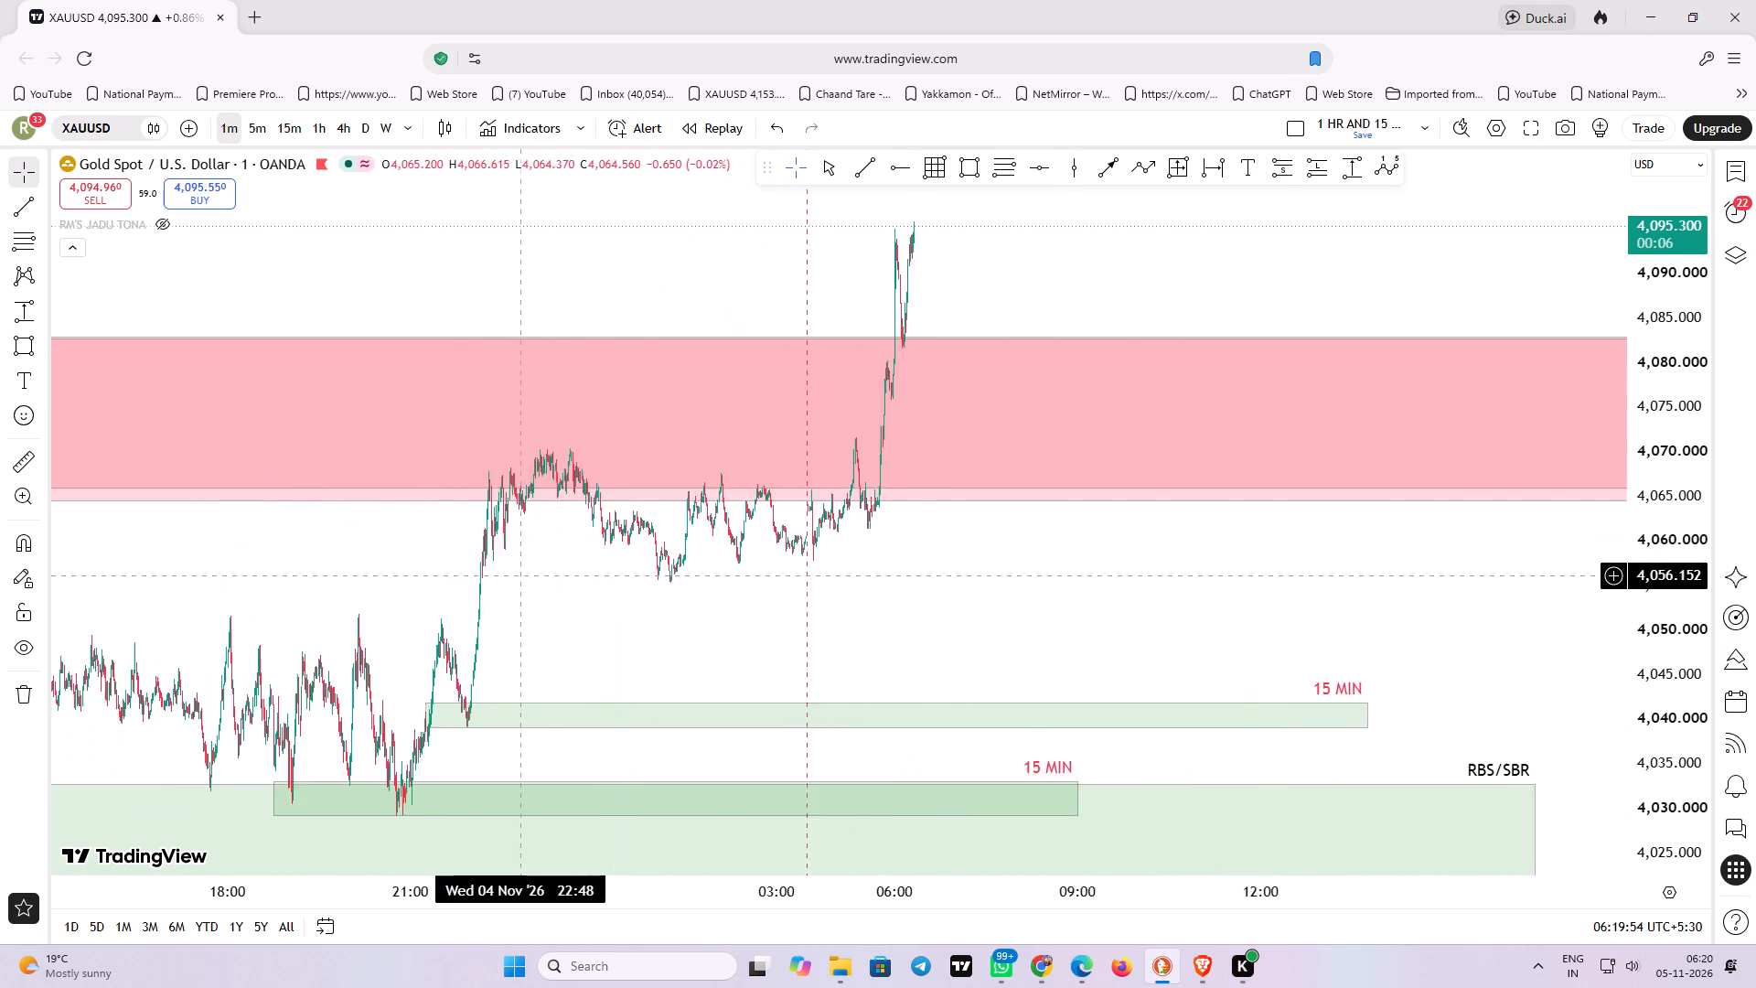
scroll(520, 575, down, 1)
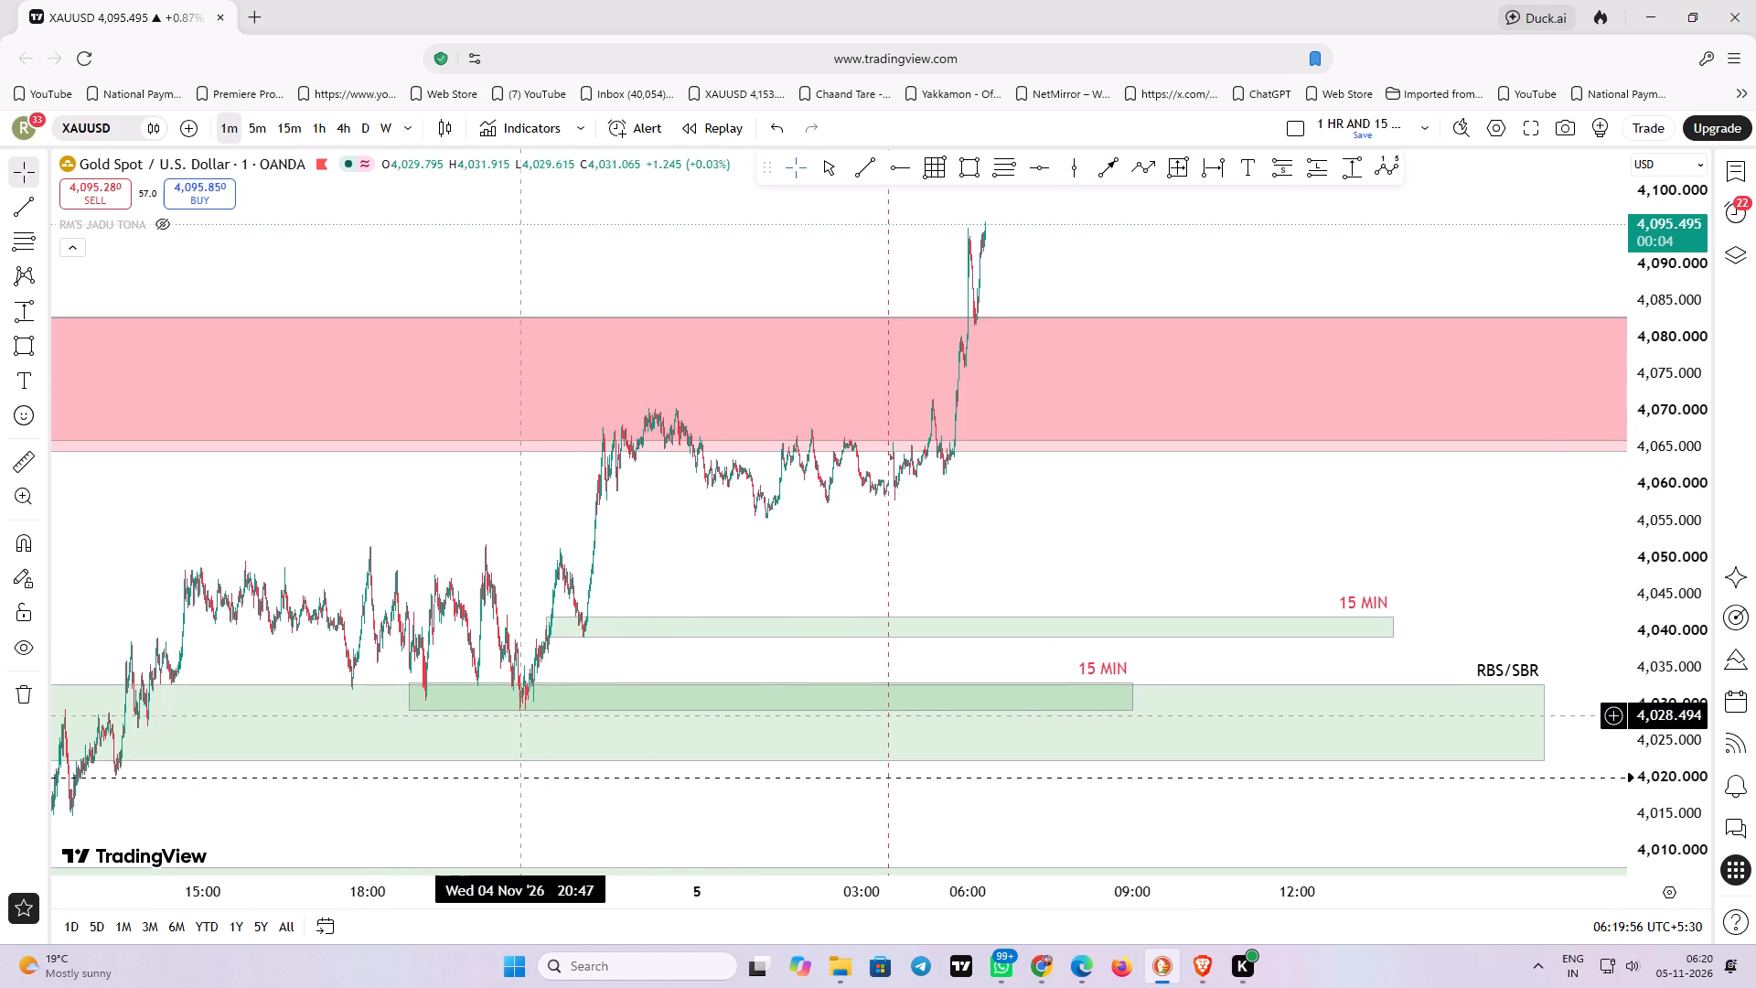
drag(828, 535, 974, 503)
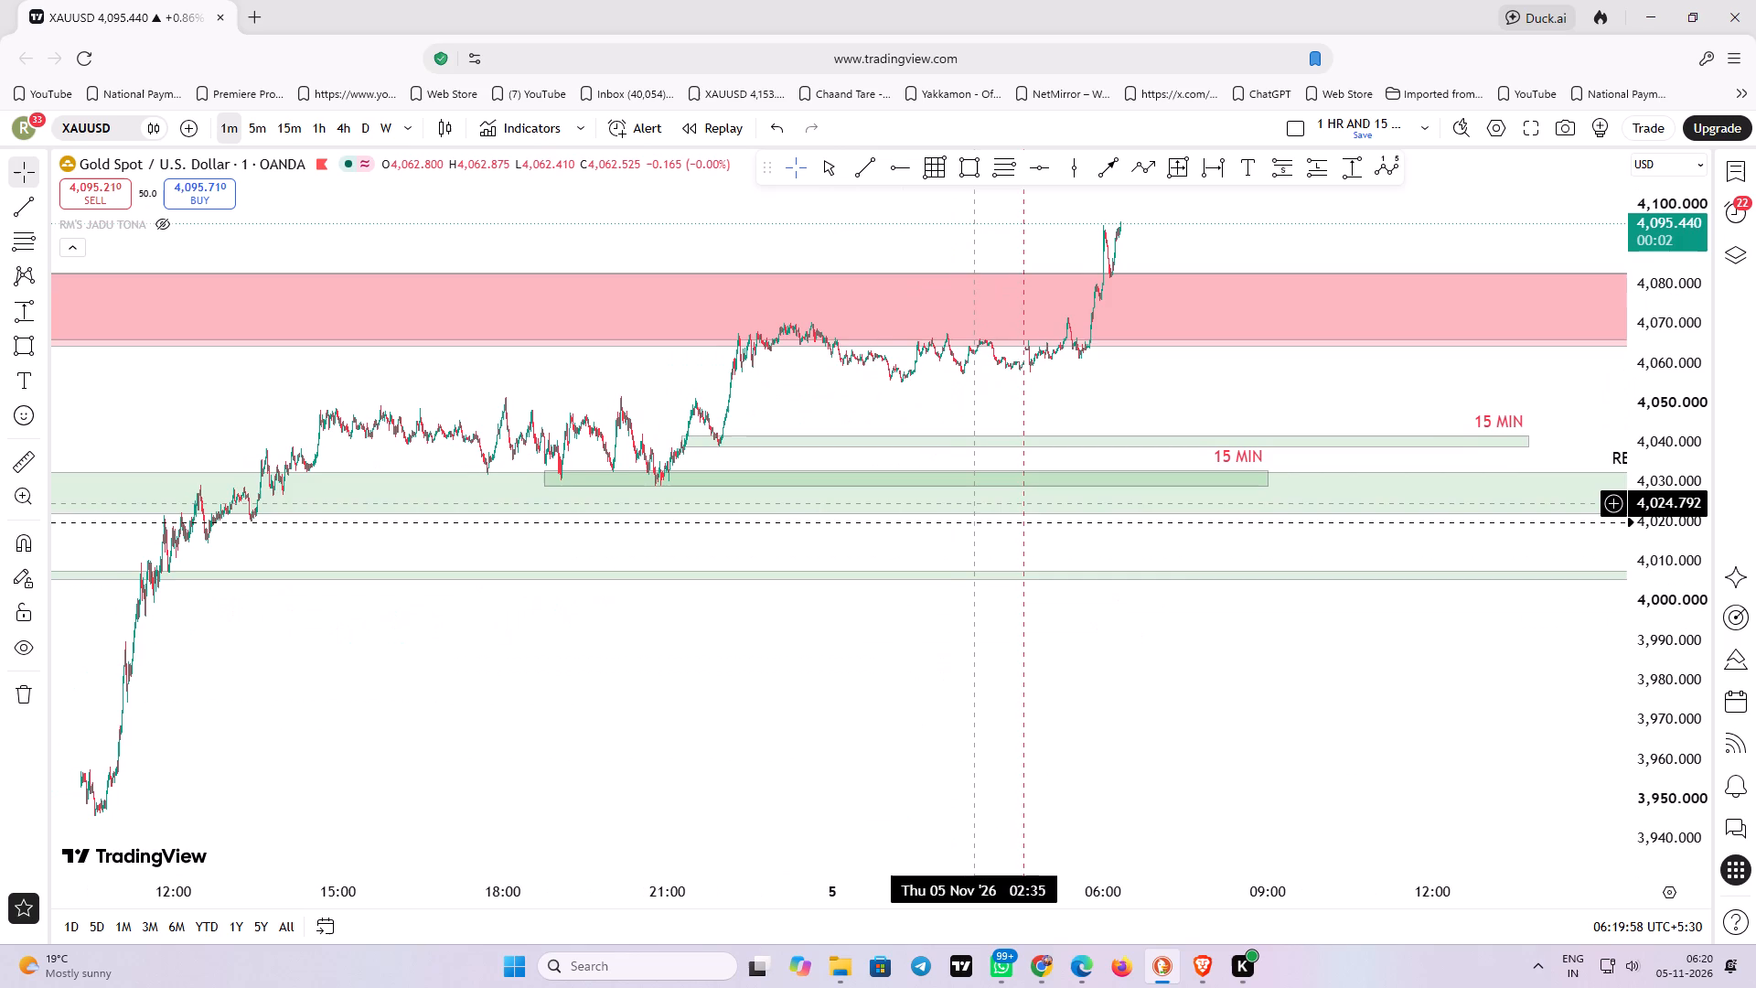
drag(974, 503, 831, 505)
scroll(831, 505, down, 1)
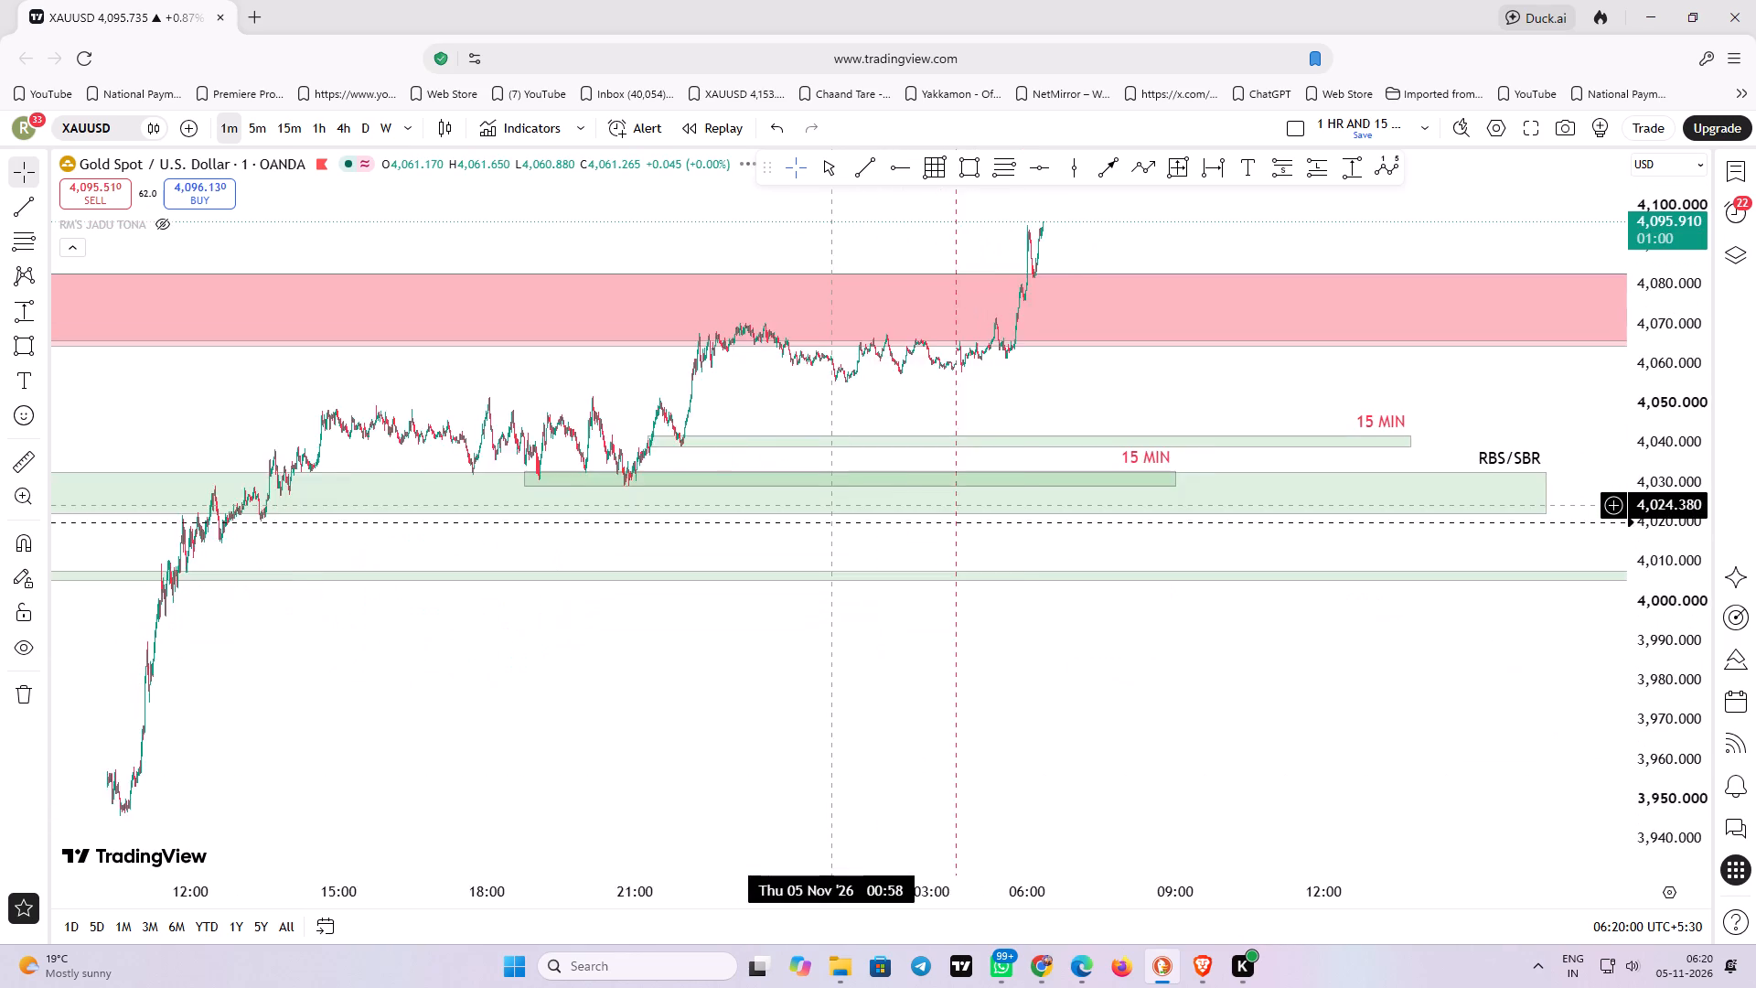
scroll(831, 505, down, 1)
drag(826, 577, 670, 596)
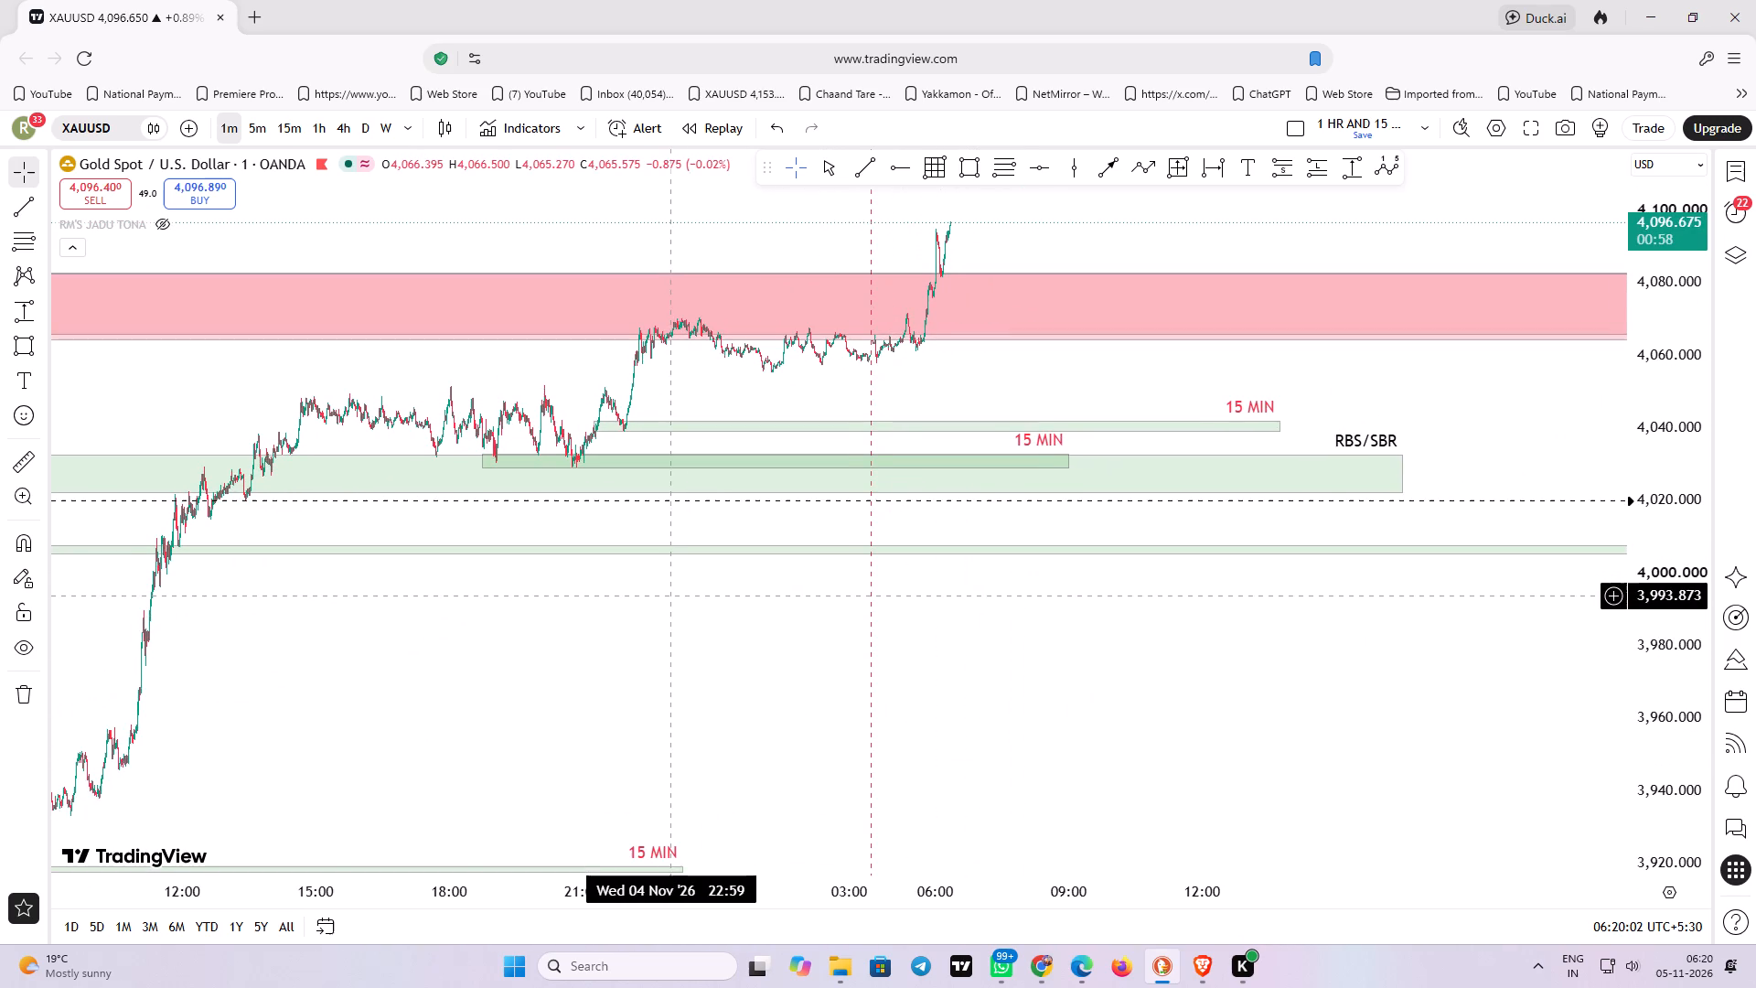
drag(670, 596, 566, 589)
drag(844, 493, 826, 497)
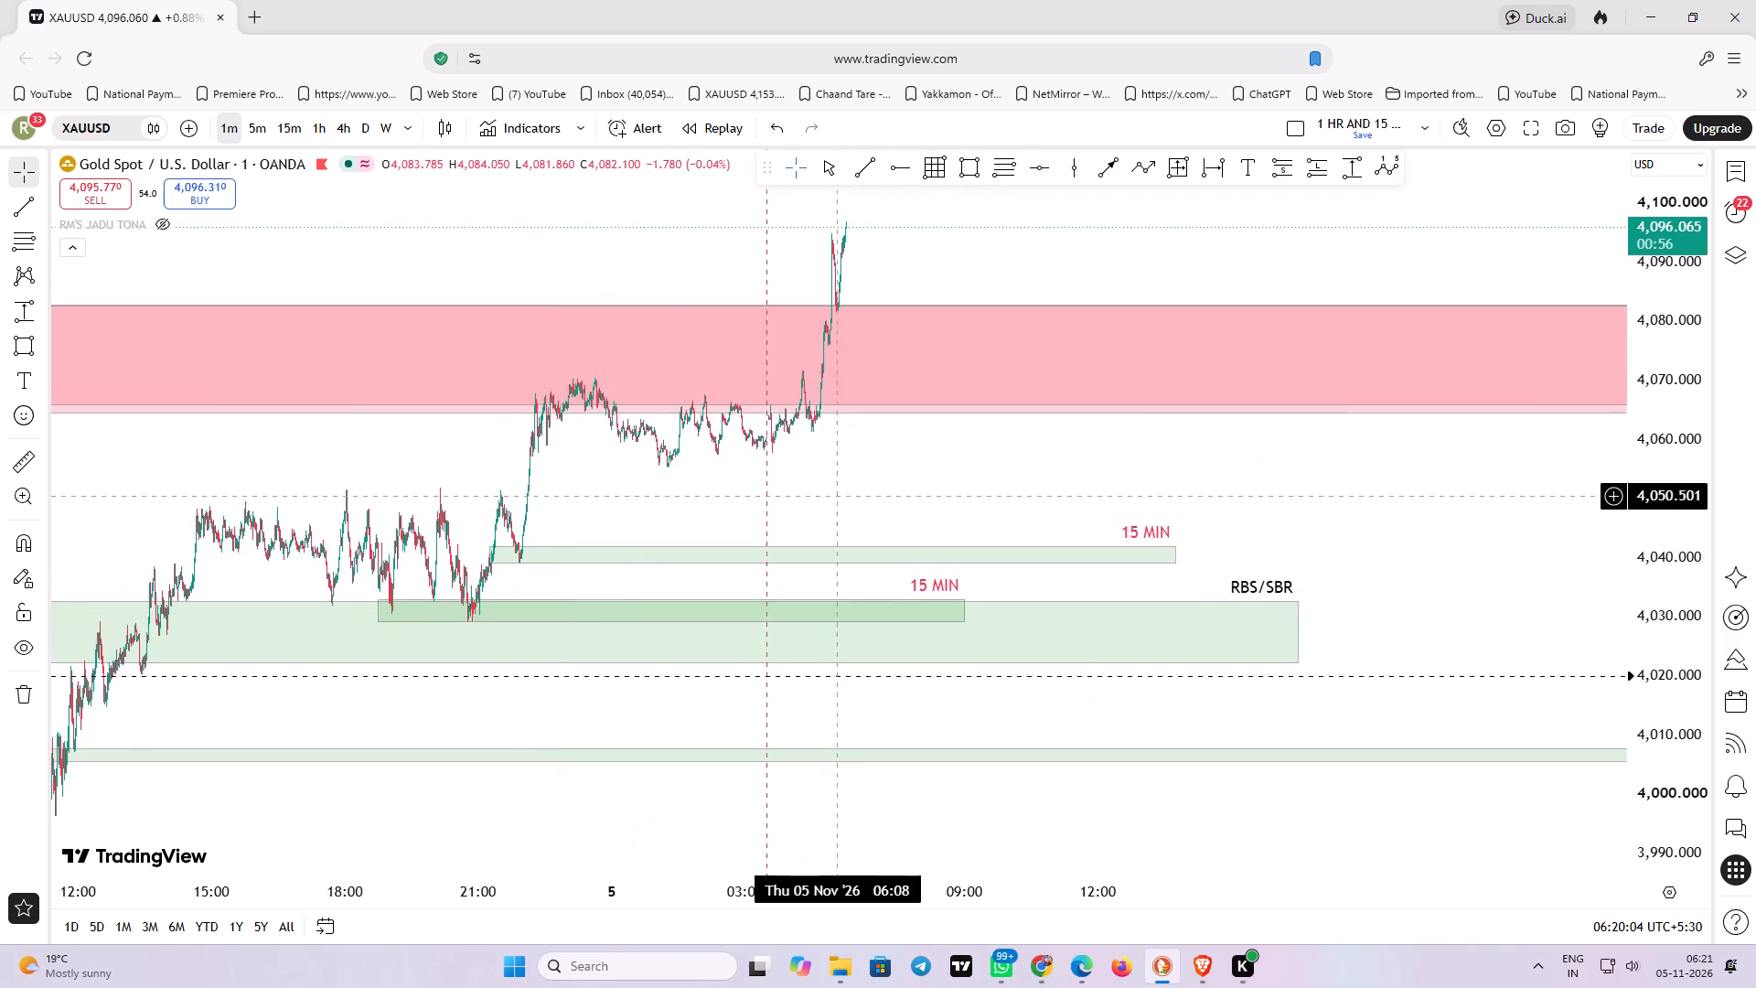
drag(826, 497, 727, 497)
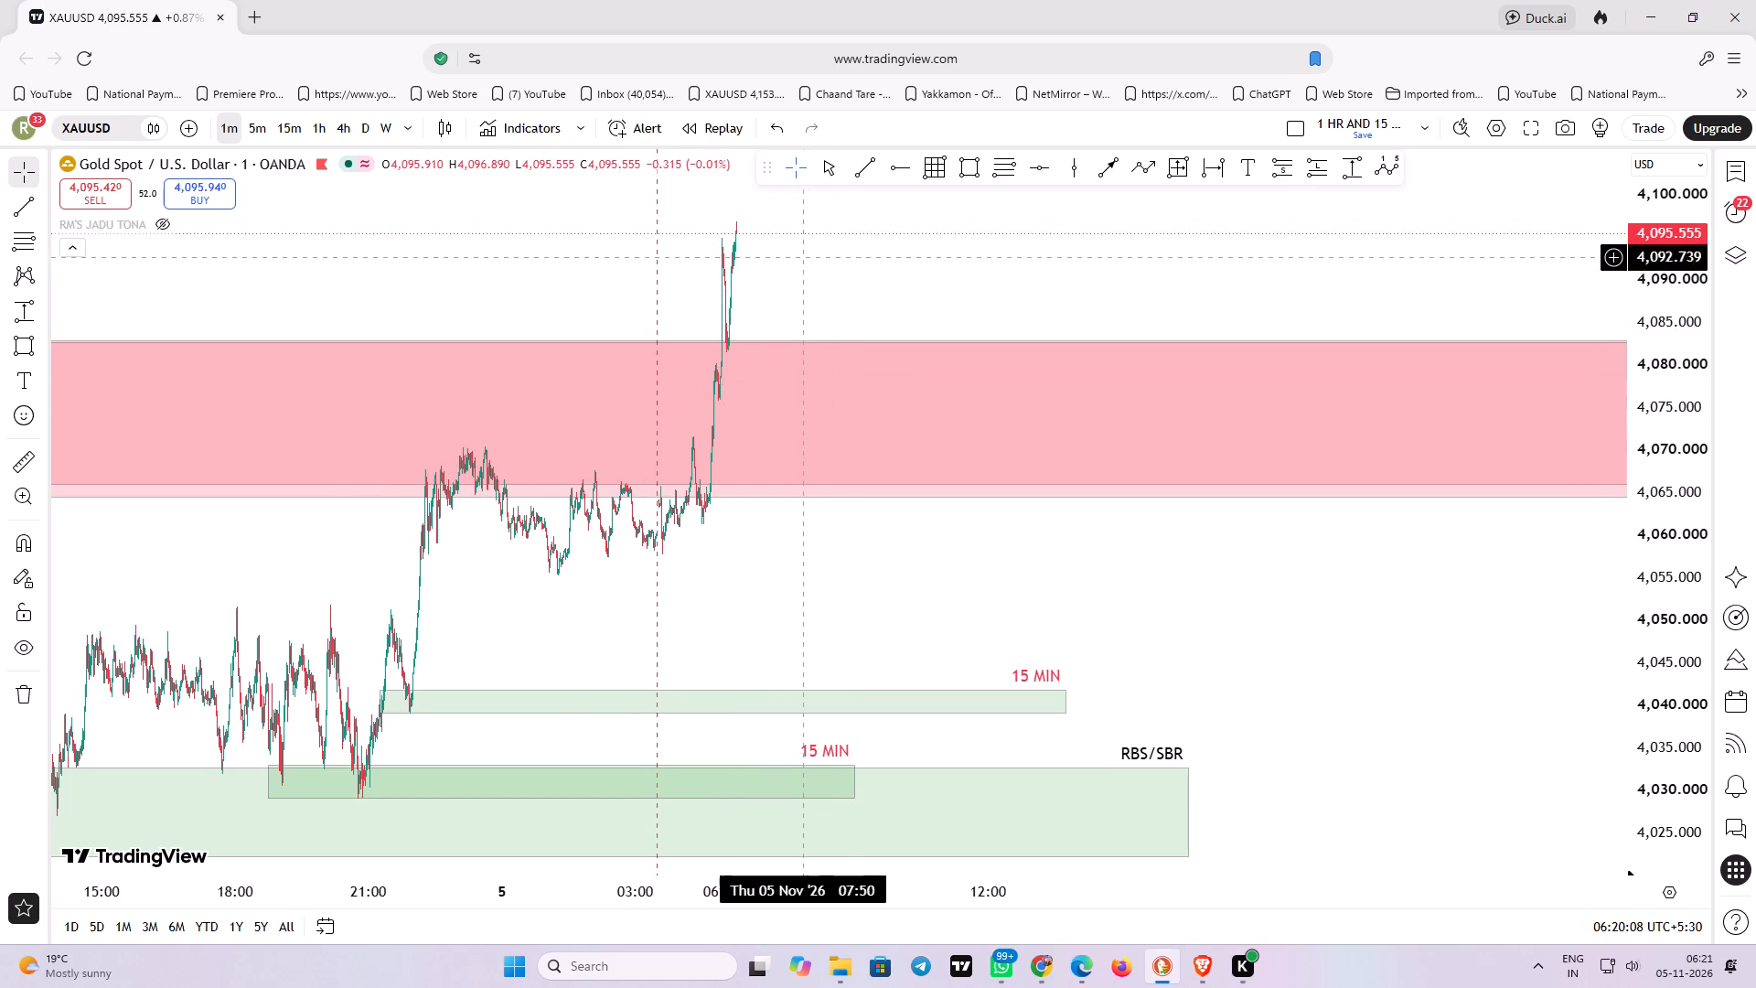
scroll(798, 265, up, 2)
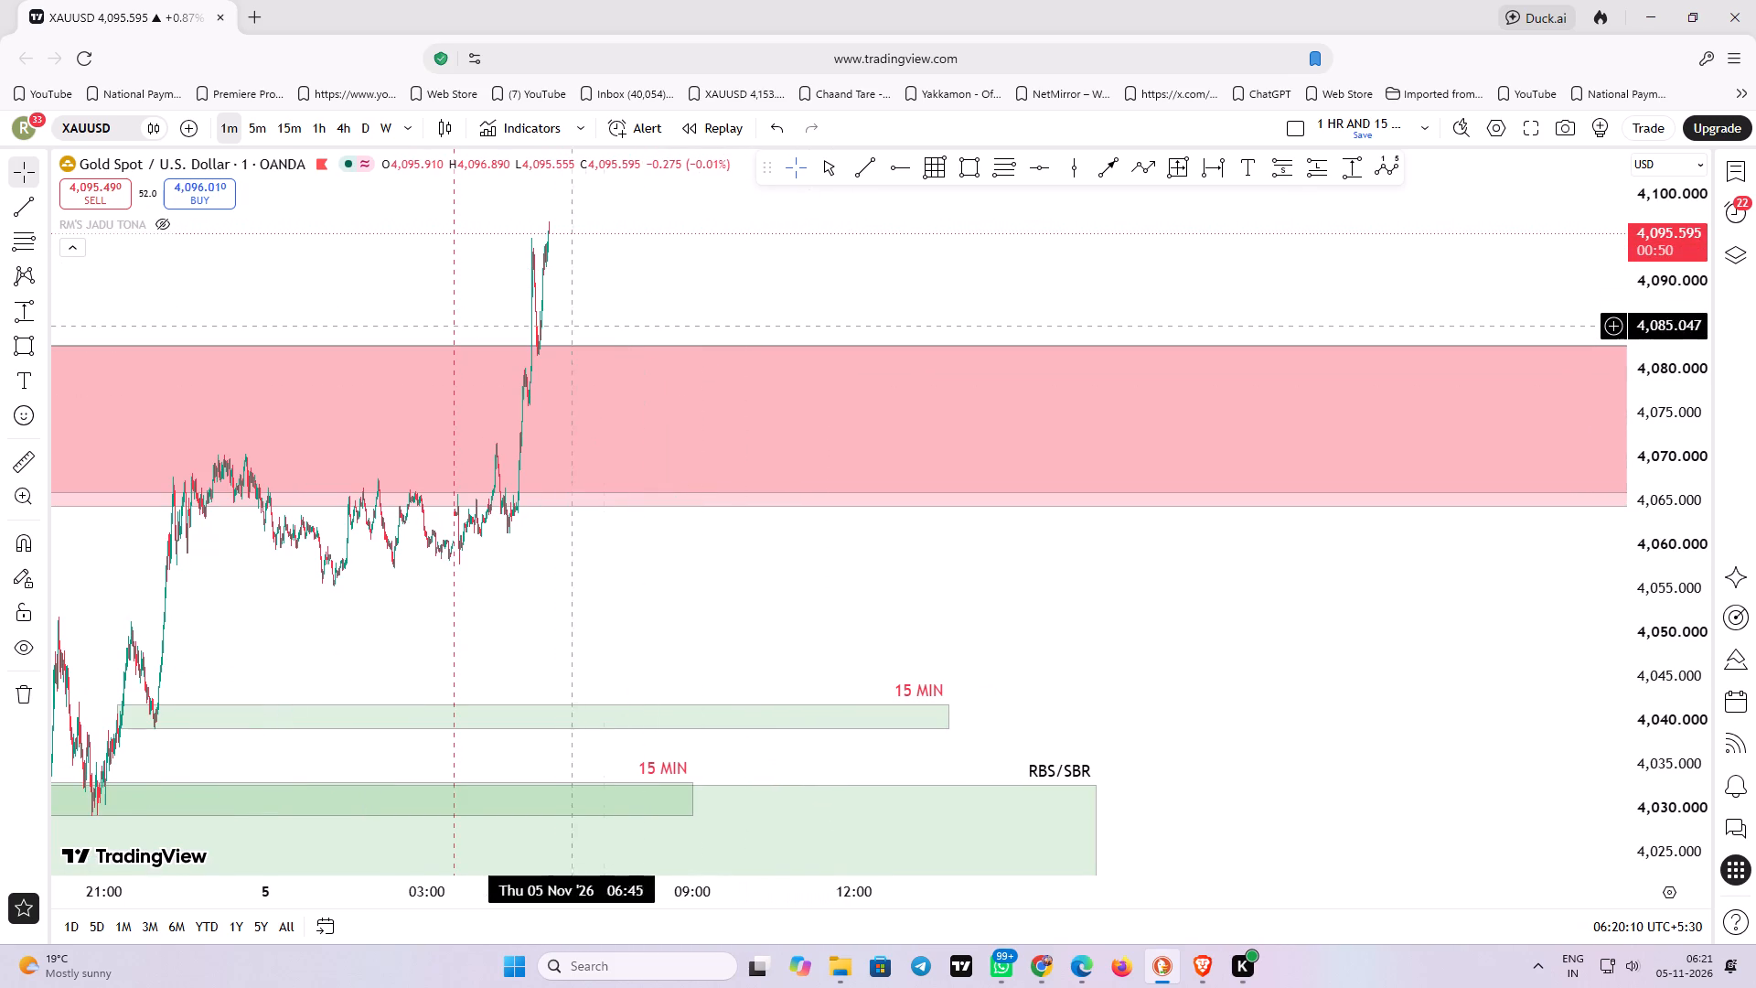
scroll(520, 330, up, 4)
drag(403, 358, 1010, 365)
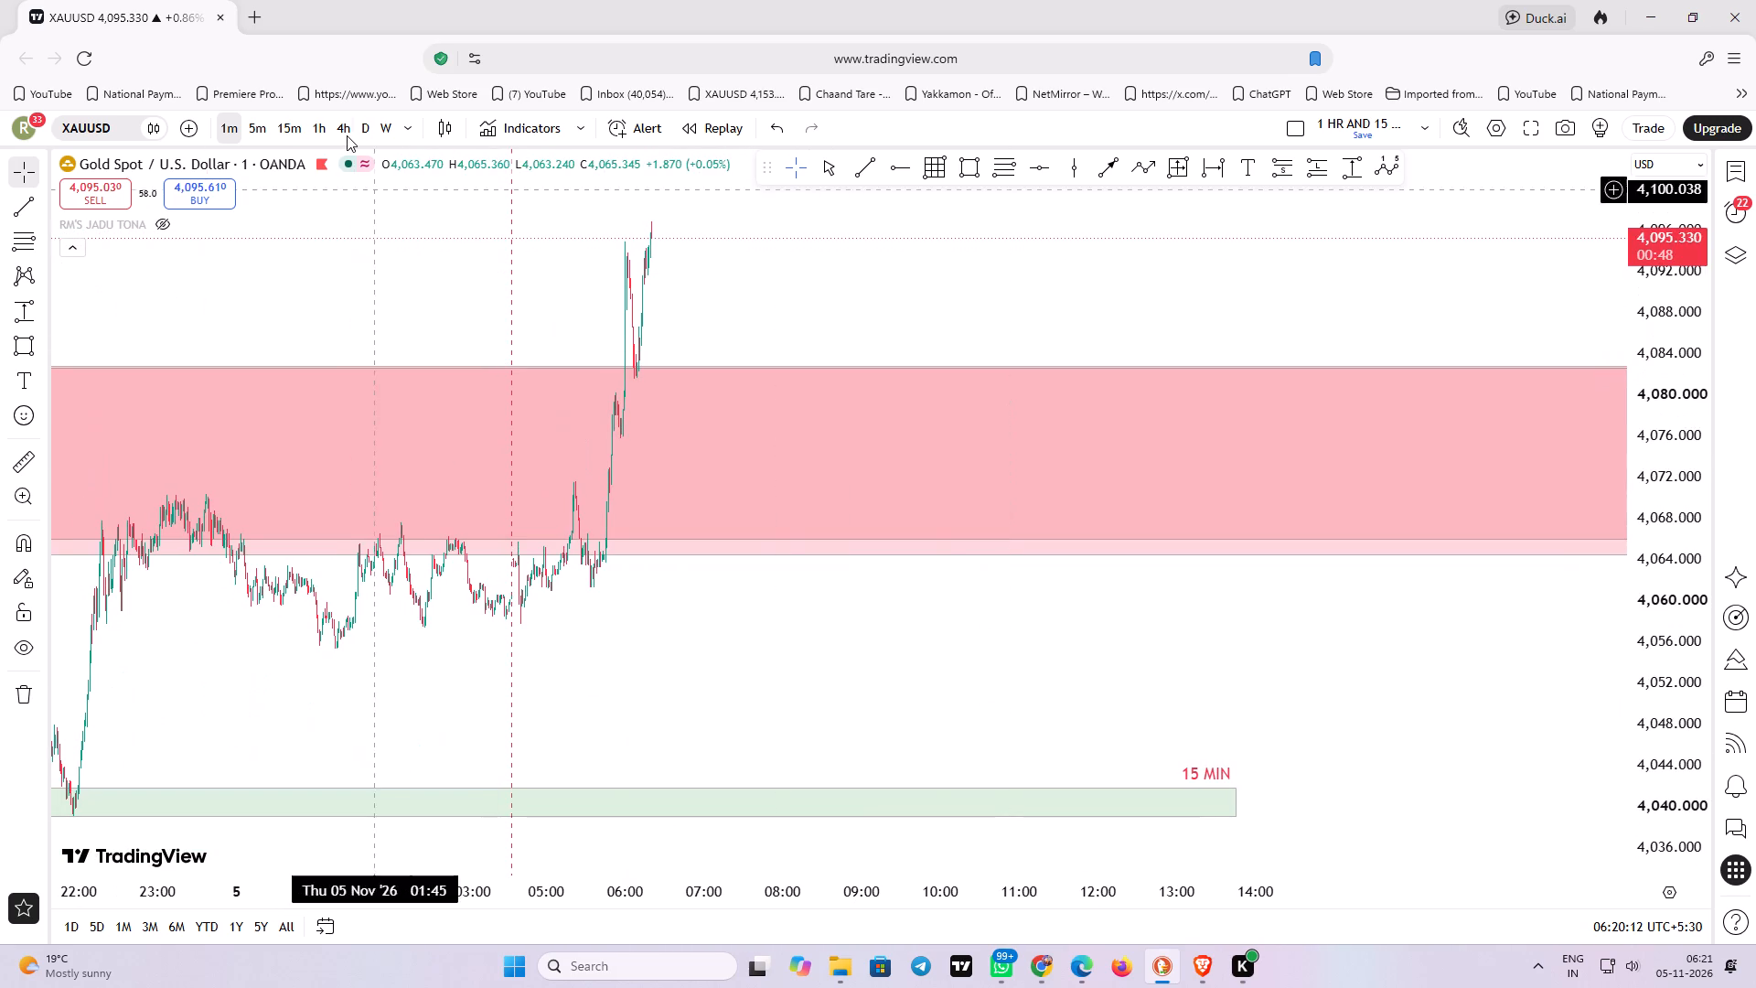
Switch to the daily timeframe, hide all drawings and examine the bare candles from the major highs to the latest price.
click(327, 131)
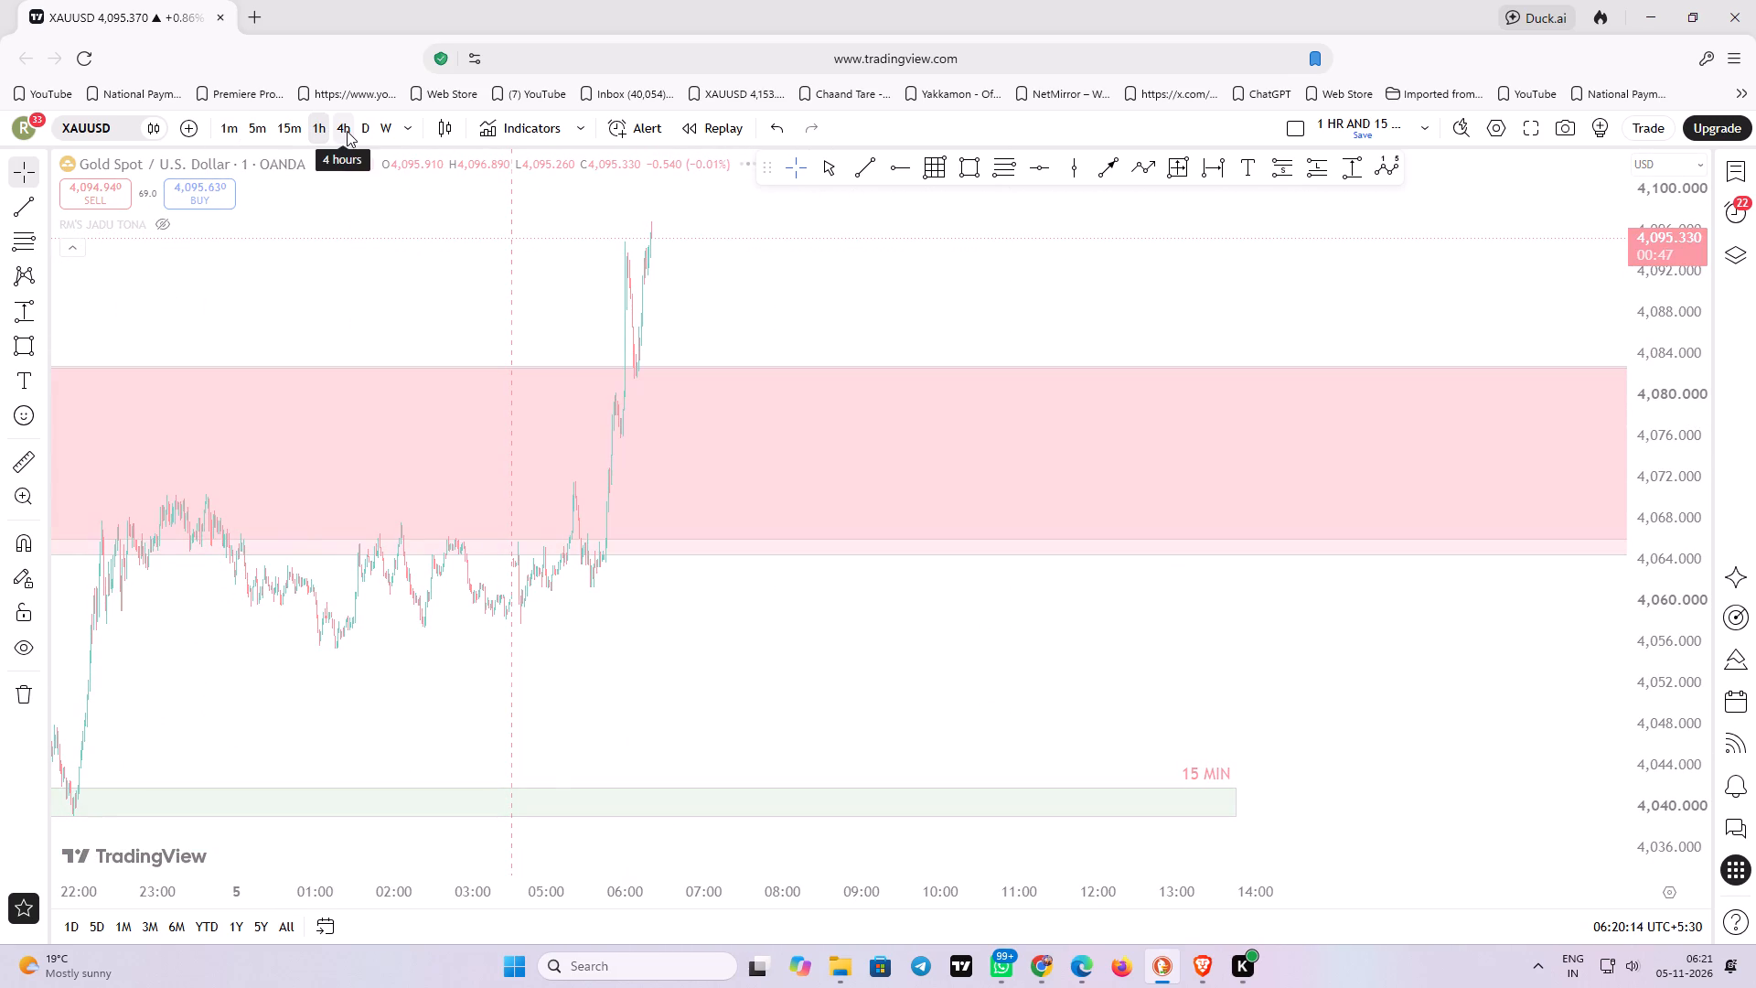
click(347, 131)
click(362, 131)
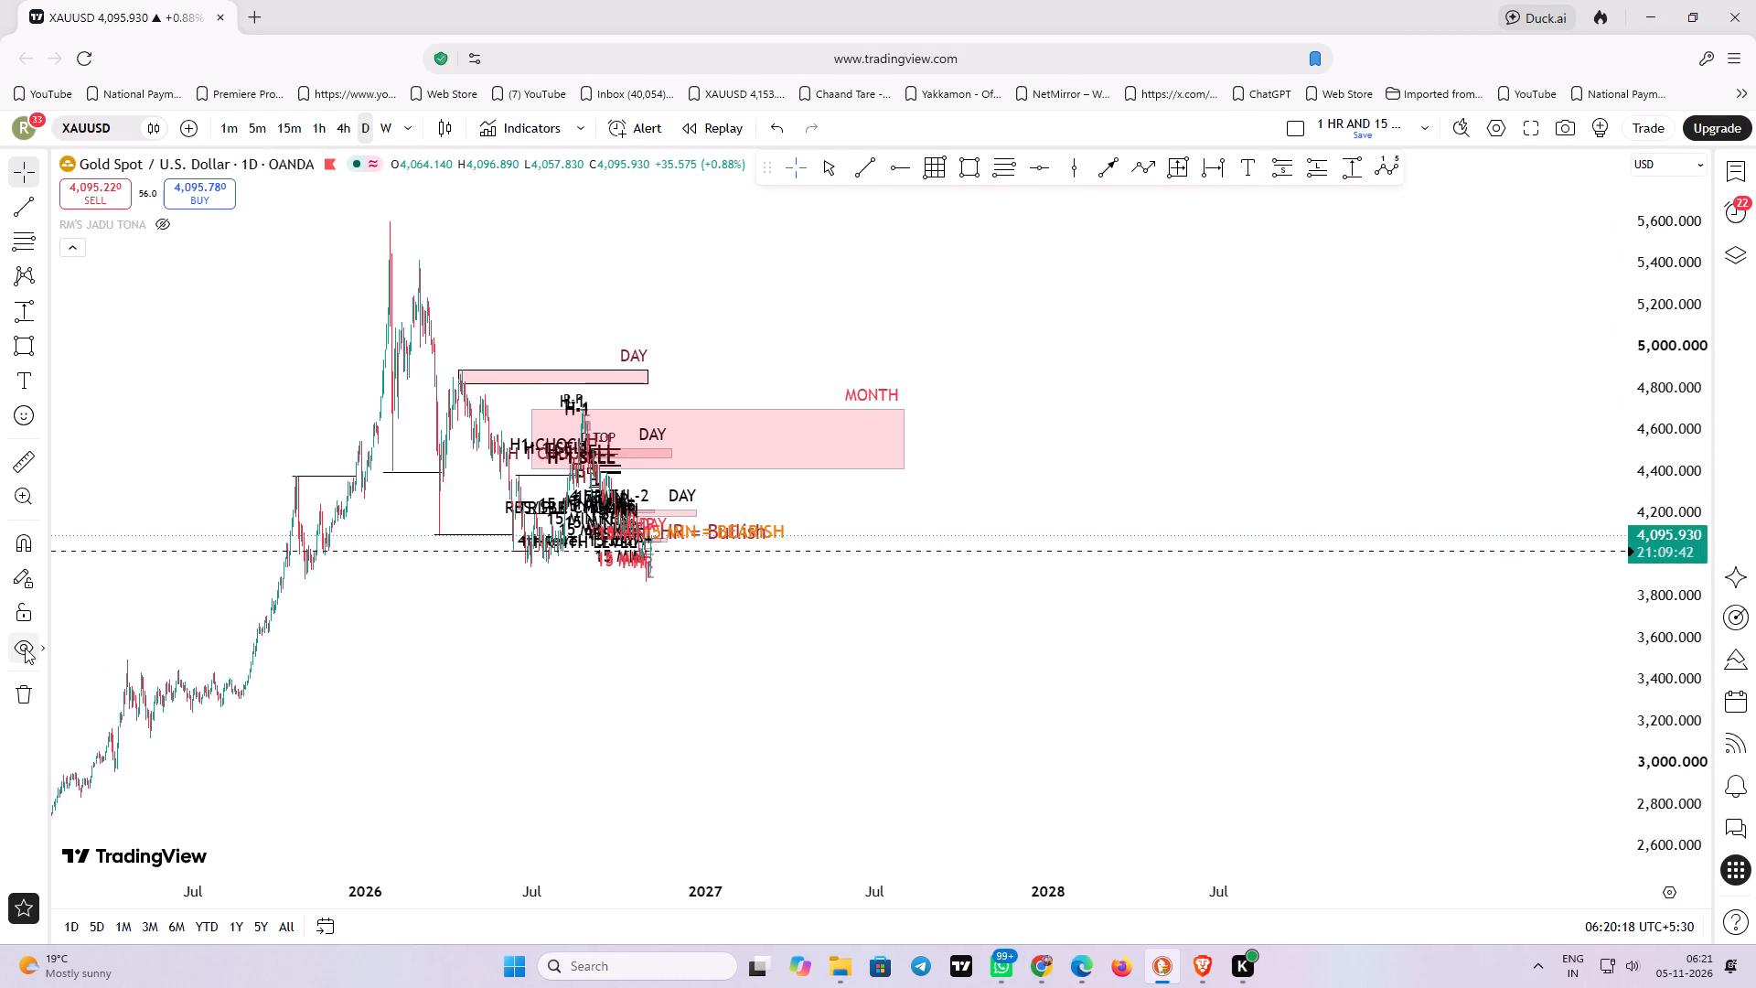
click(25, 648)
scroll(501, 542, up, 5)
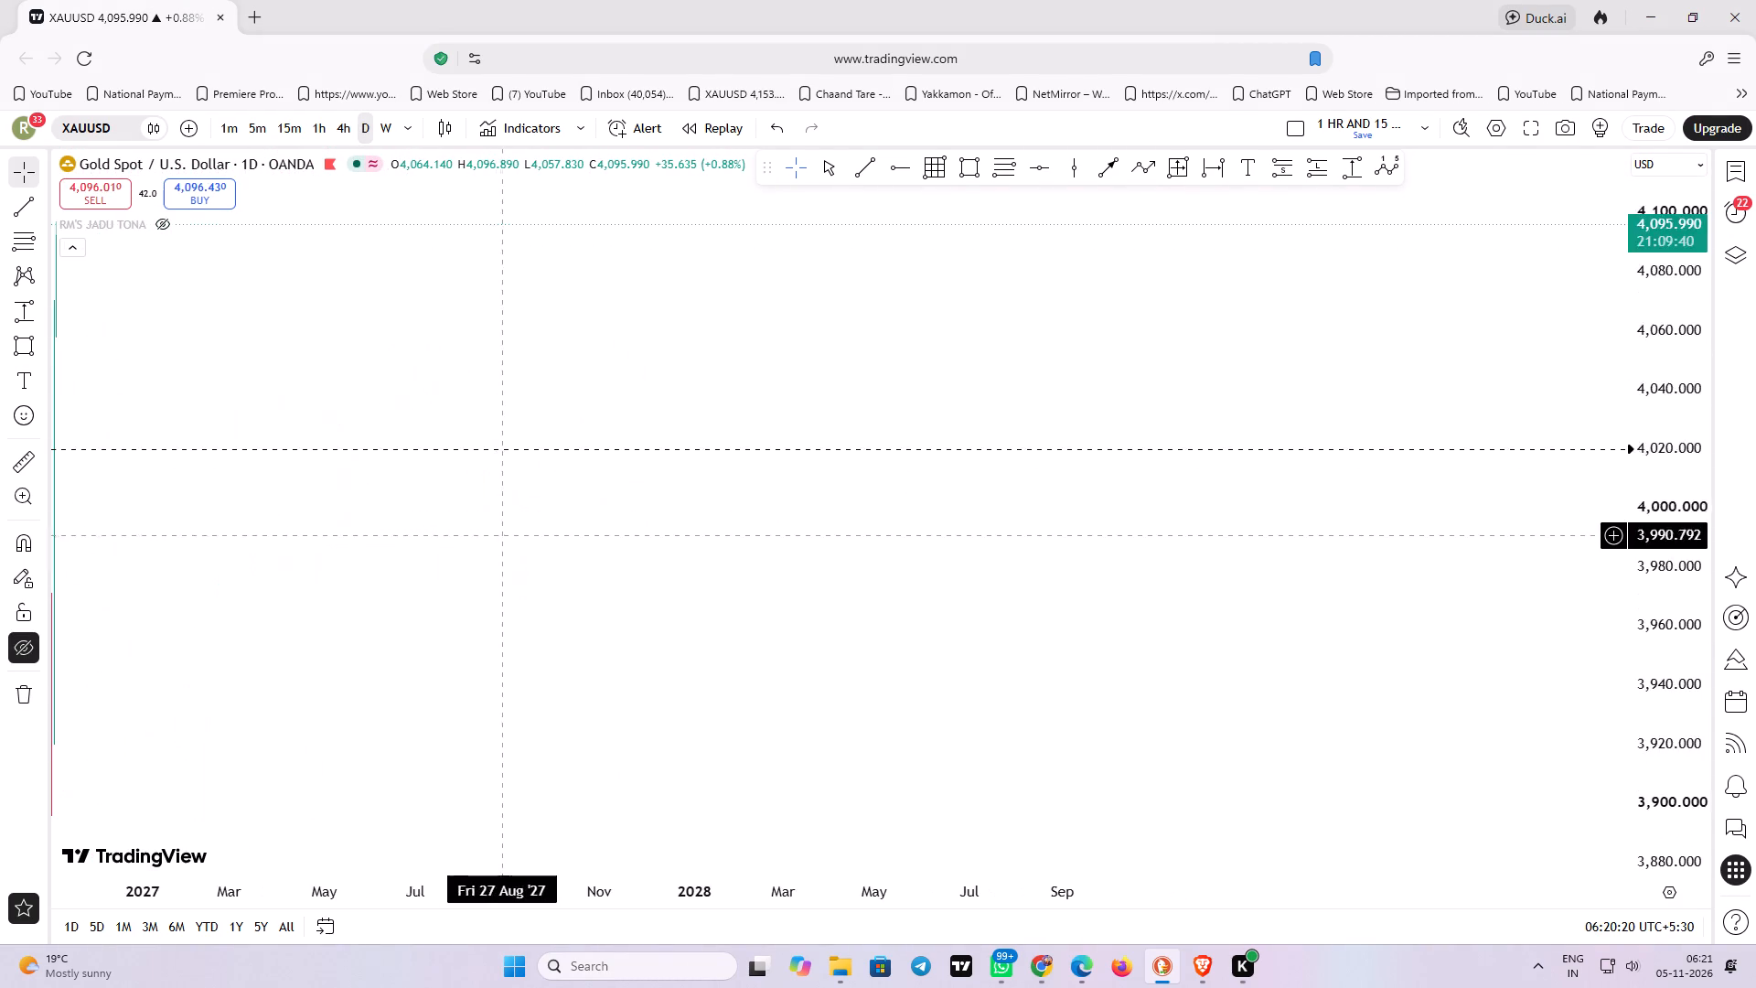
drag(409, 495, 1031, 528)
scroll(658, 573, up, 3)
drag(594, 566, 1141, 440)
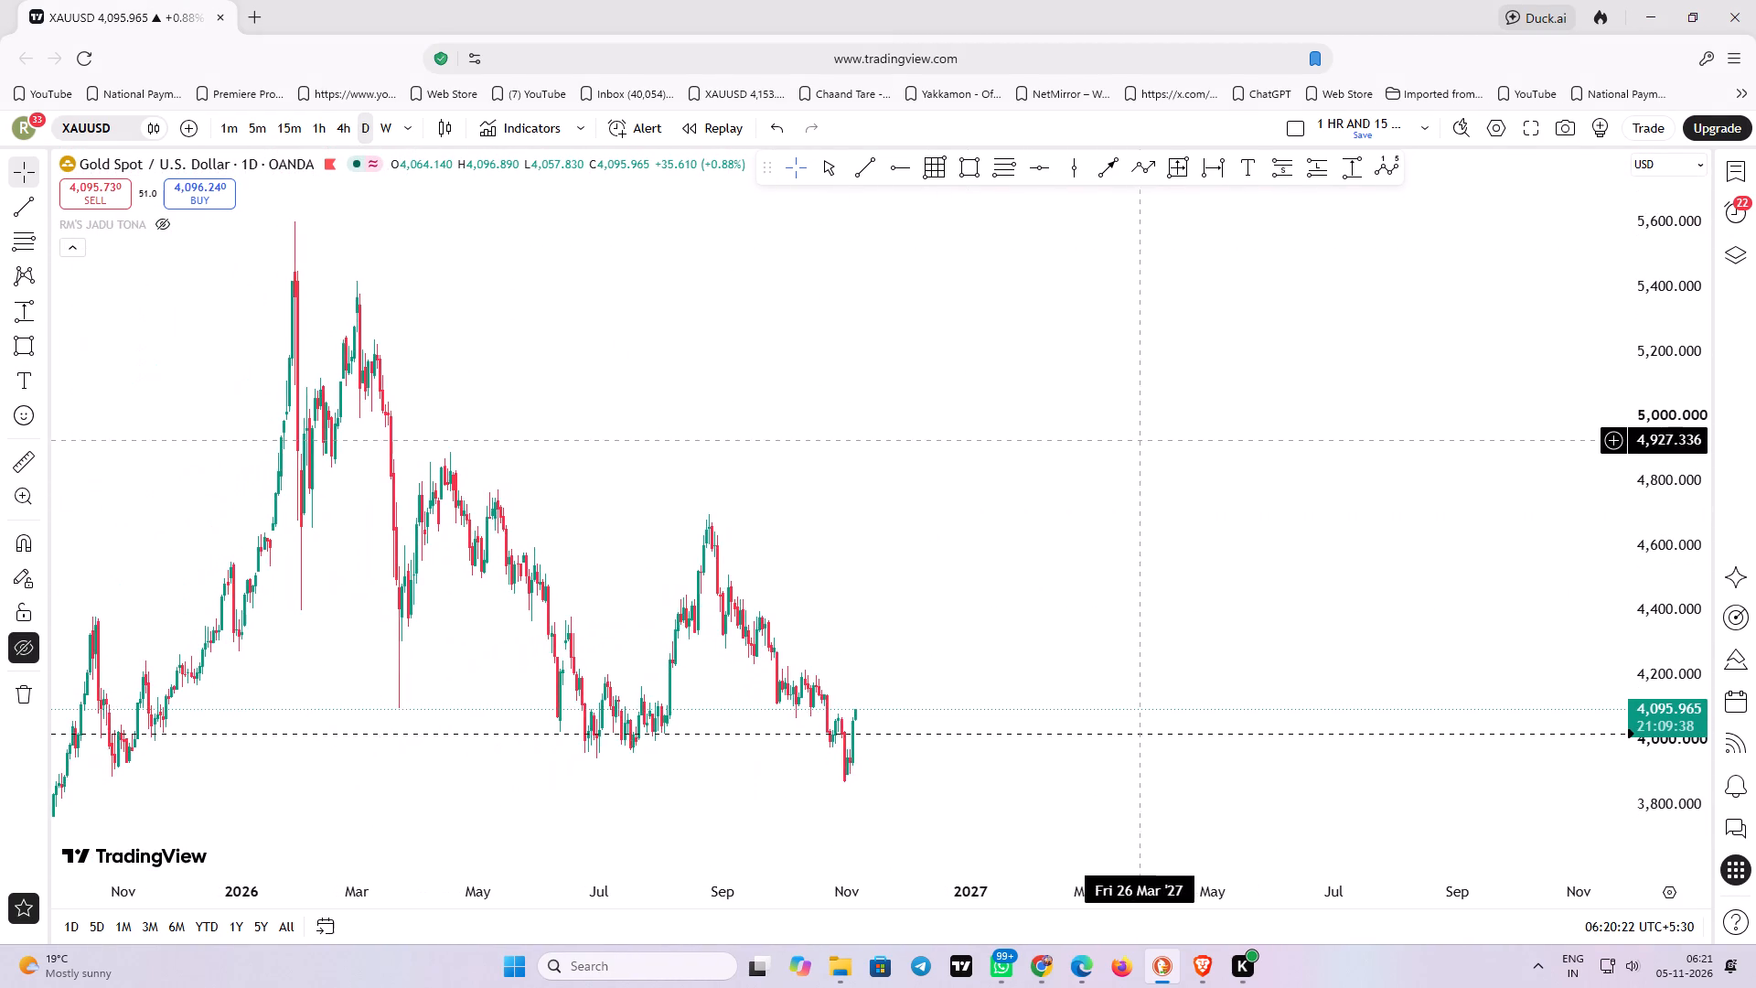
scroll(977, 540, up, 2)
drag(739, 607, 1232, 457)
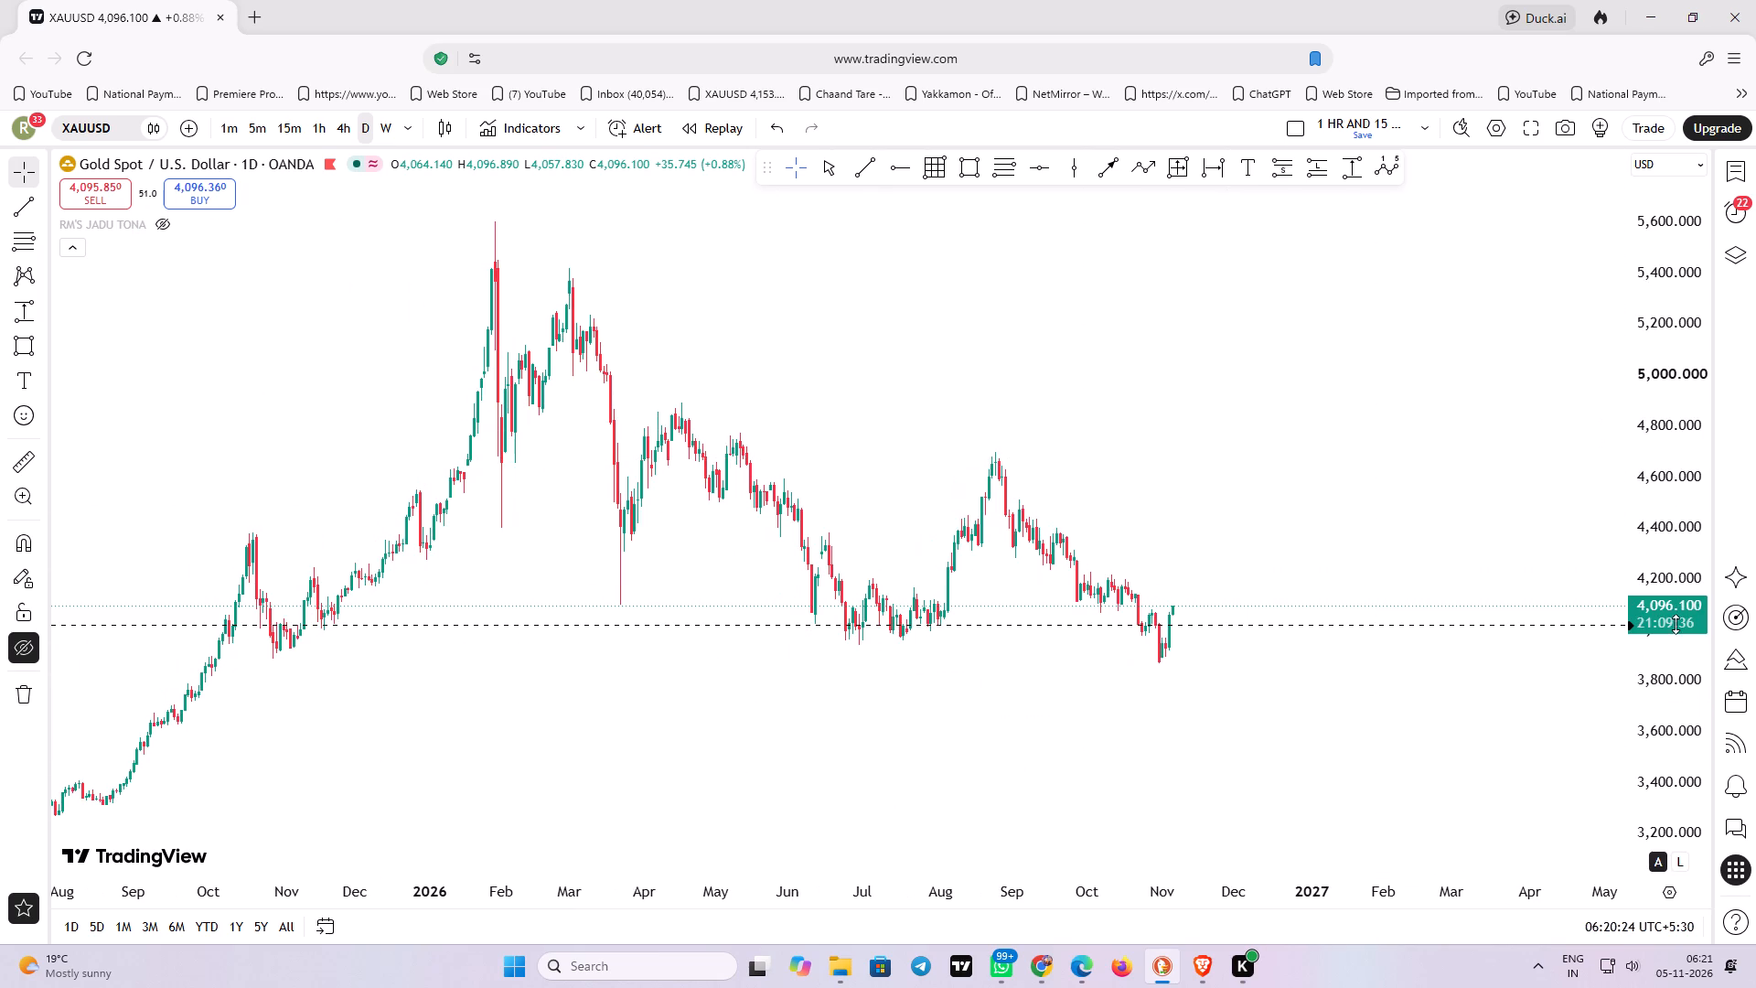
drag(1656, 751, 1674, 273)
scroll(1210, 588, up, 4)
drag(735, 708, 853, 494)
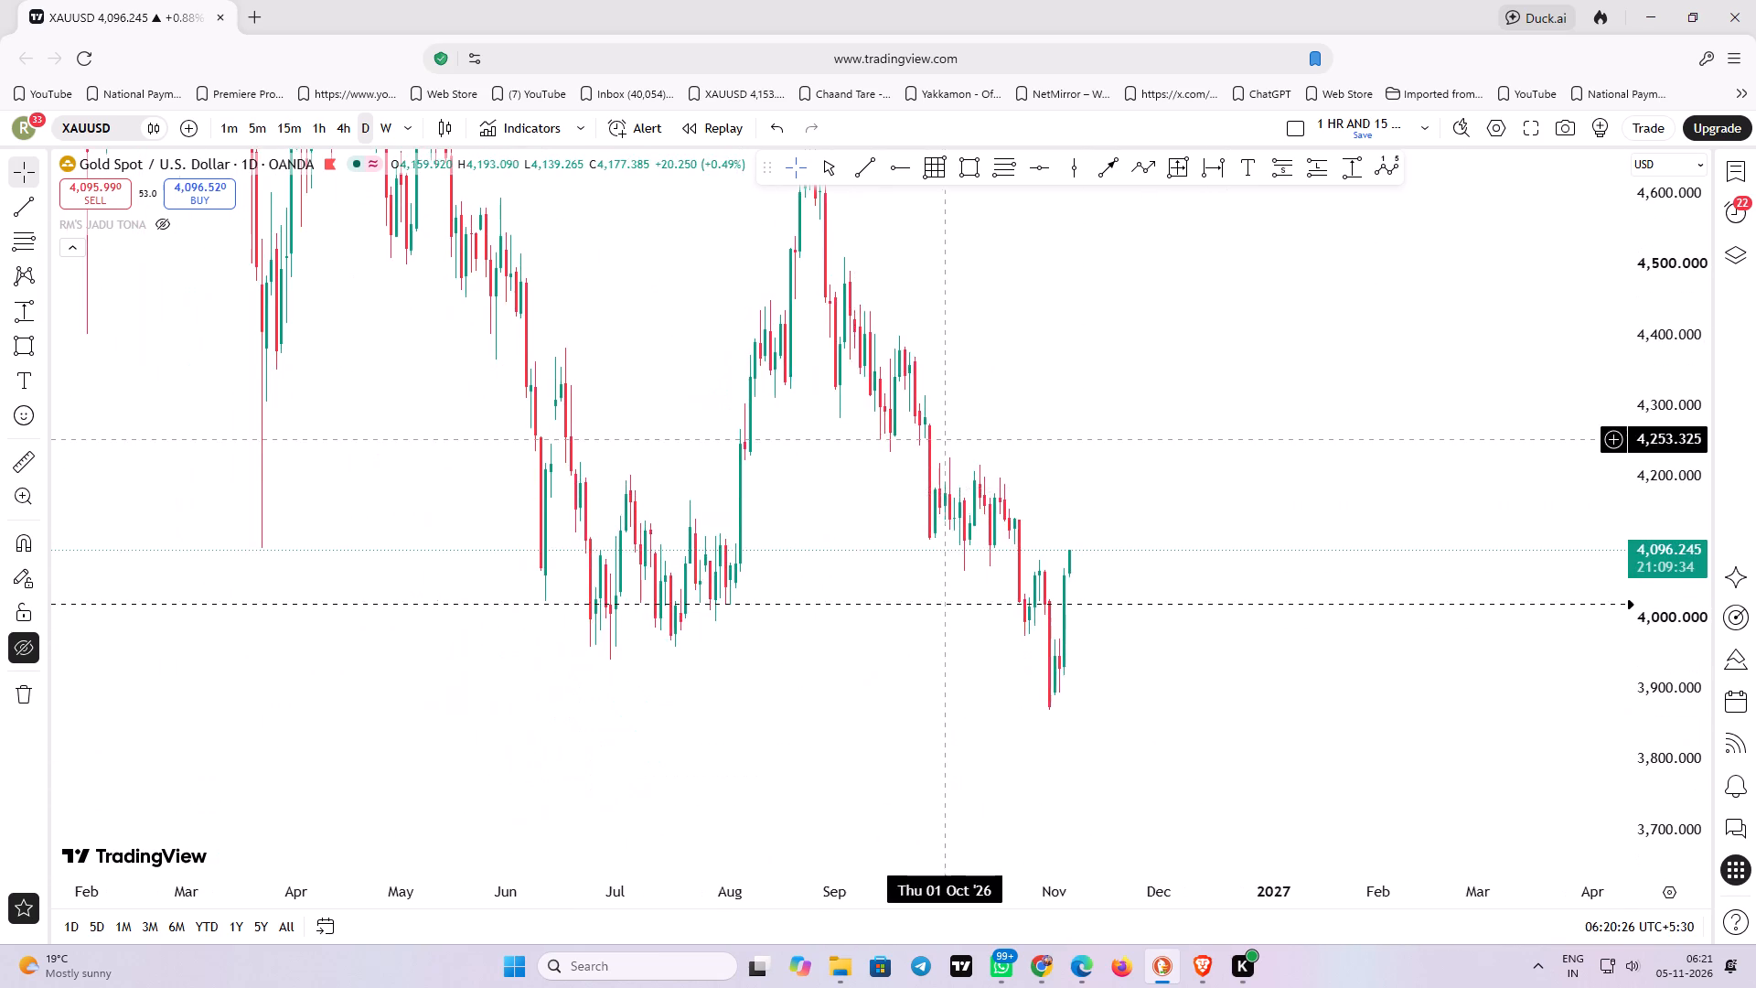
scroll(942, 439, up, 3)
drag(1669, 244, 1648, 383)
scroll(736, 705, up, 3)
drag(519, 618, 565, 602)
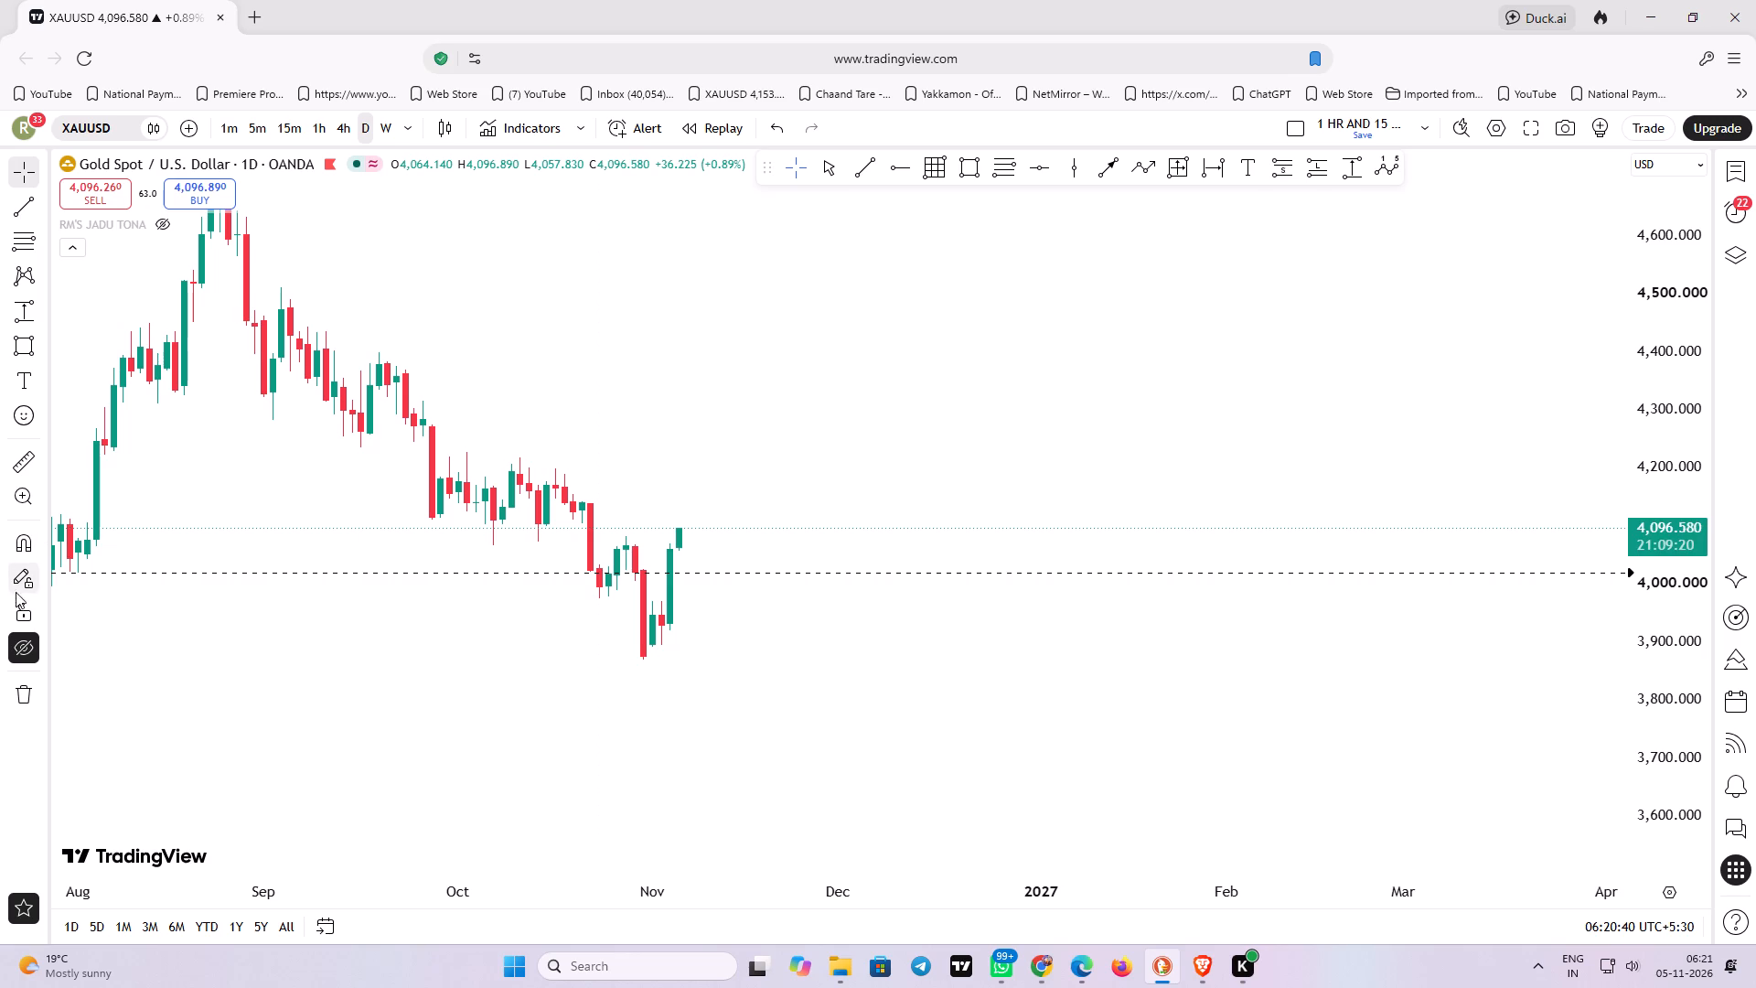
Show all drawings again and examine the daily chart's DAY, 4 HR and 4 HR TJL-2 zones around the current price.
click(21, 635)
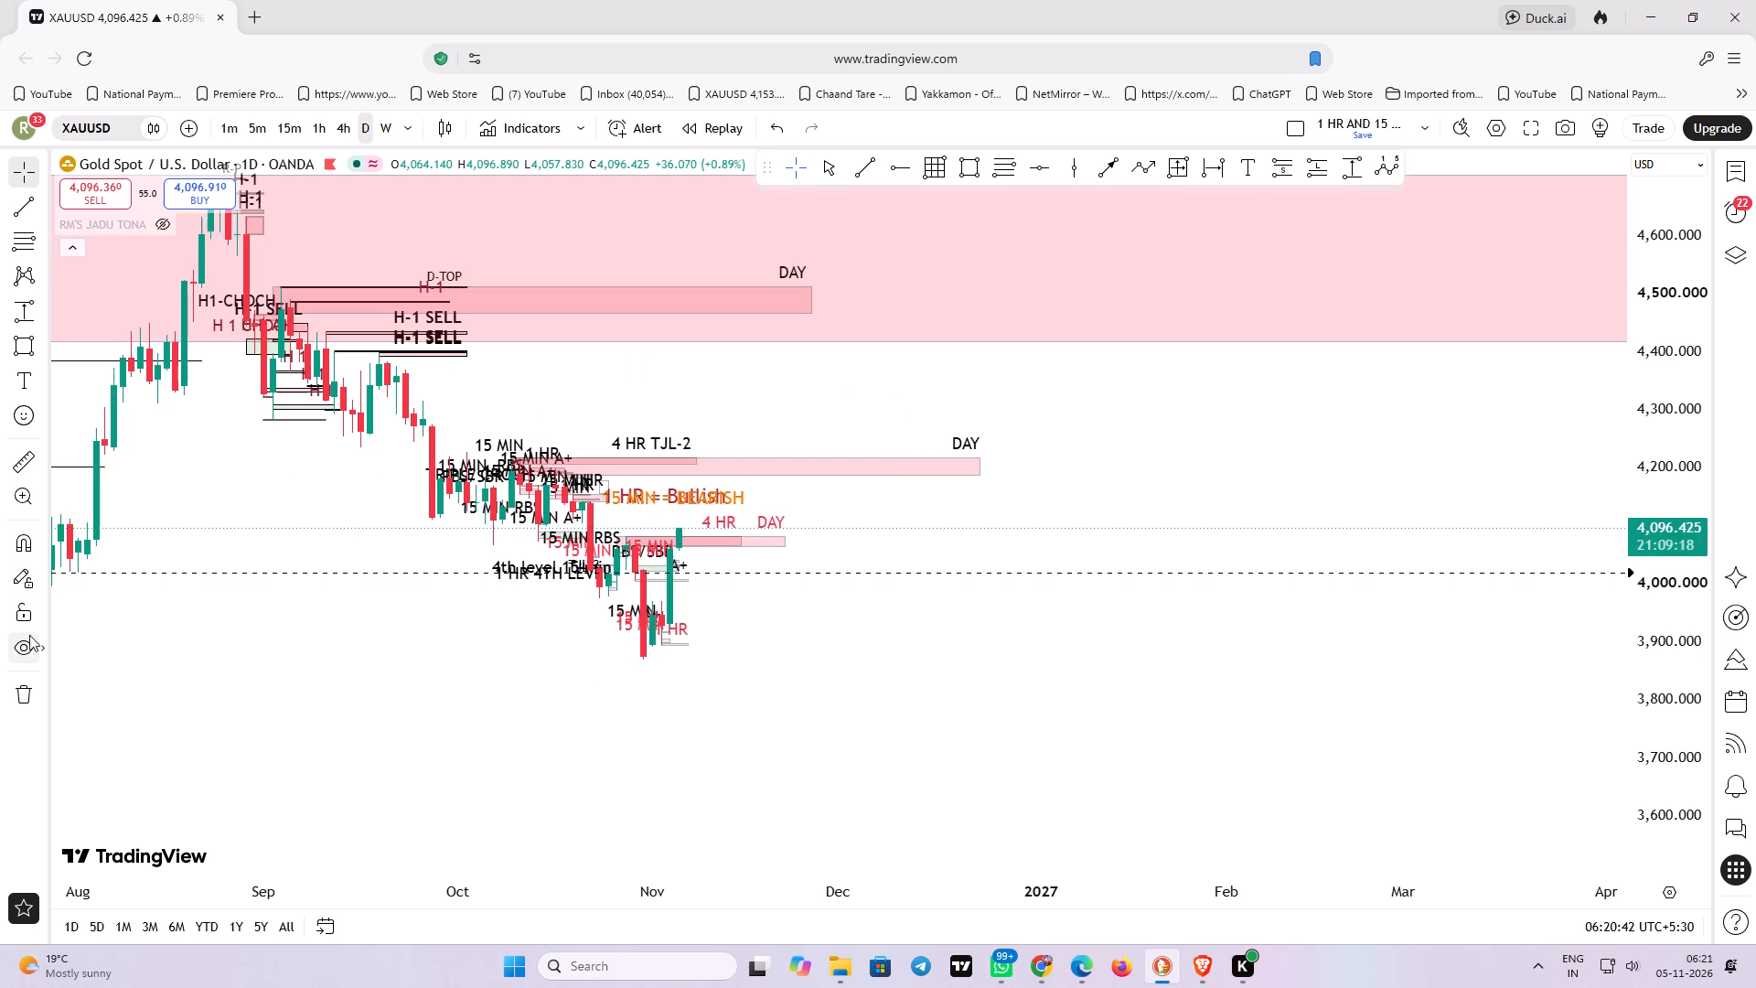
scroll(336, 573, up, 3)
drag(418, 677, 662, 725)
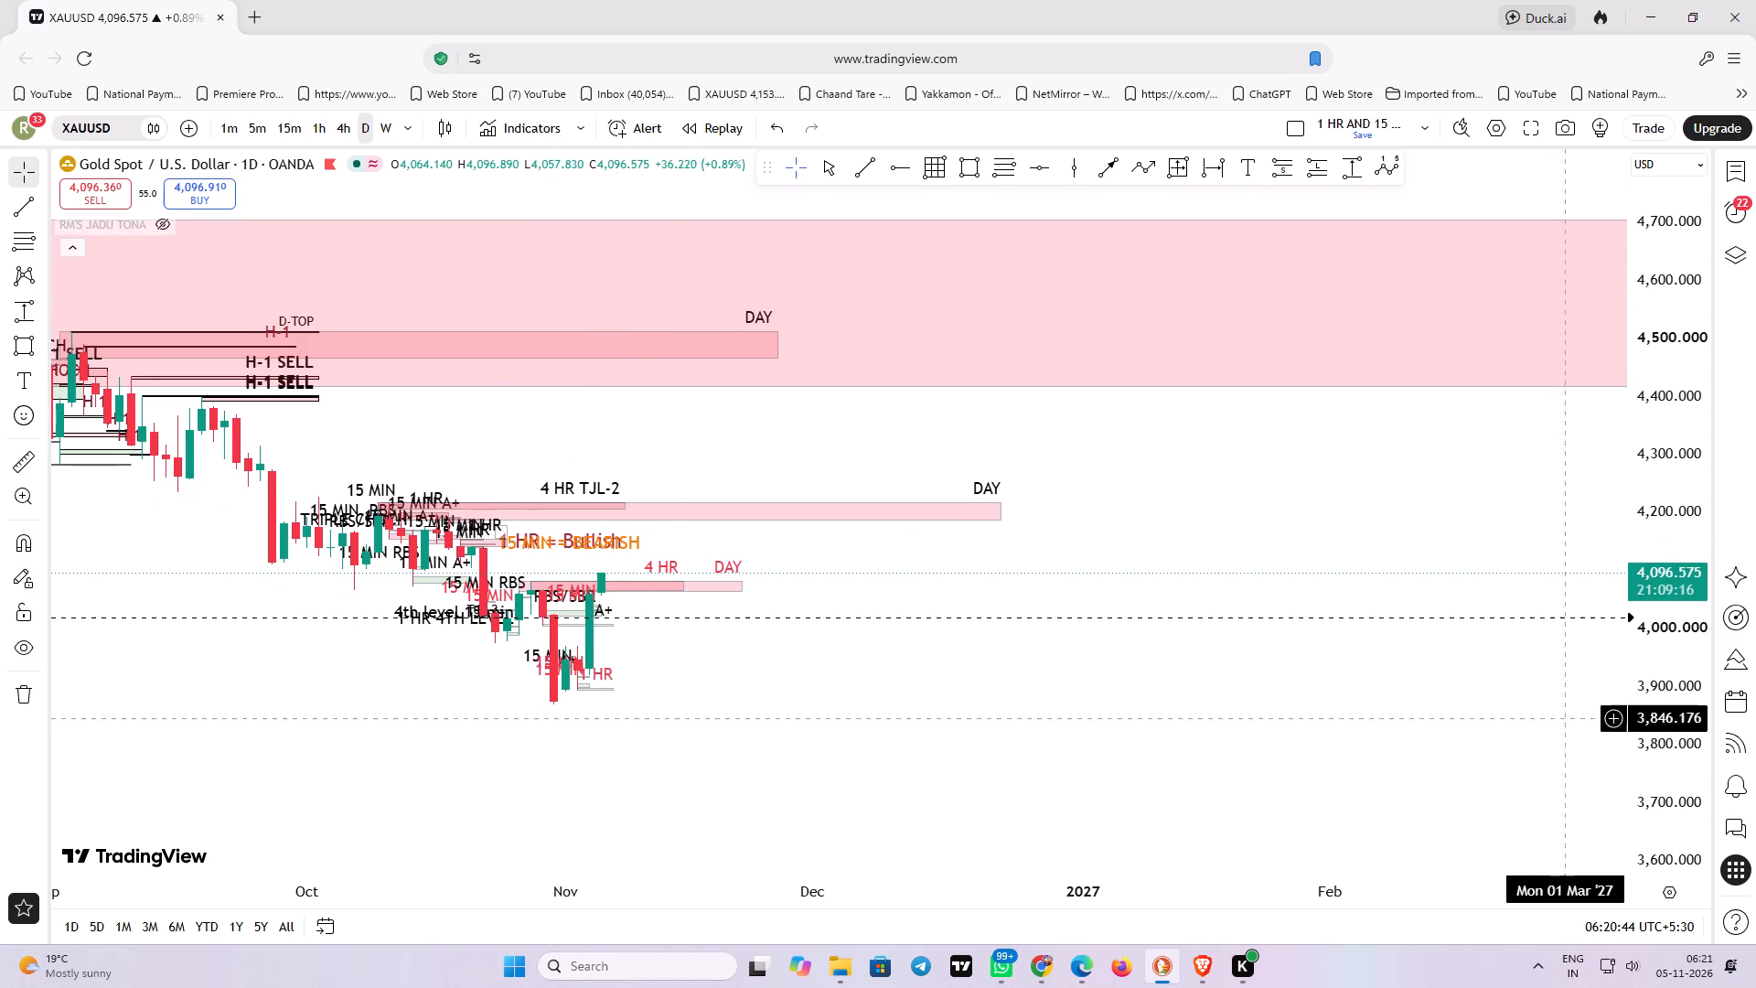
drag(1673, 767, 1665, 413)
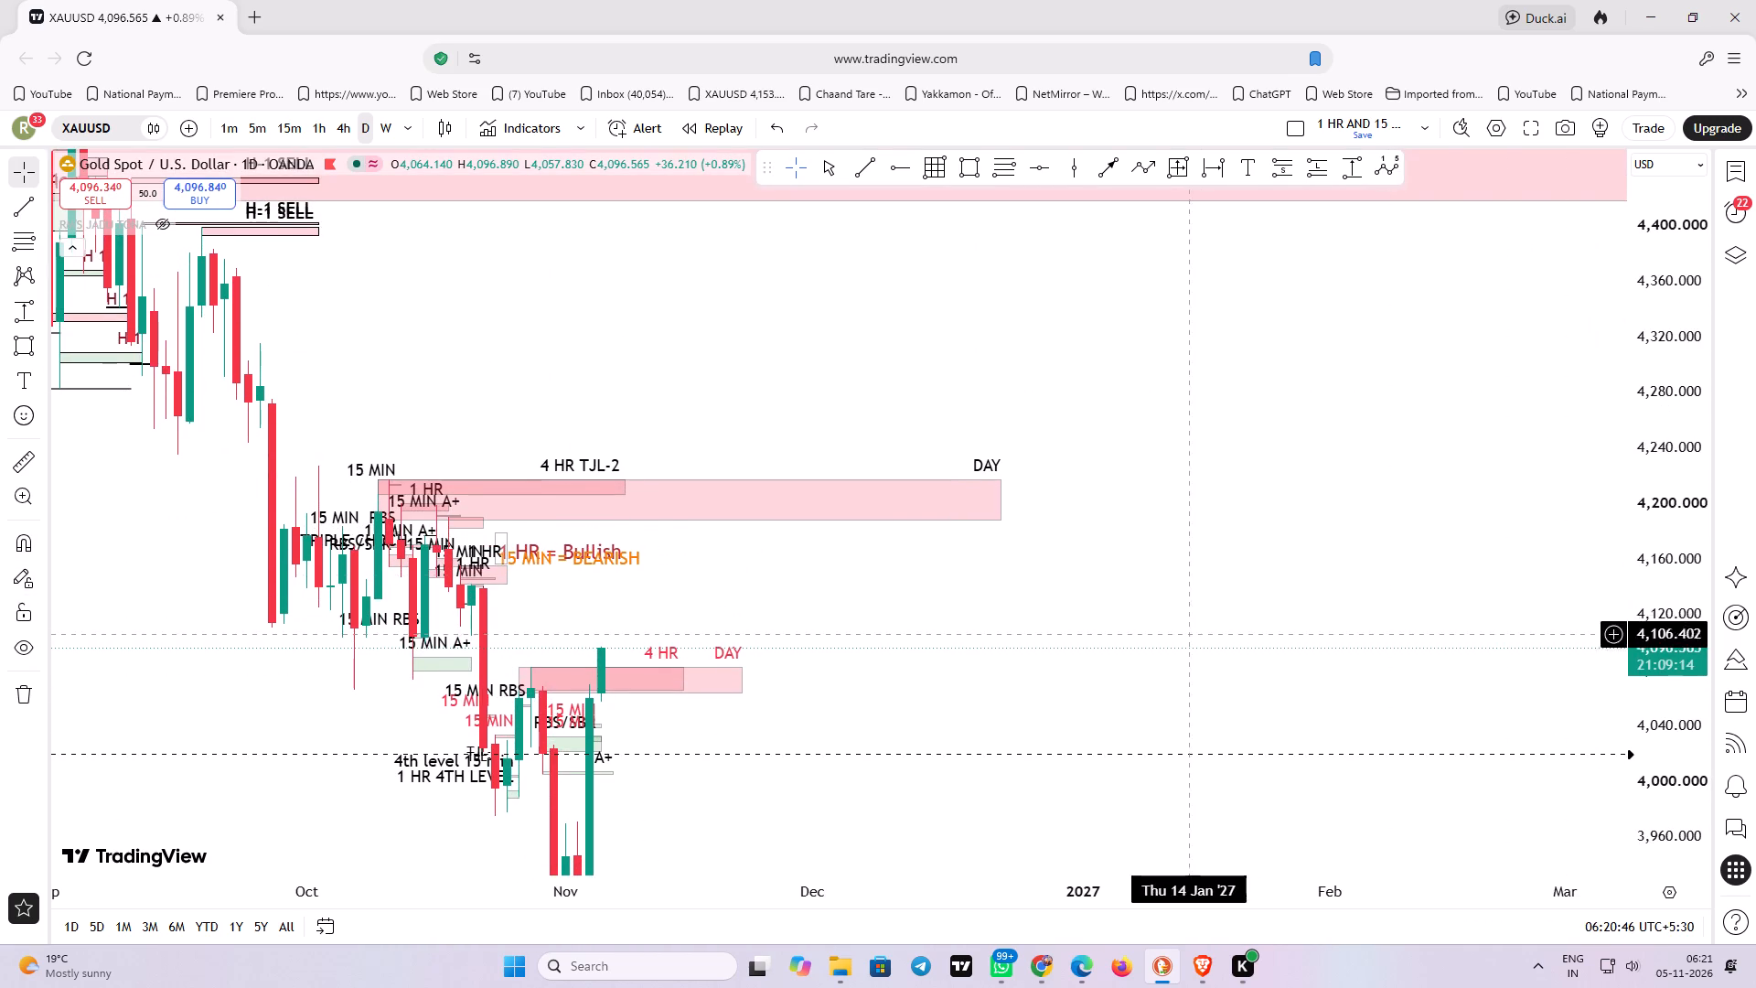
click(1190, 618)
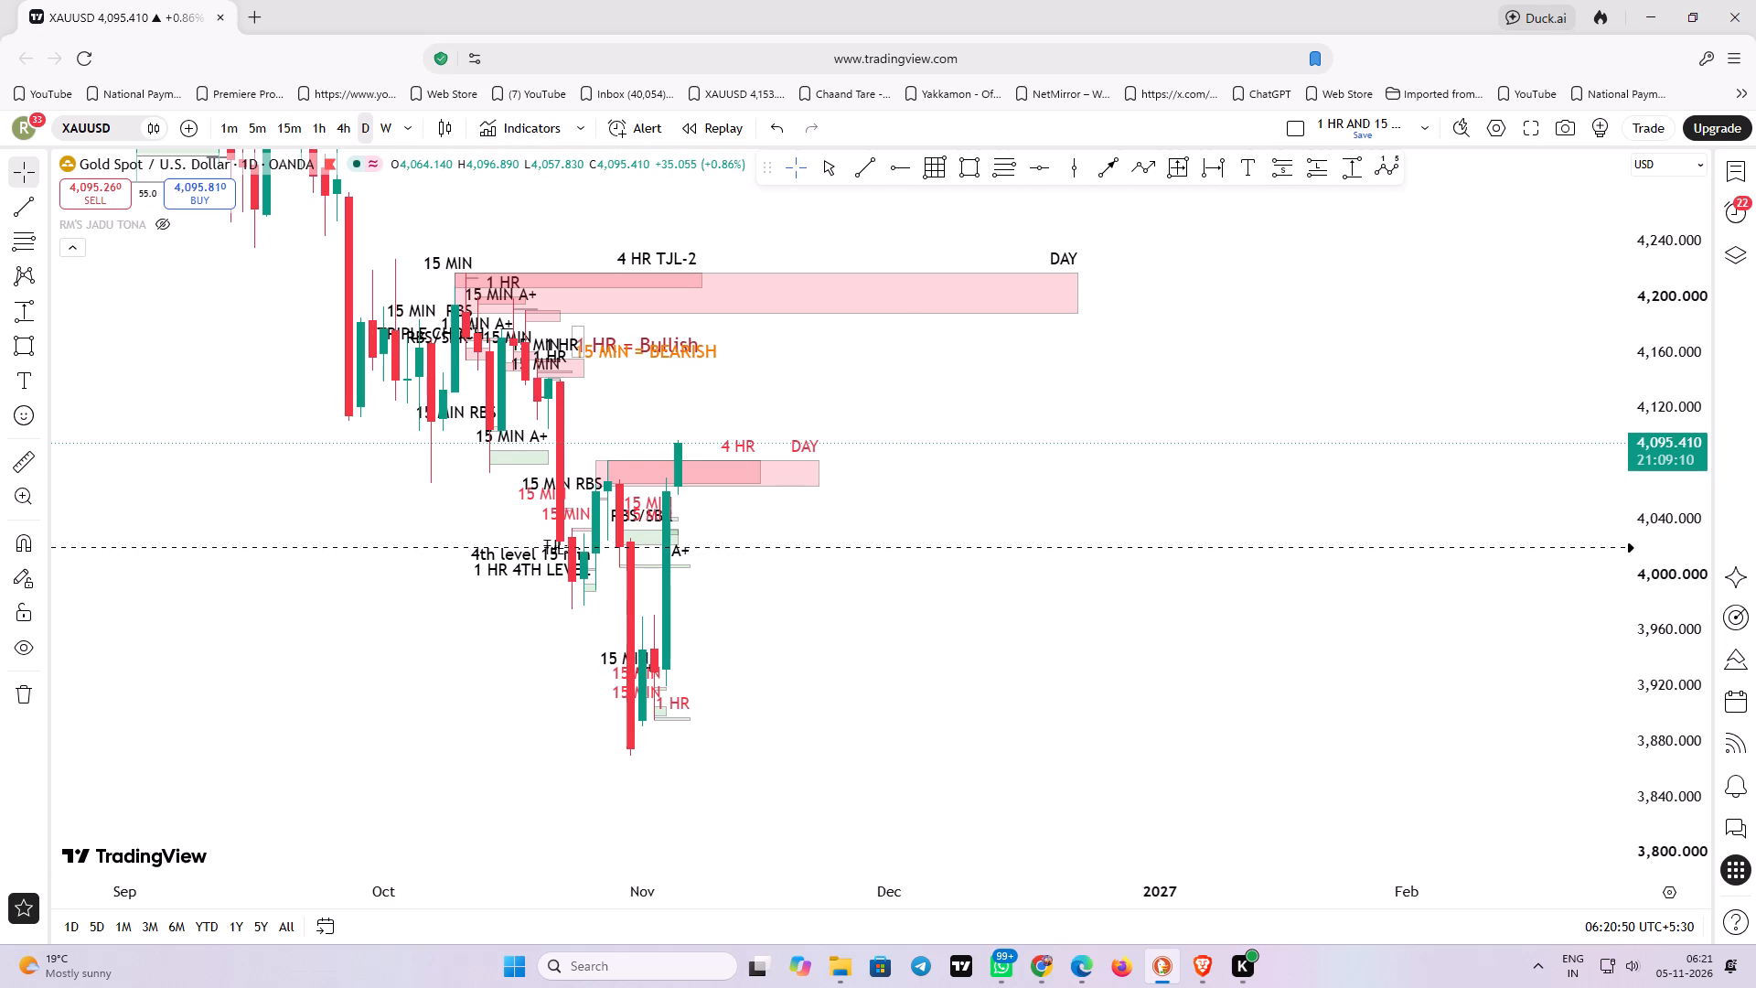
Switch the XAUUSD chart to the 4-hour timeframe.
click(354, 135)
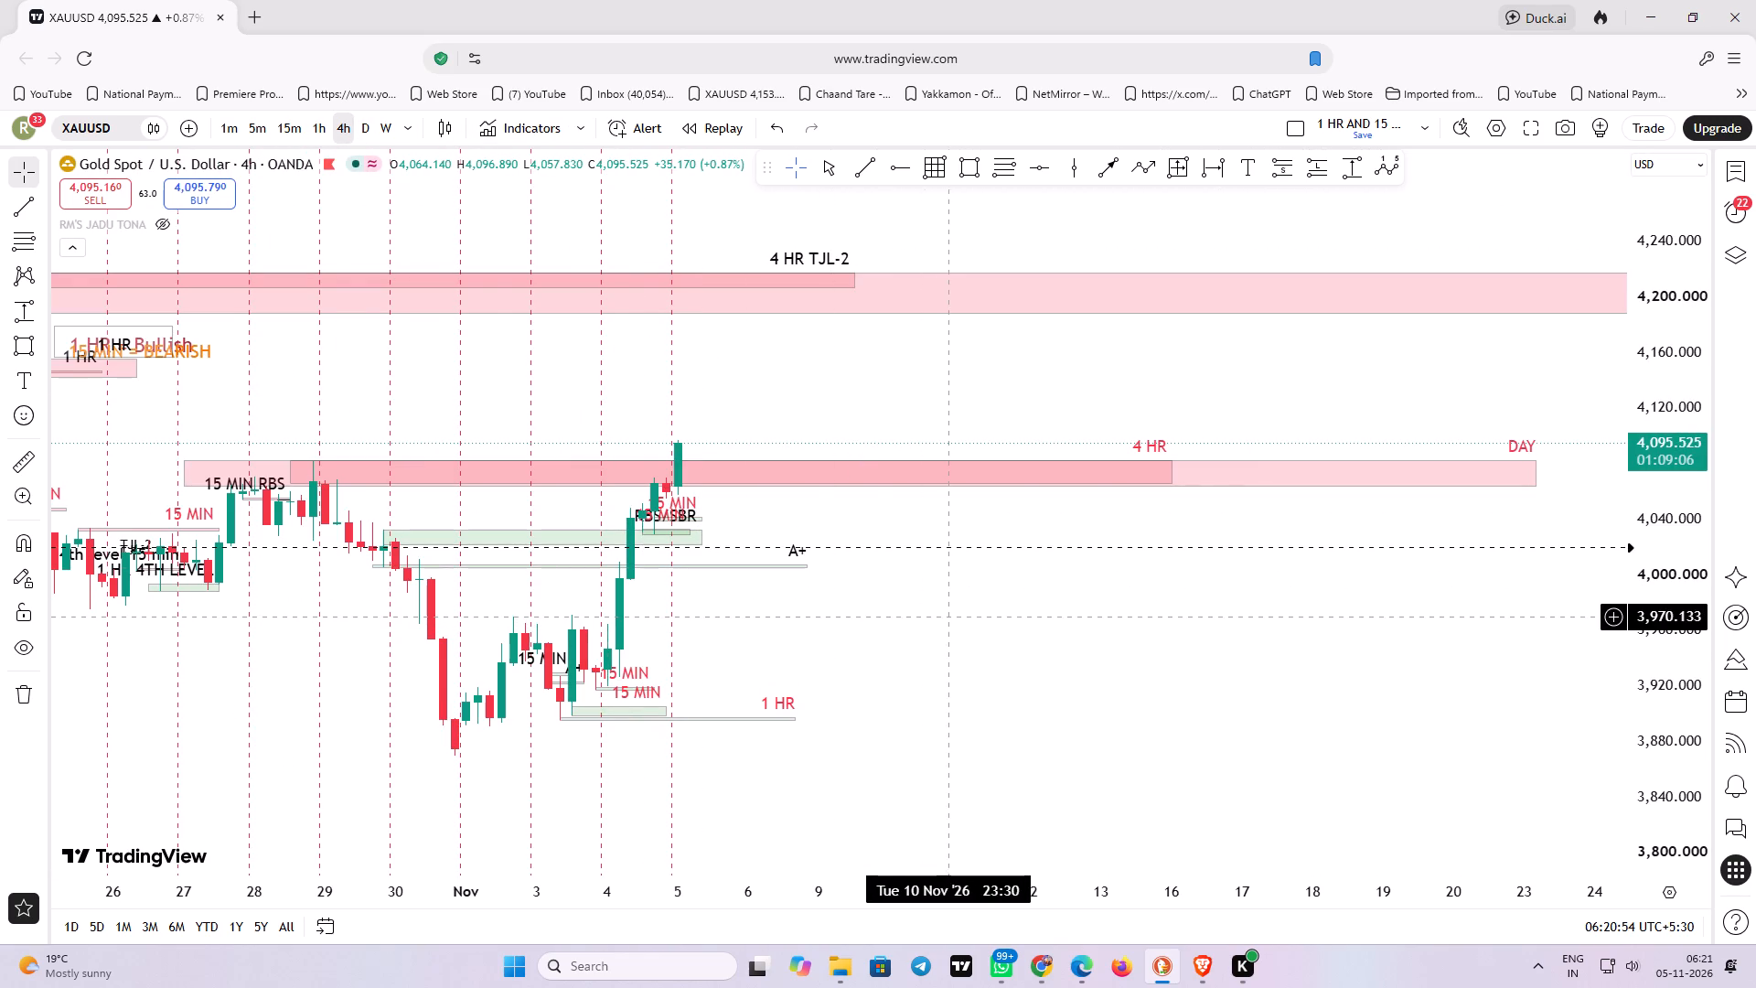
Hide all drawings and examine the bare 4-hour candles from the mid-October highs through the November low to the latest price.
scroll(948, 617, down, 2)
scroll(948, 617, up, 2)
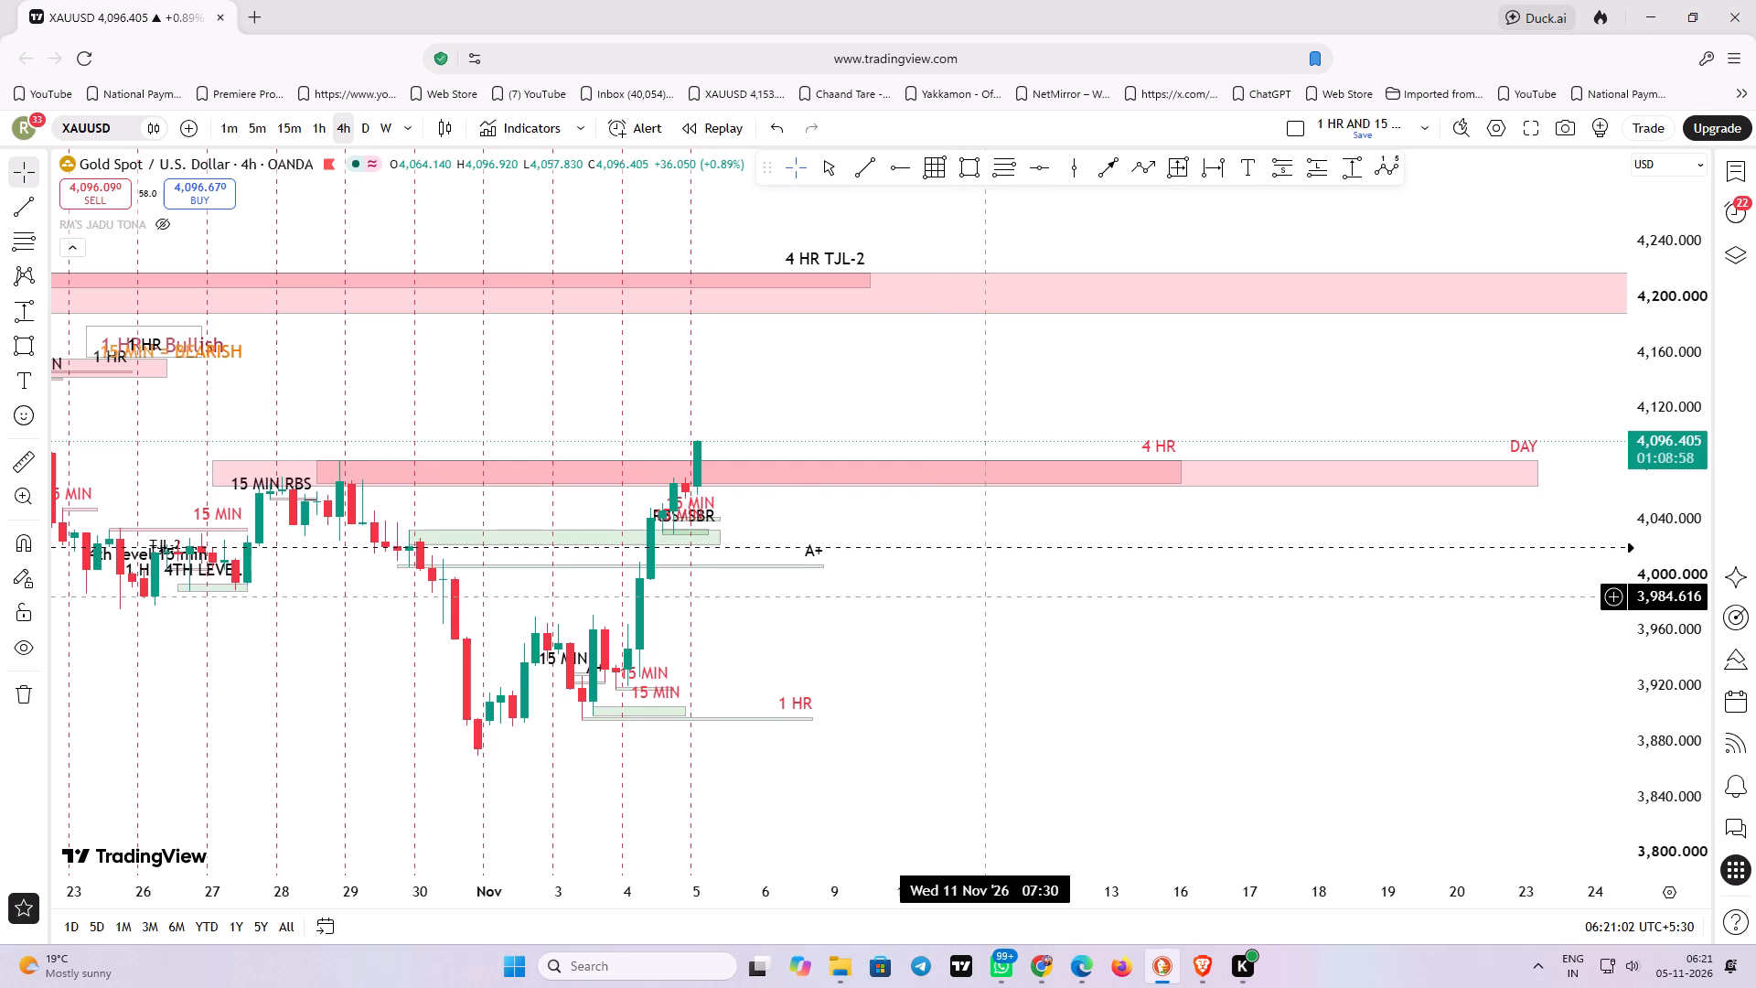
scroll(980, 596, down, 2)
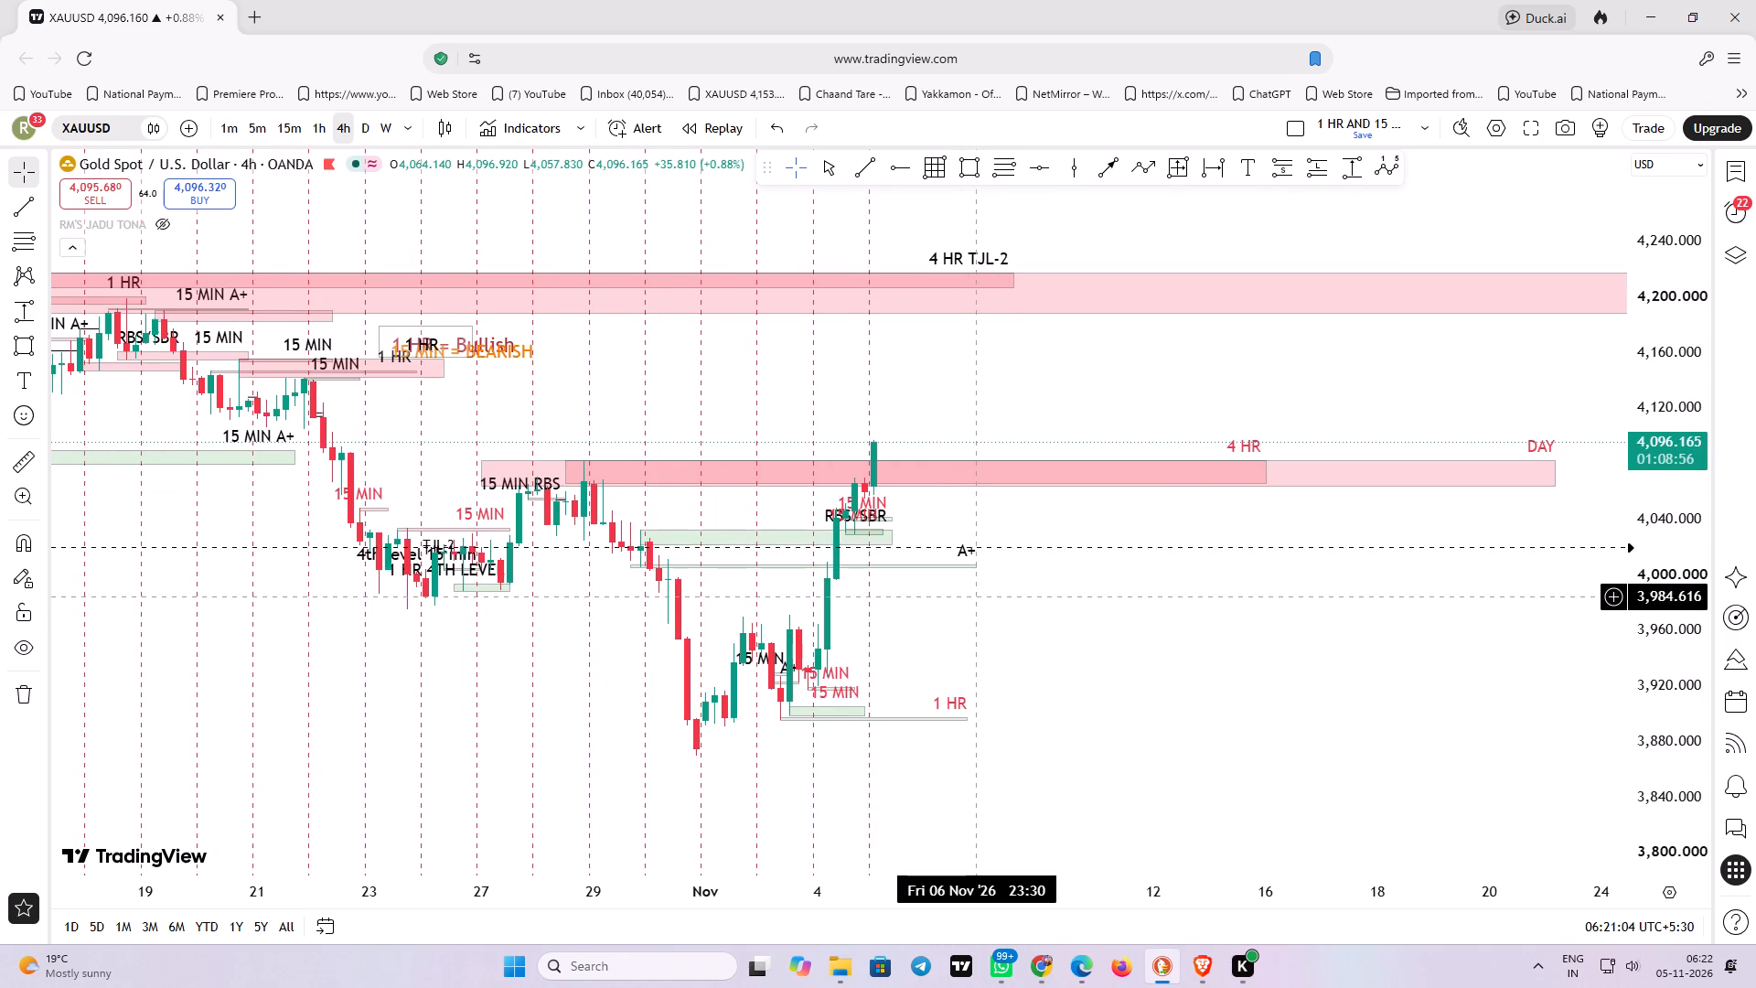
click(28, 646)
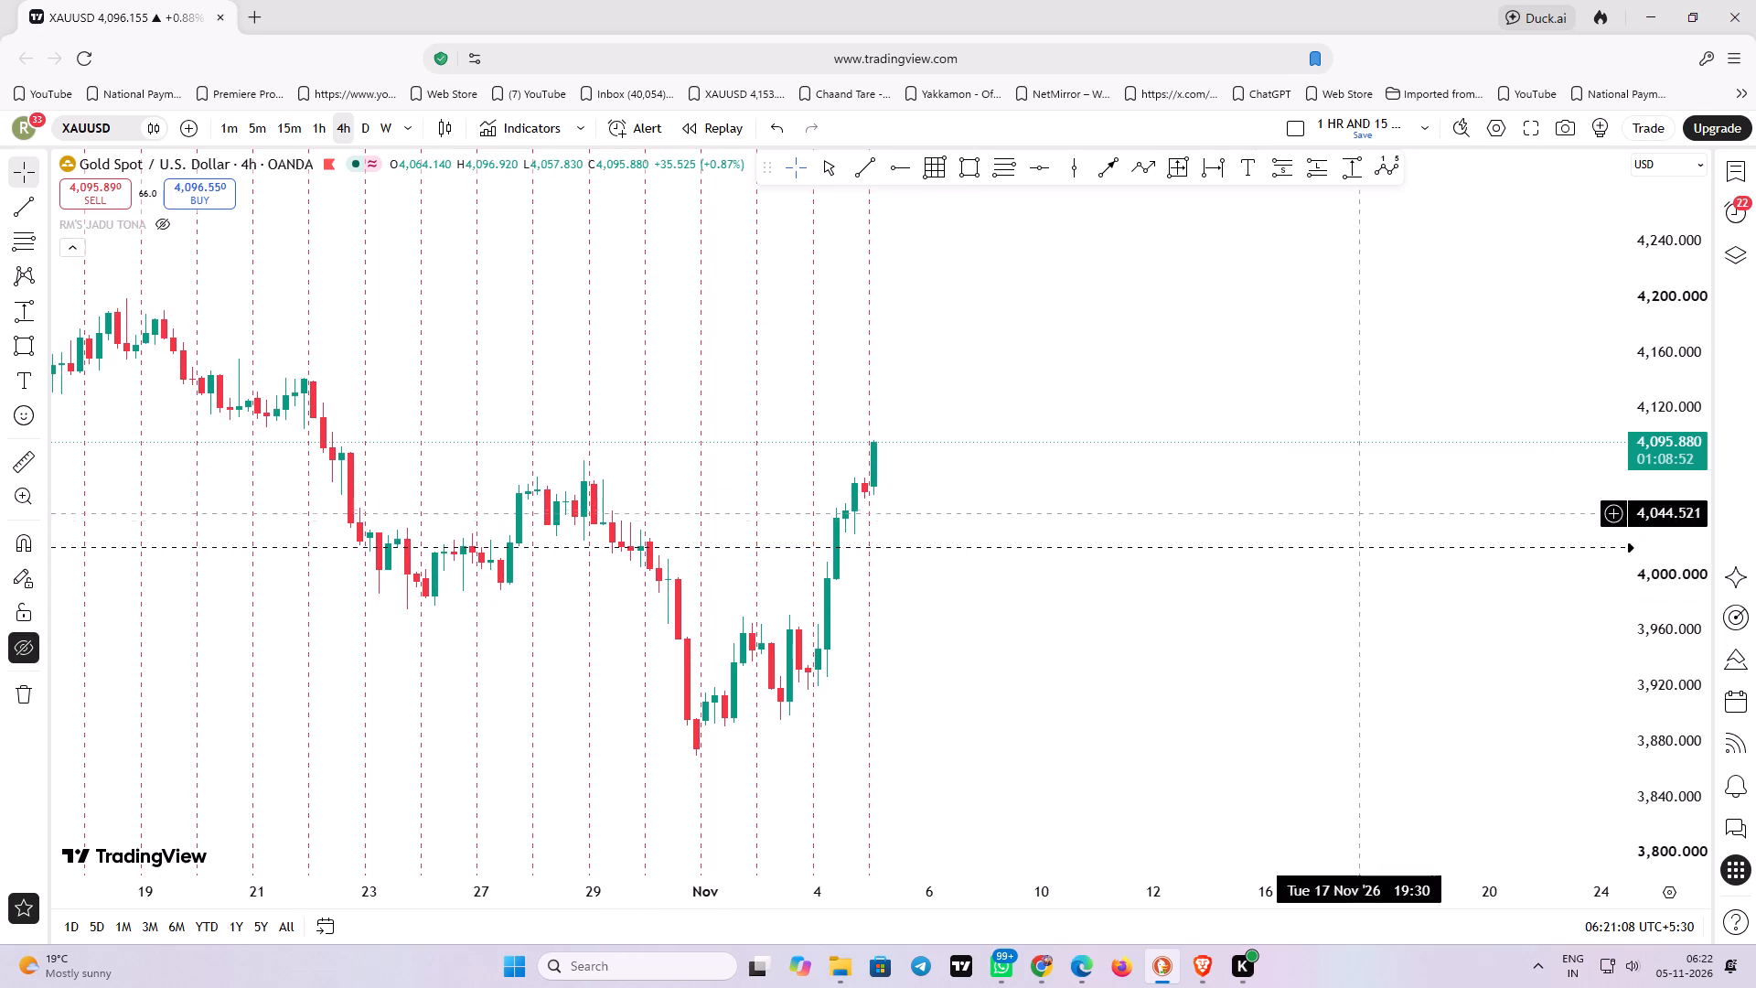
drag(1645, 648, 1657, 498)
scroll(1097, 602, up, 2)
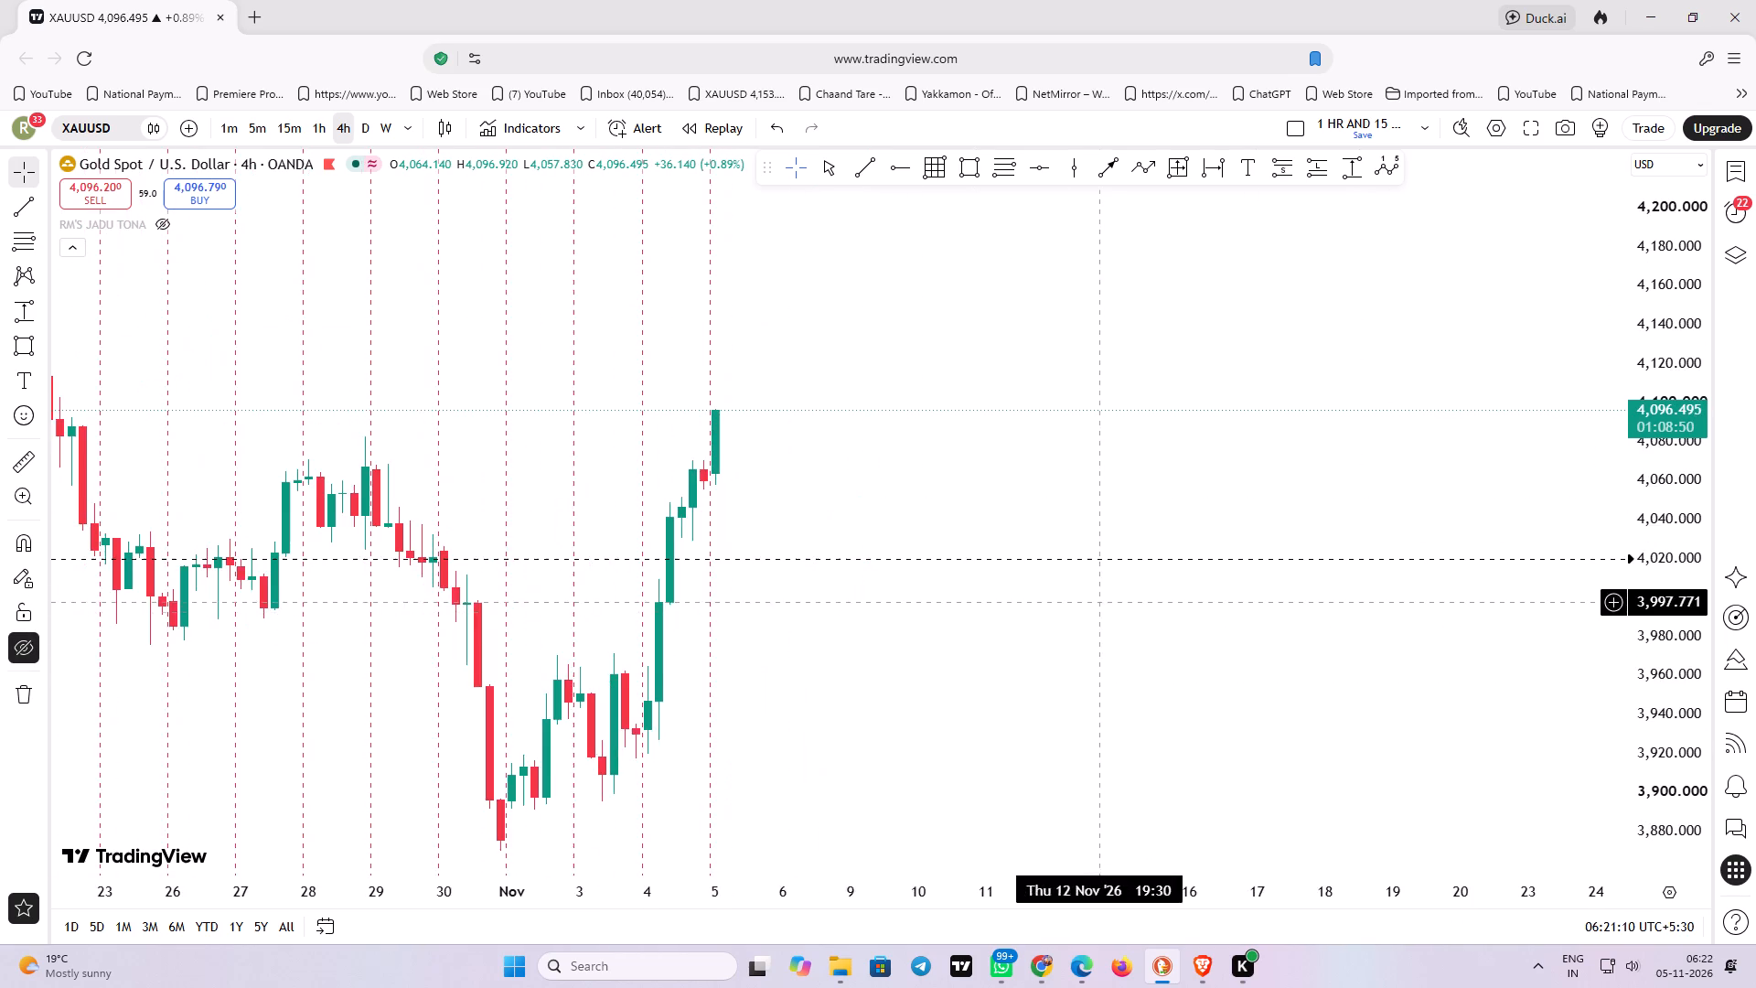
drag(868, 688, 1280, 585)
drag(446, 617, 465, 694)
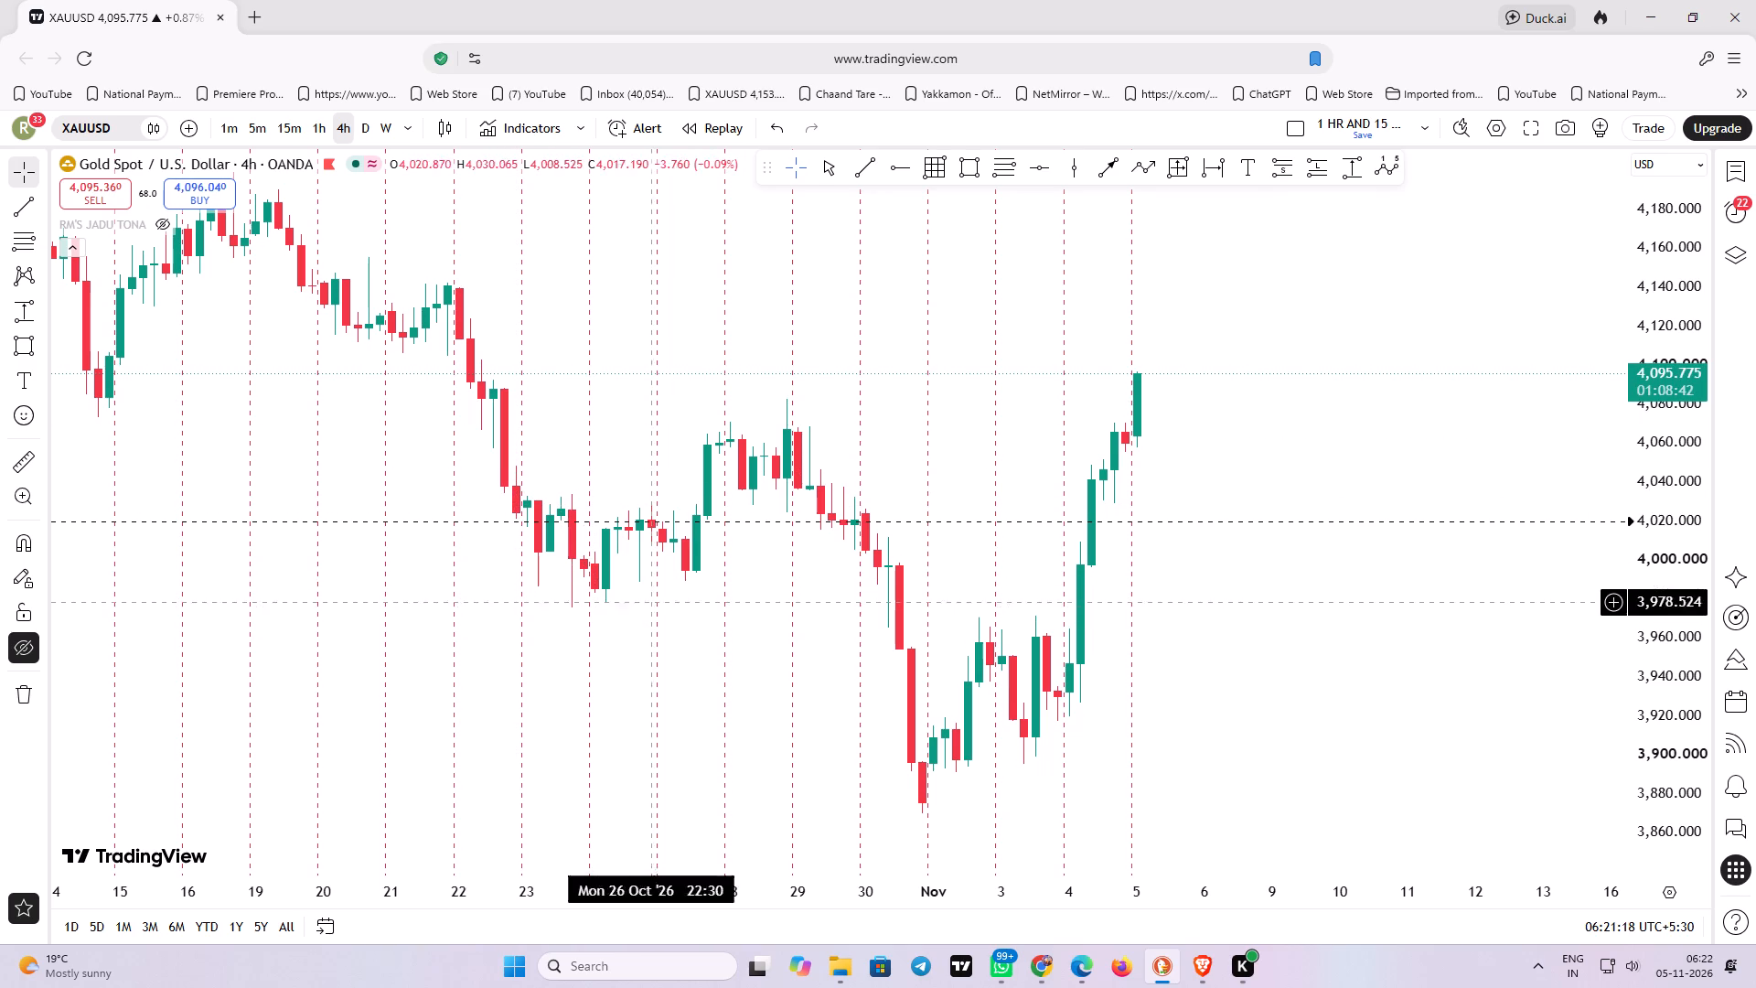
drag(1644, 715, 1650, 457)
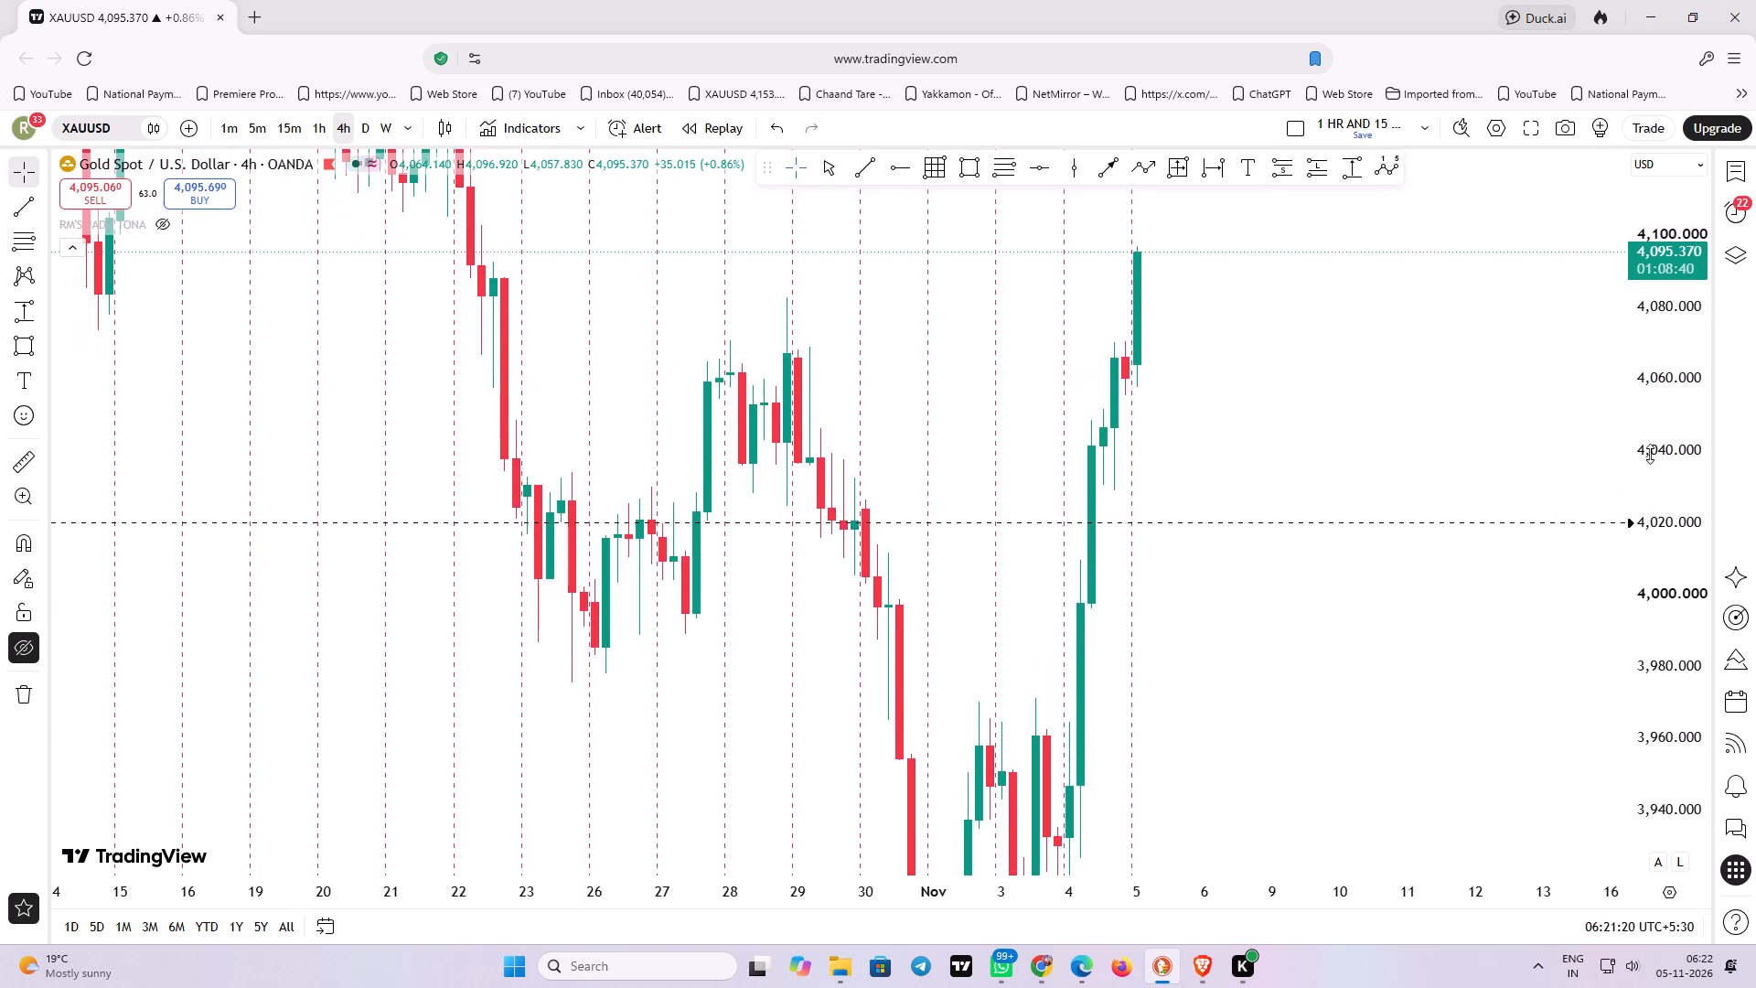
scroll(882, 741, up, 3)
drag(423, 785, 683, 724)
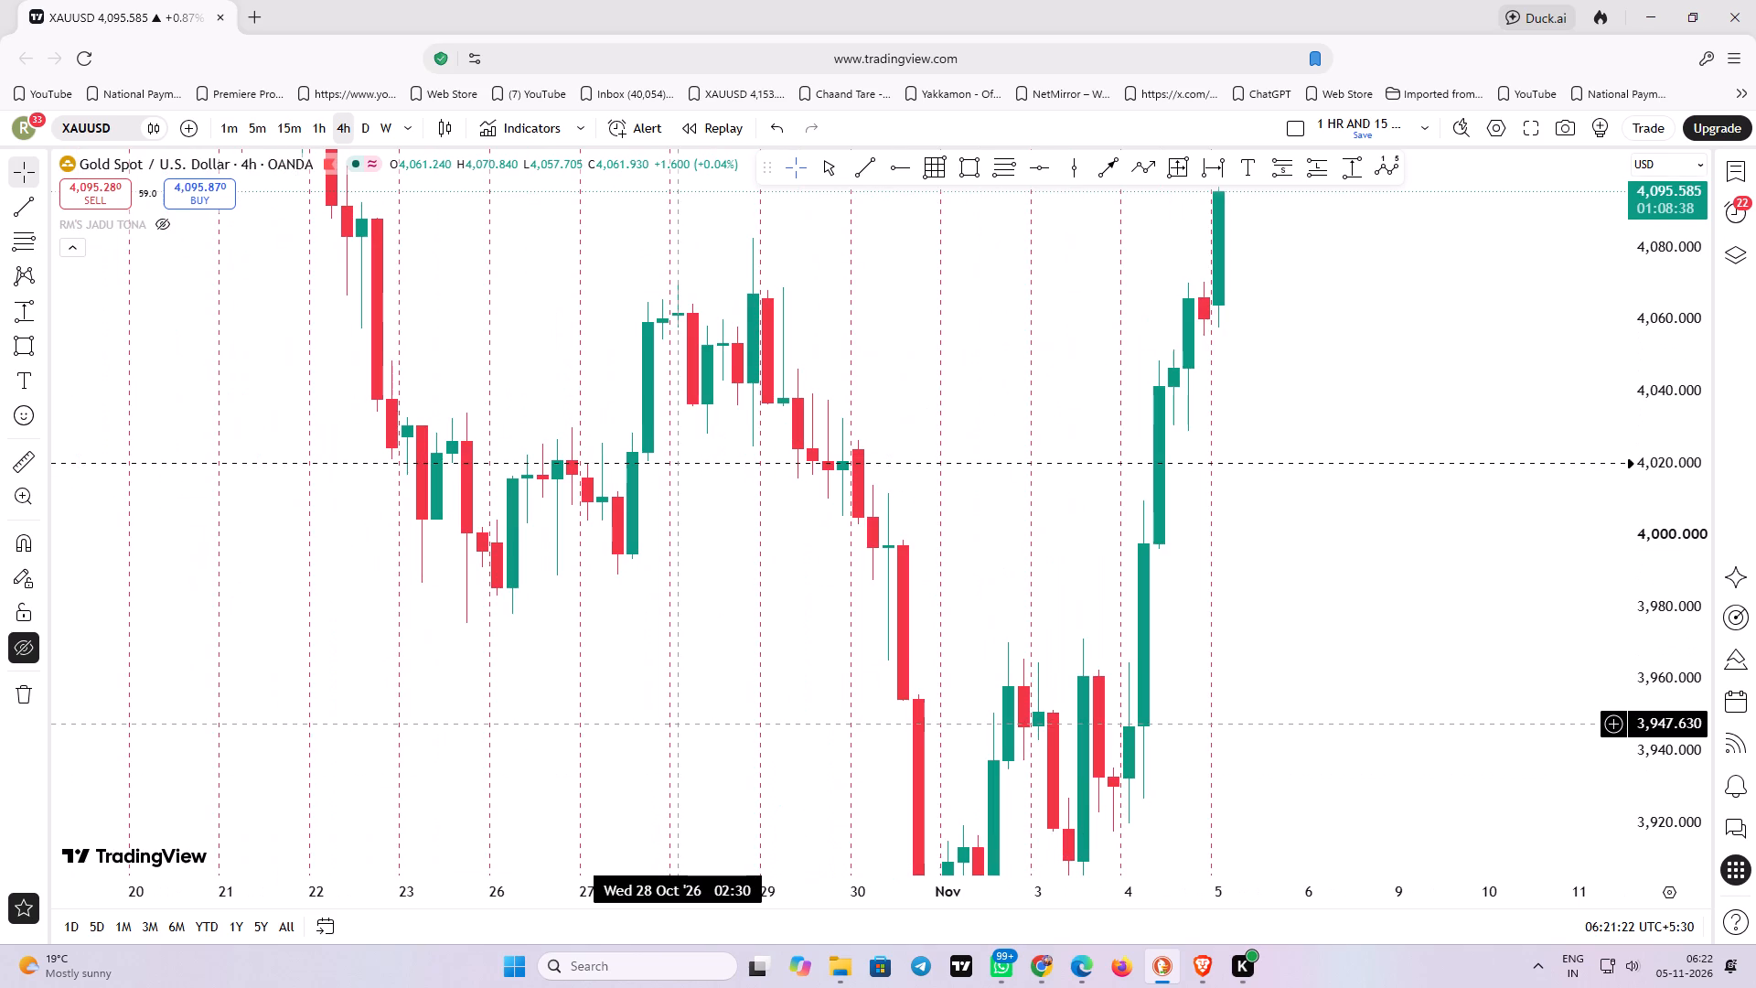
drag(683, 724, 725, 726)
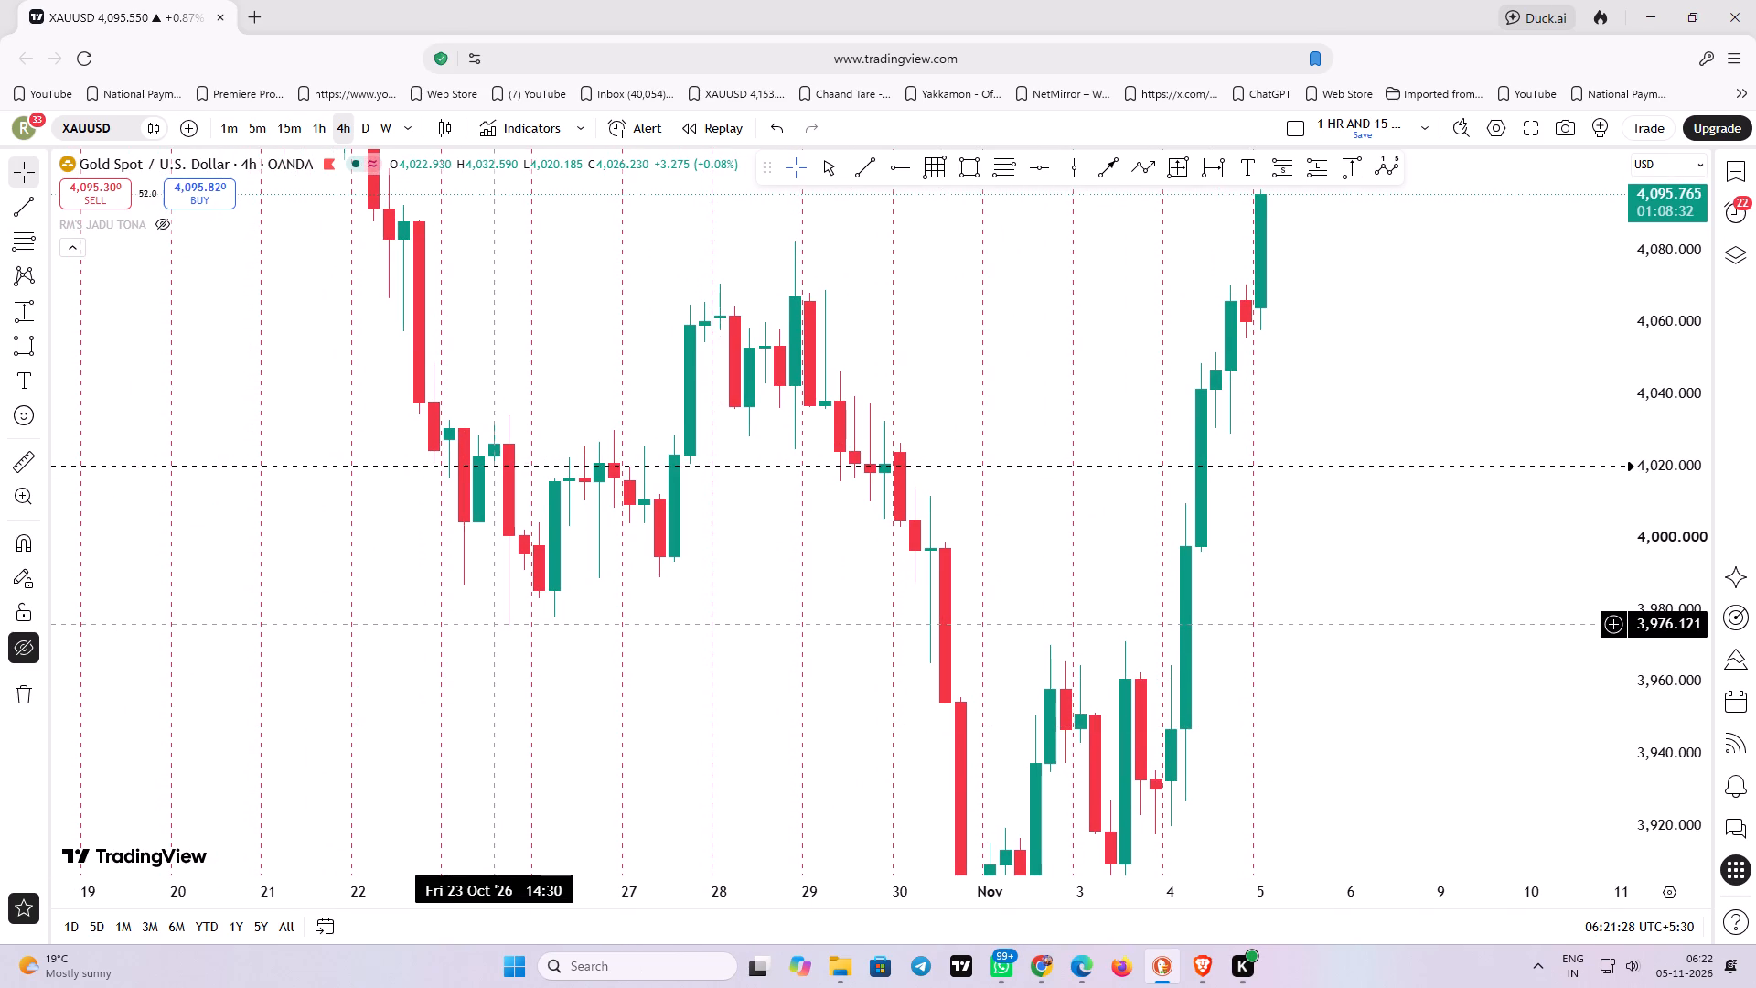
drag(1676, 770, 1725, 386)
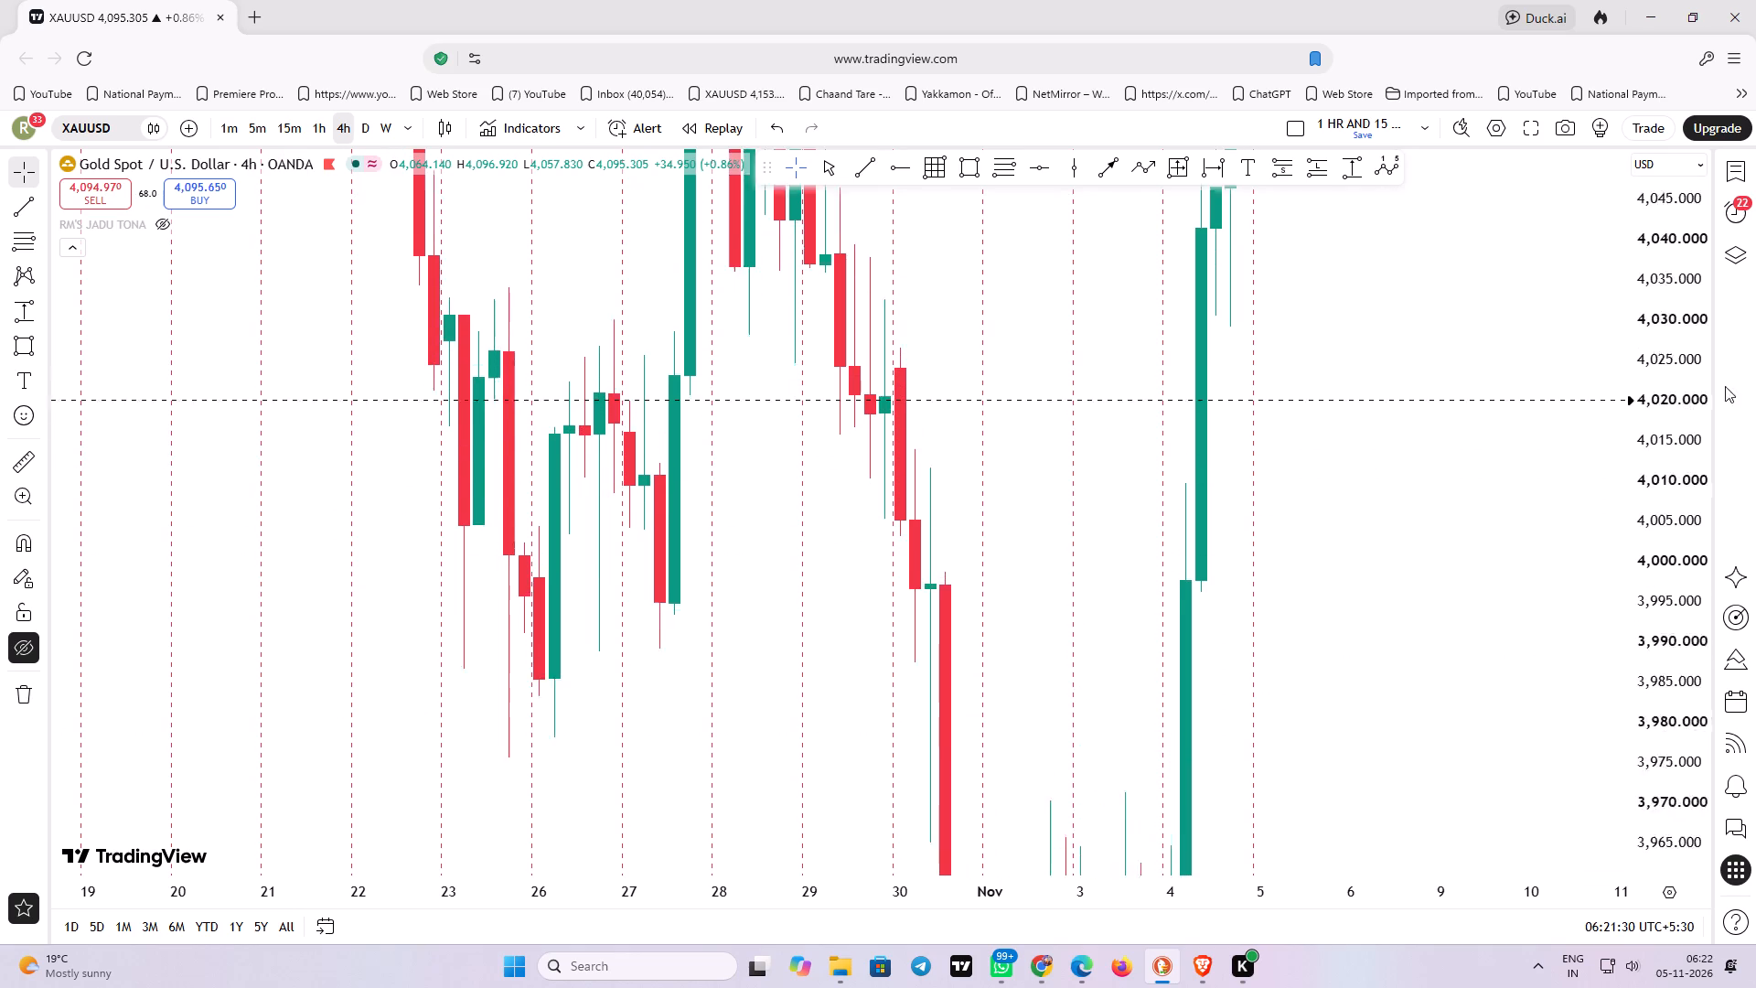
drag(1725, 386, 1746, 1)
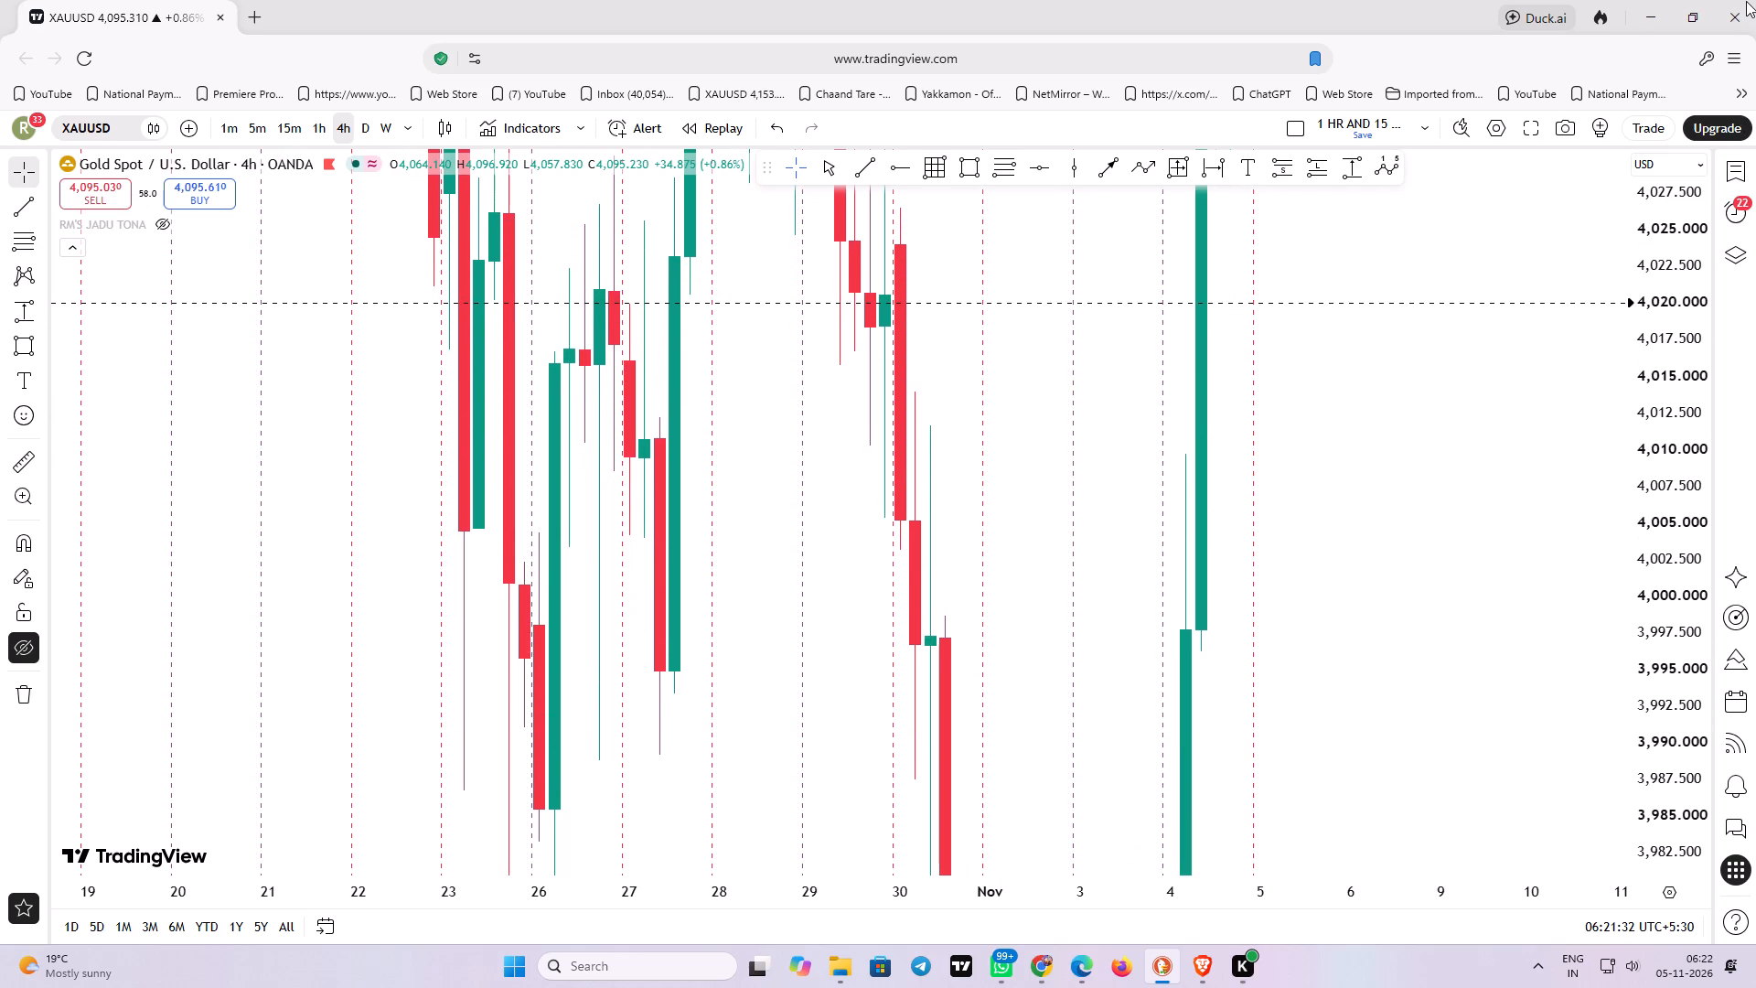
drag(1746, 1, 1634, 667)
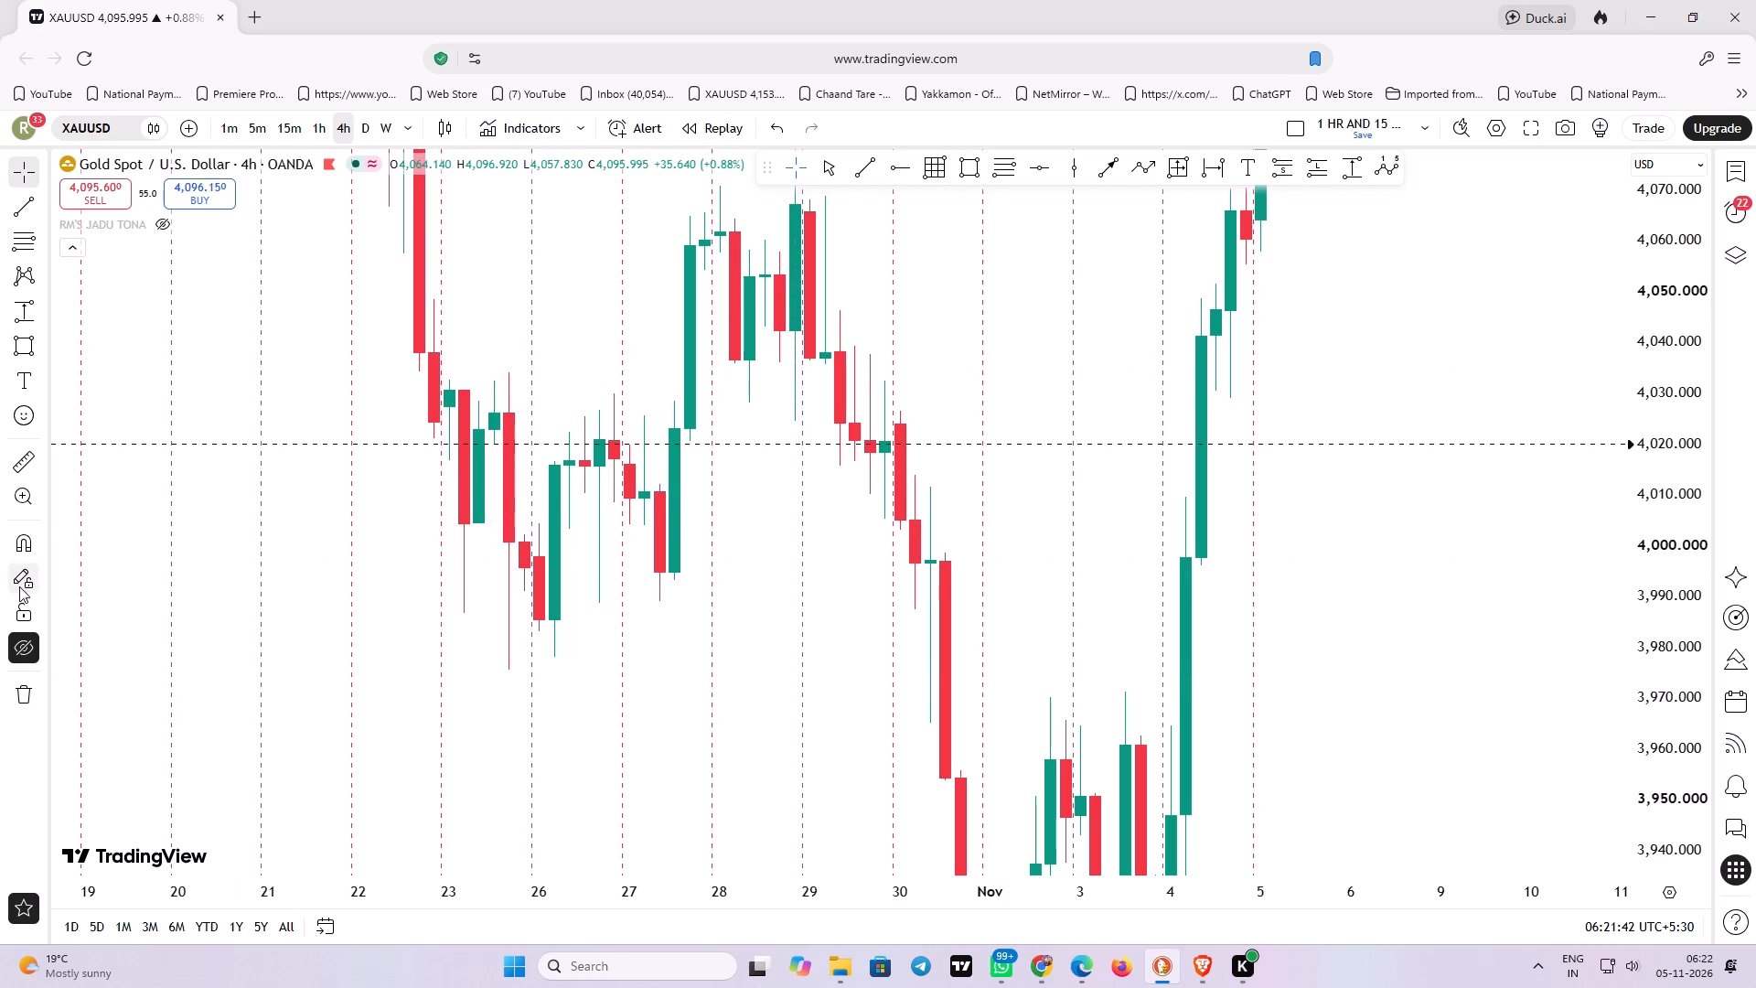
Show all drawings again and examine the 4-hour candles around the red zones, the green RBS/SBR zone and the A+ level.
click(14, 642)
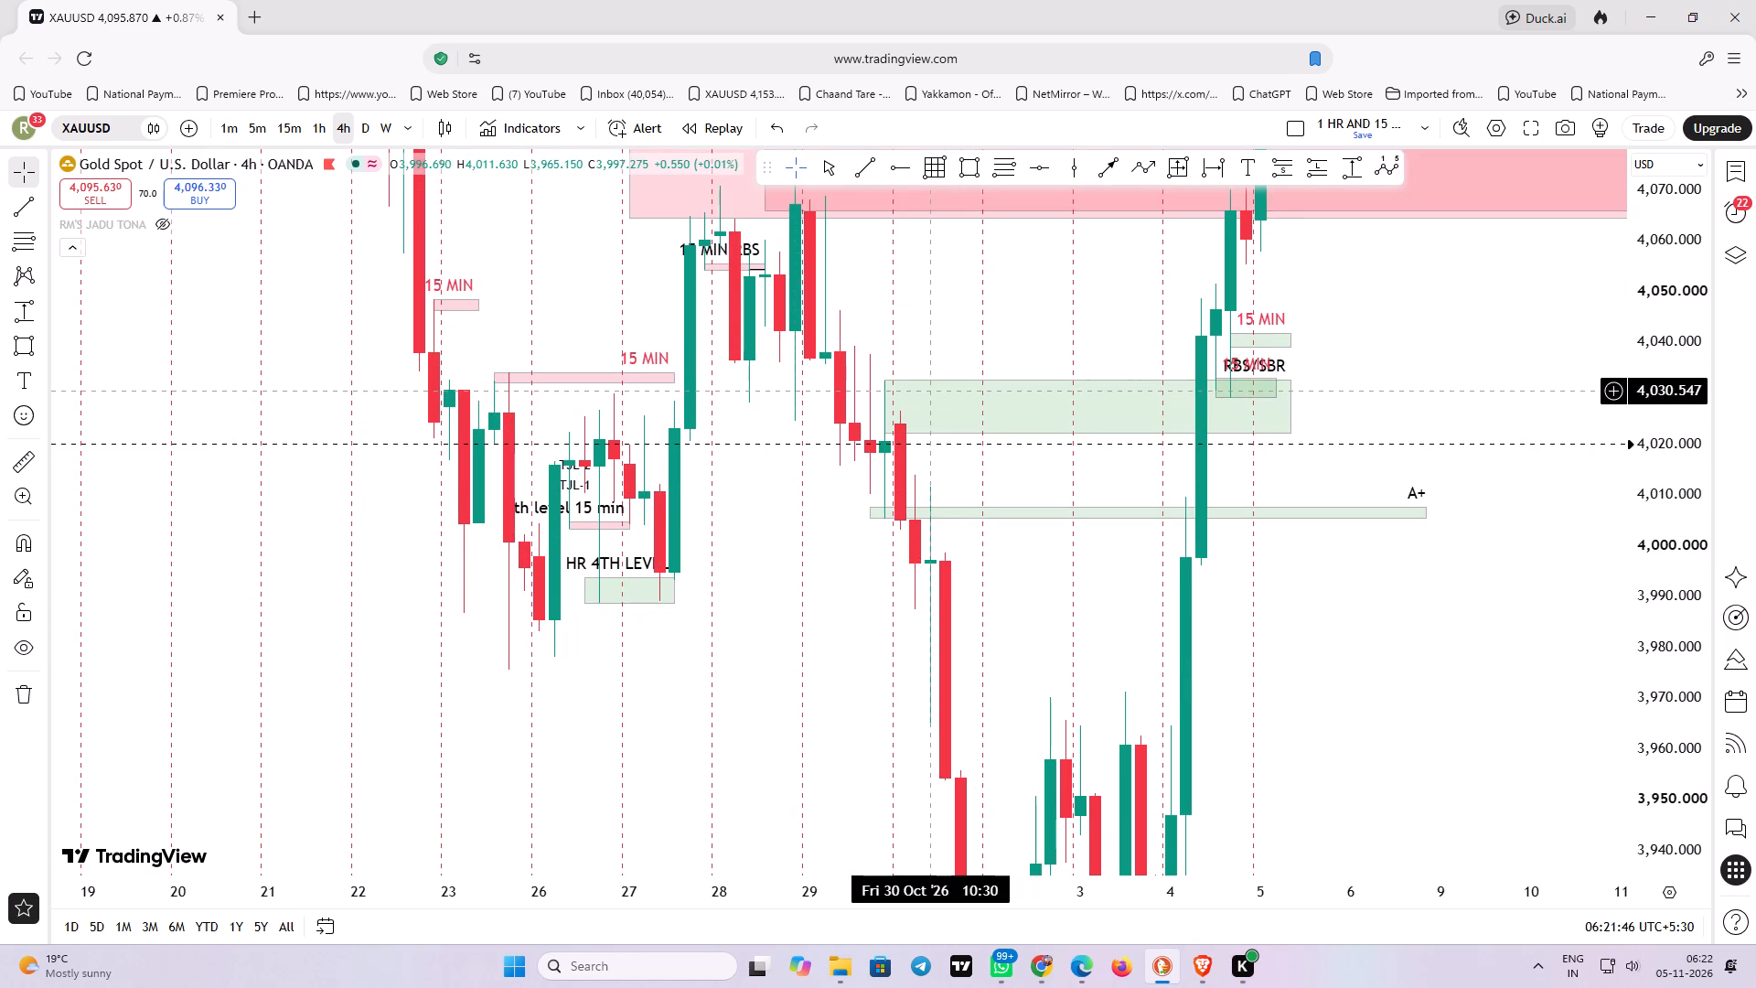
drag(784, 555, 682, 641)
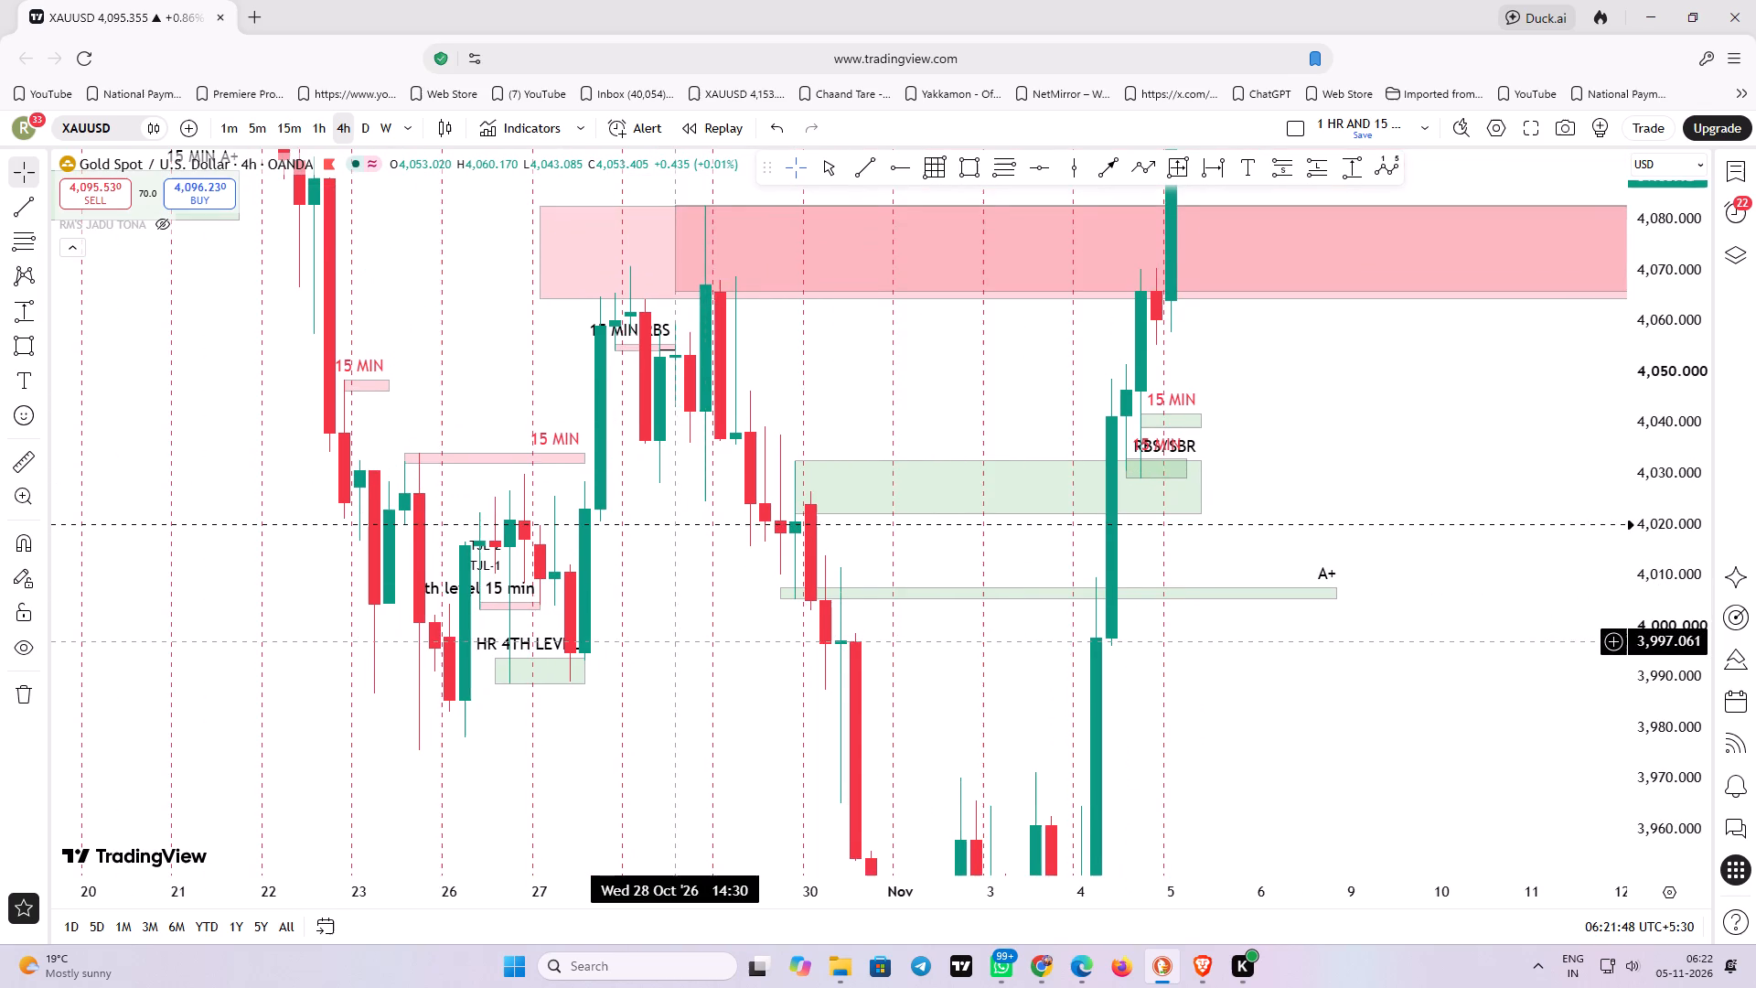
drag(682, 641, 670, 588)
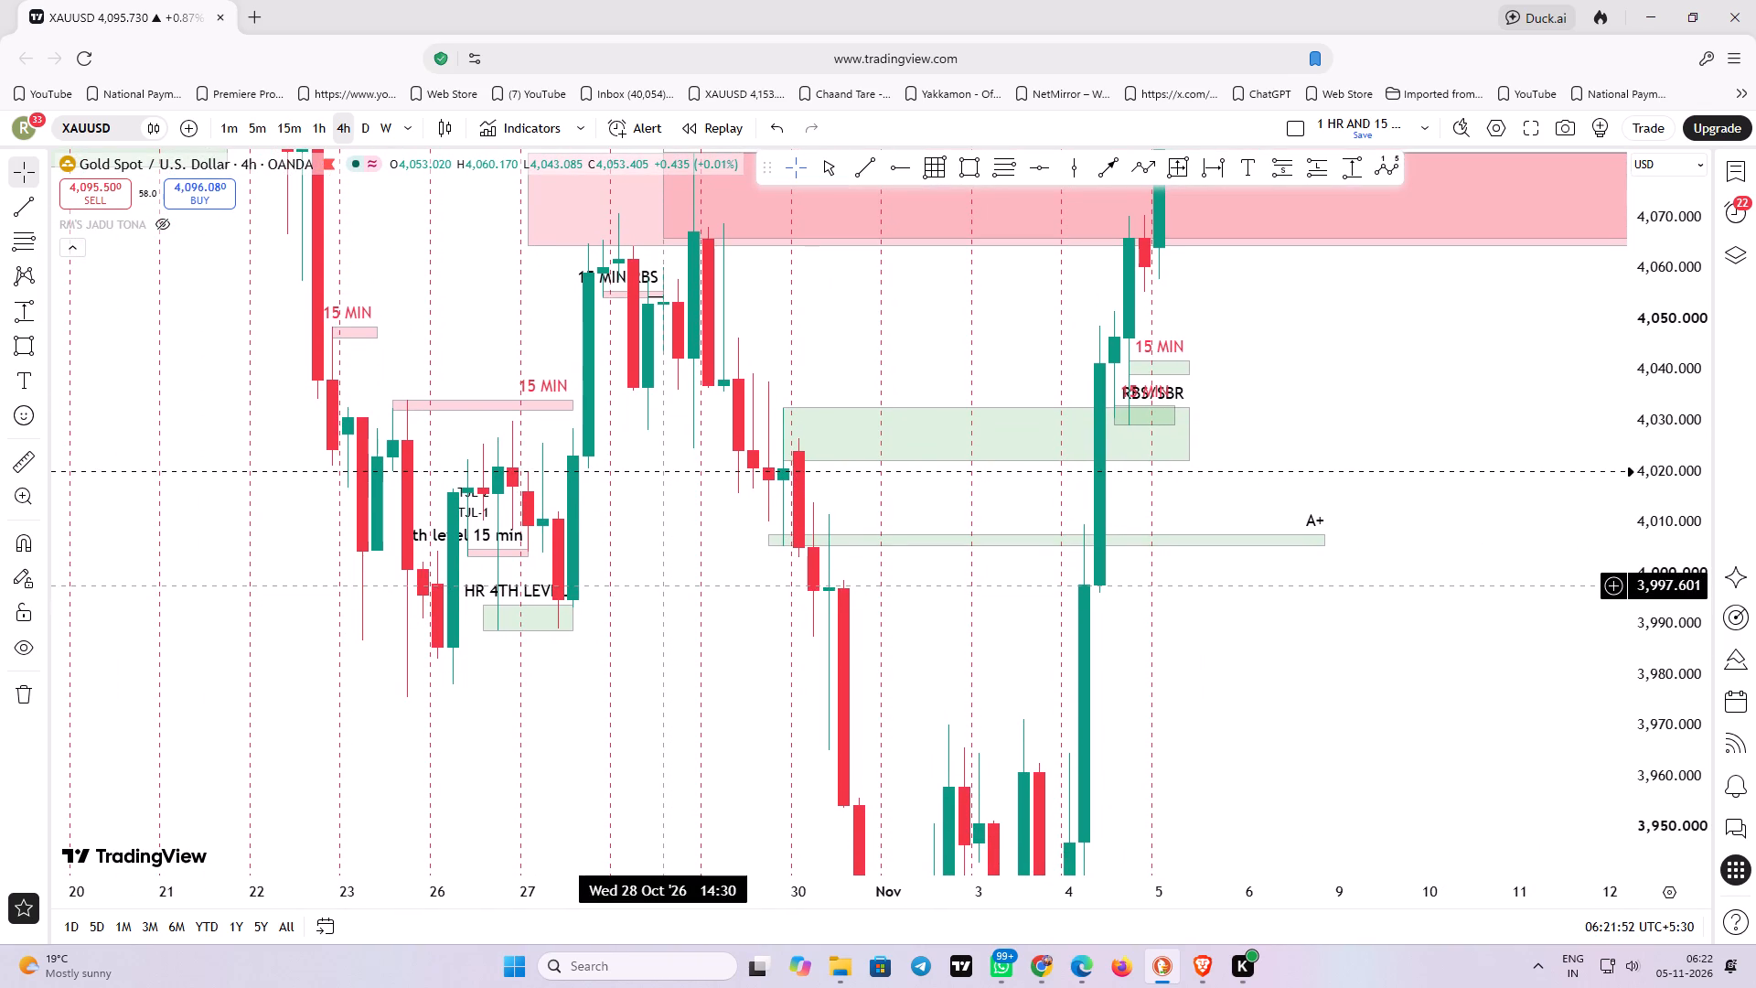
drag(668, 585, 680, 573)
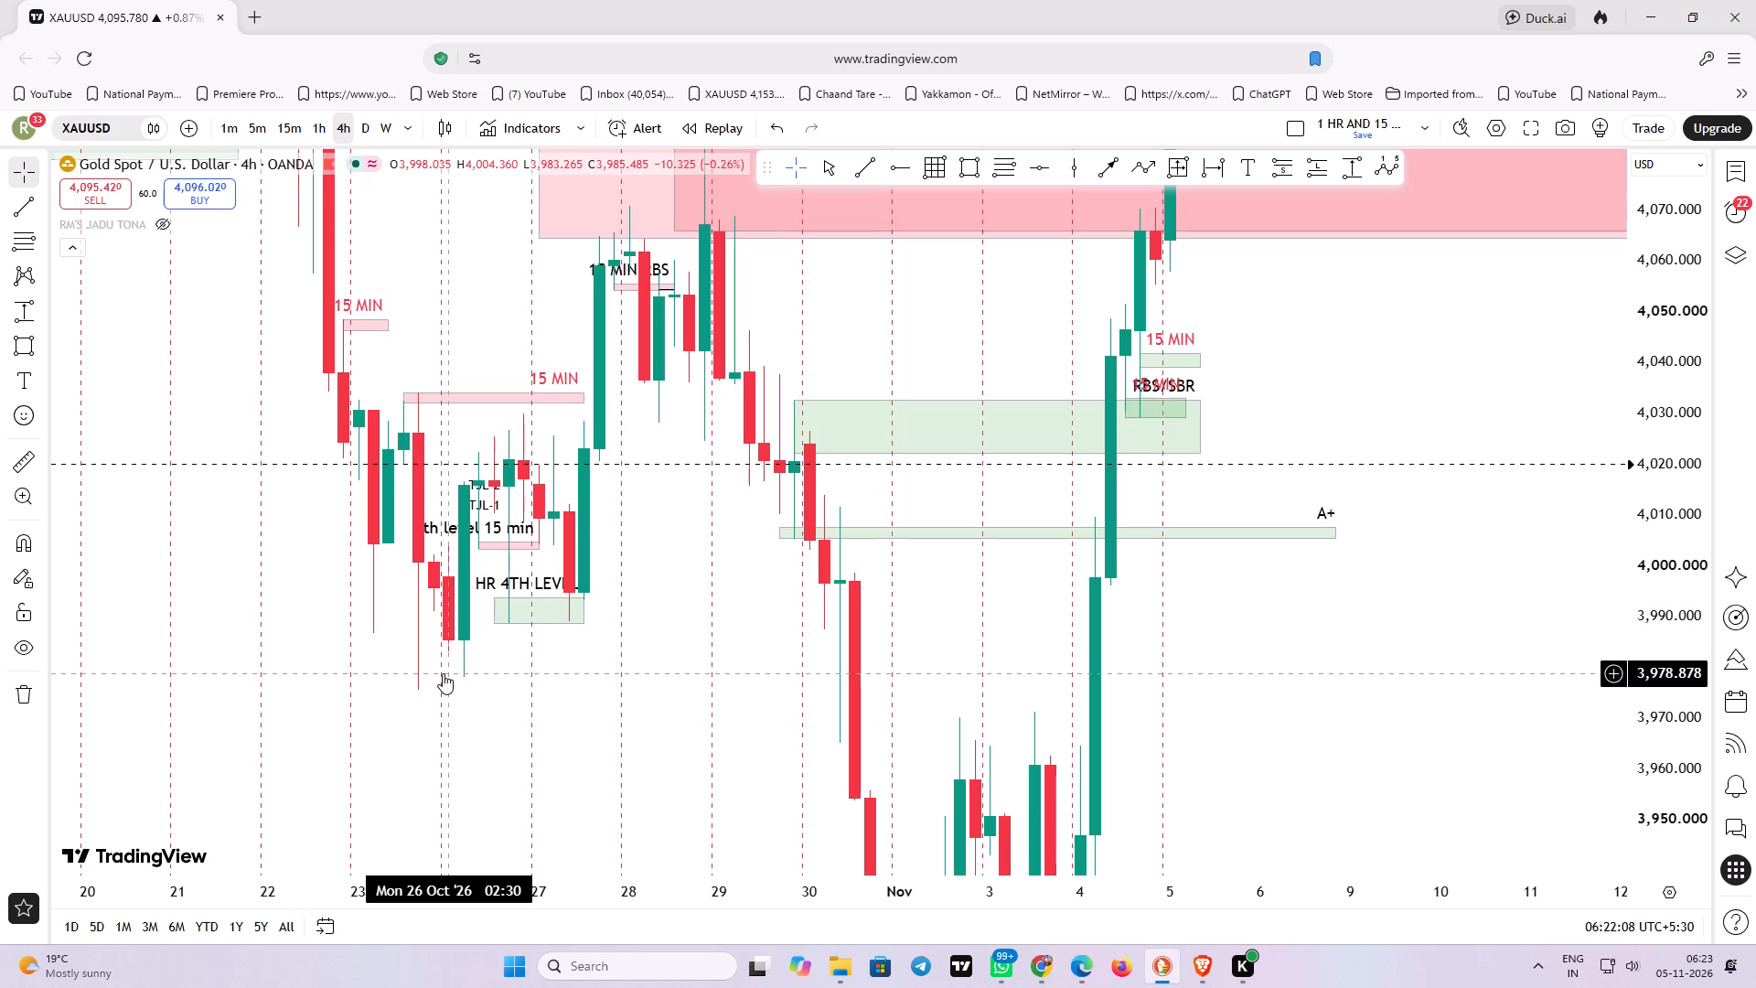
drag(636, 573, 629, 746)
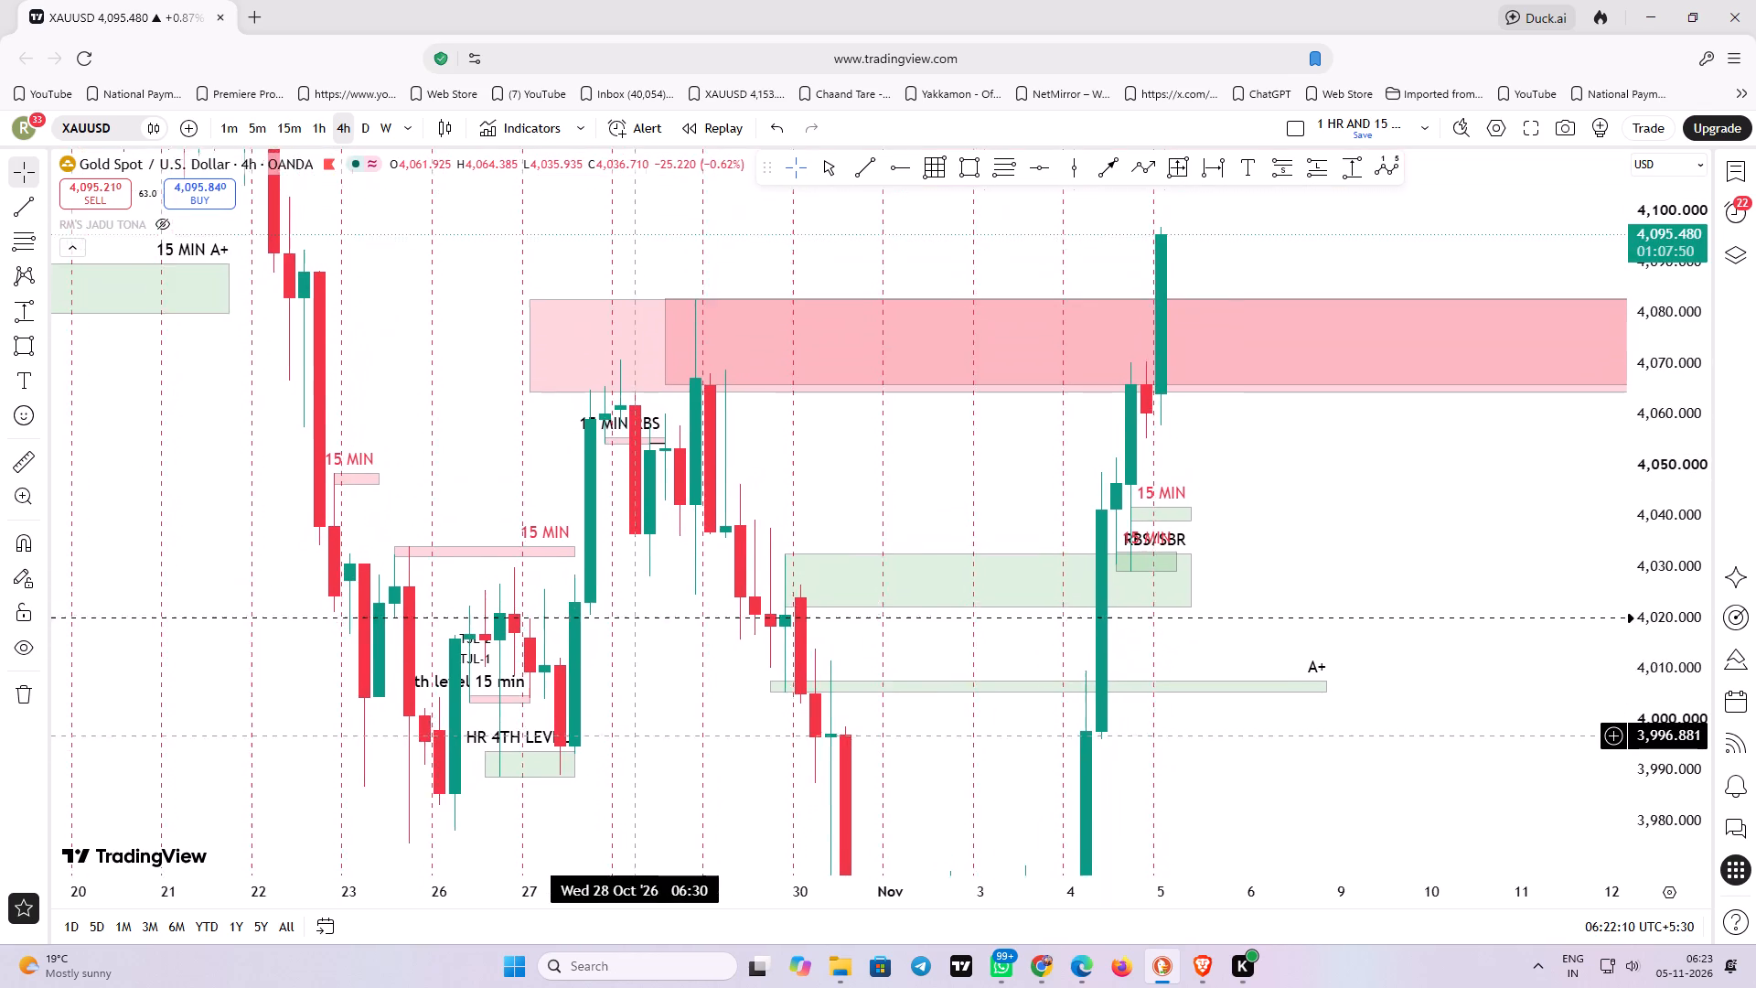
drag(629, 746, 626, 650)
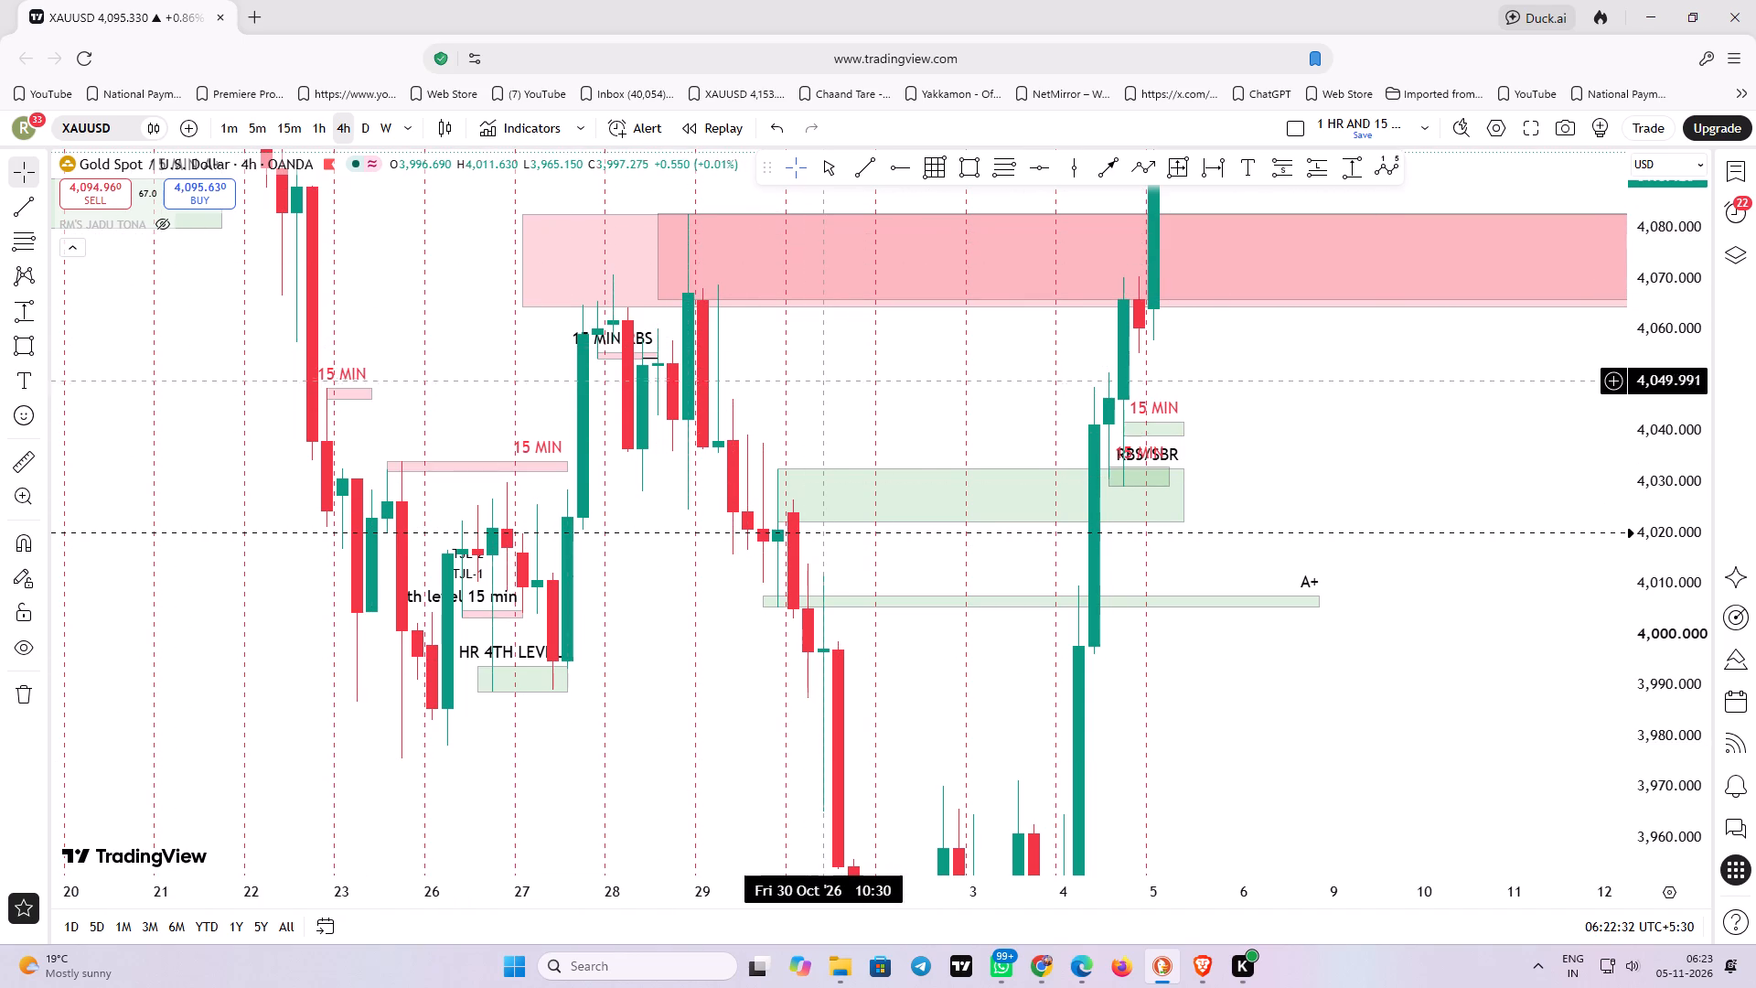
drag(819, 358, 783, 521)
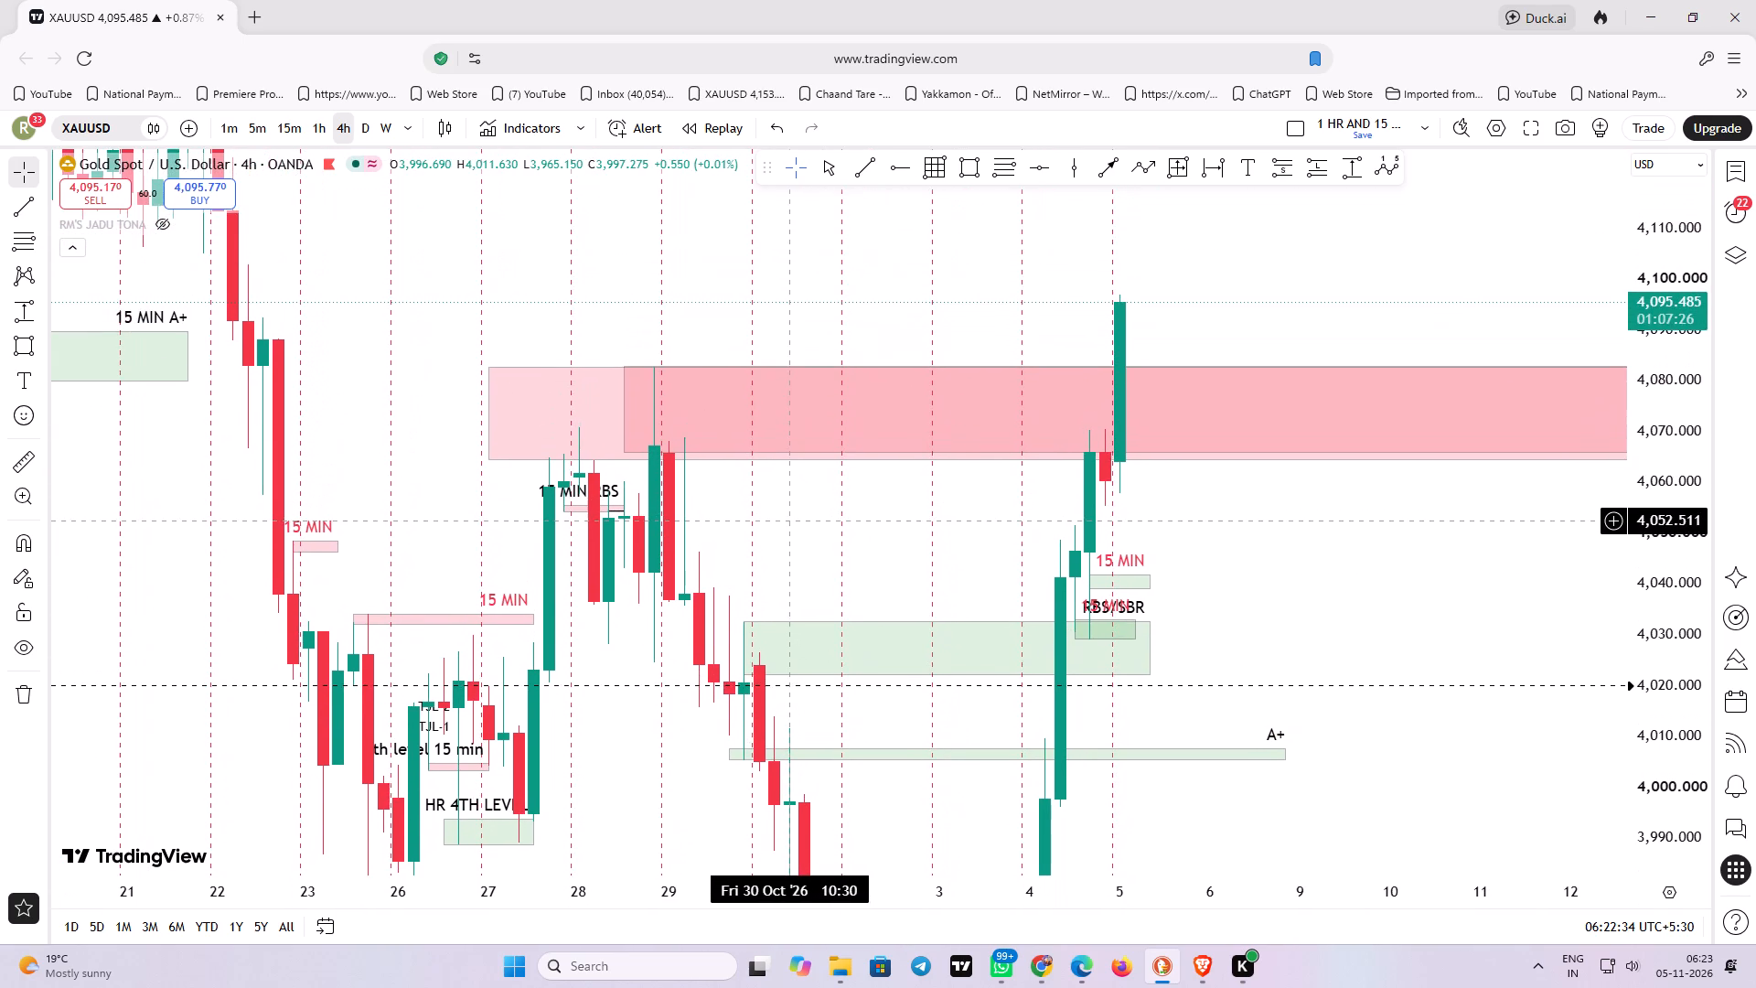
drag(783, 521, 806, 442)
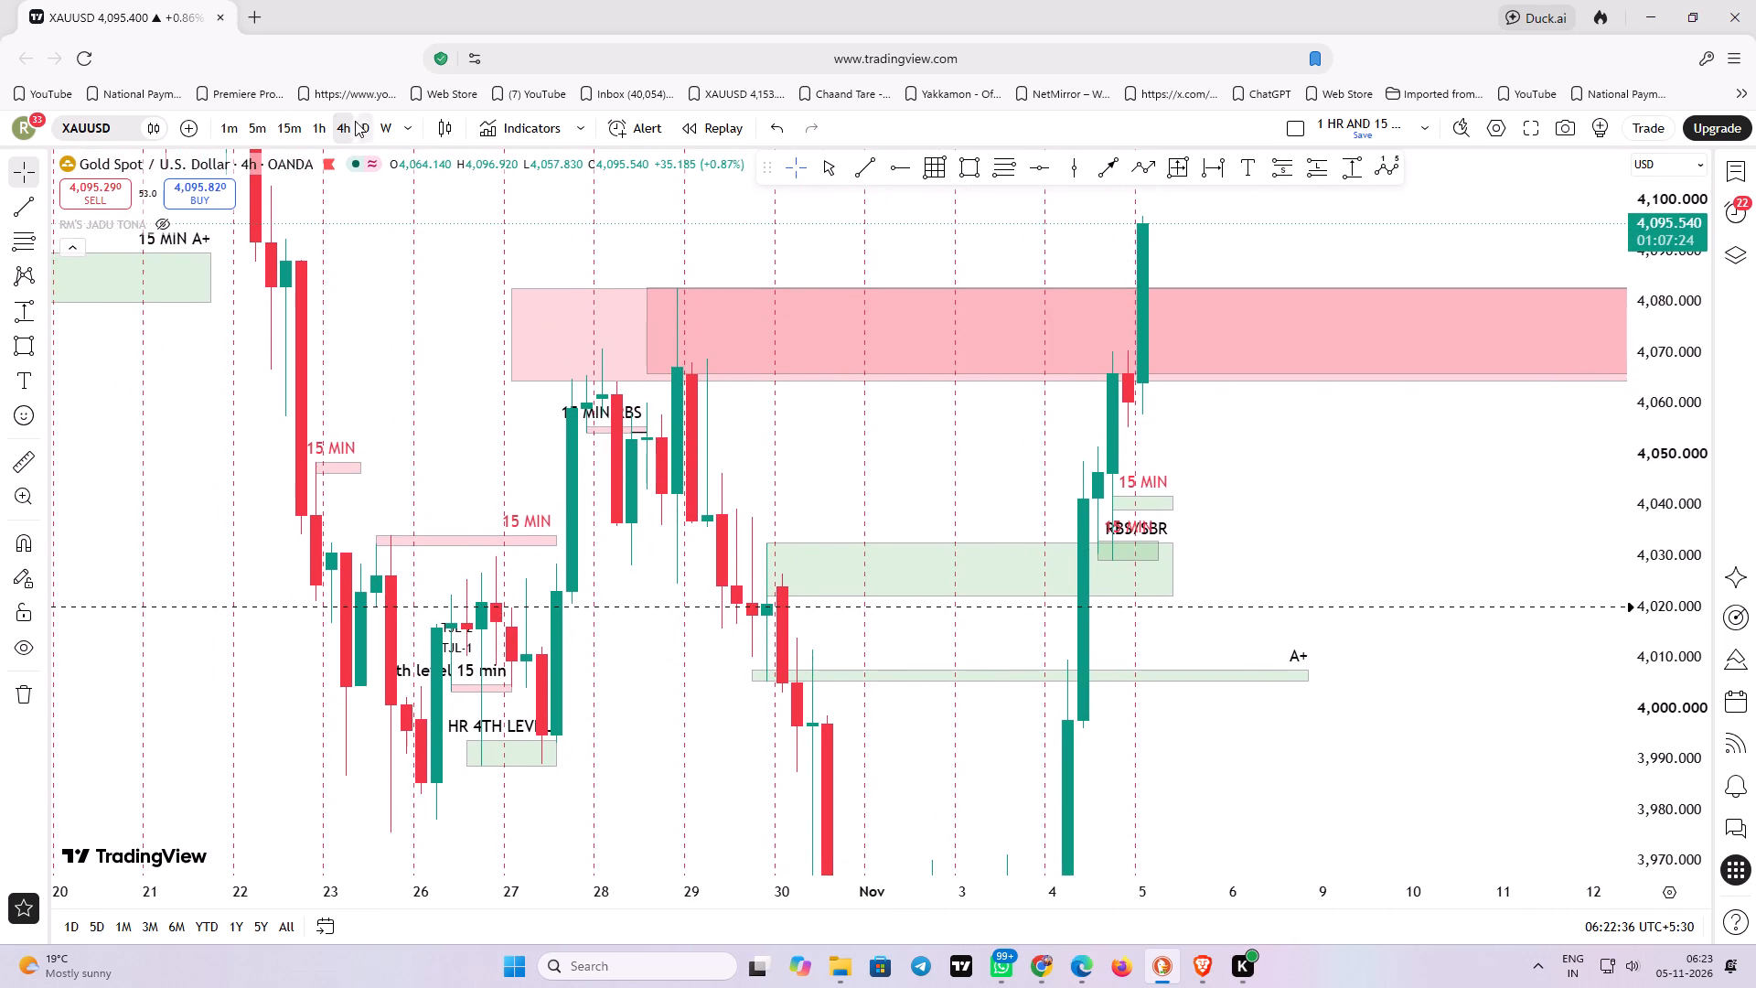
Switch to the 1-hour timeframe and examine price against the red zone, RBS/SBR, A+ and the lower 15 MIN and 1 HR levels.
click(322, 127)
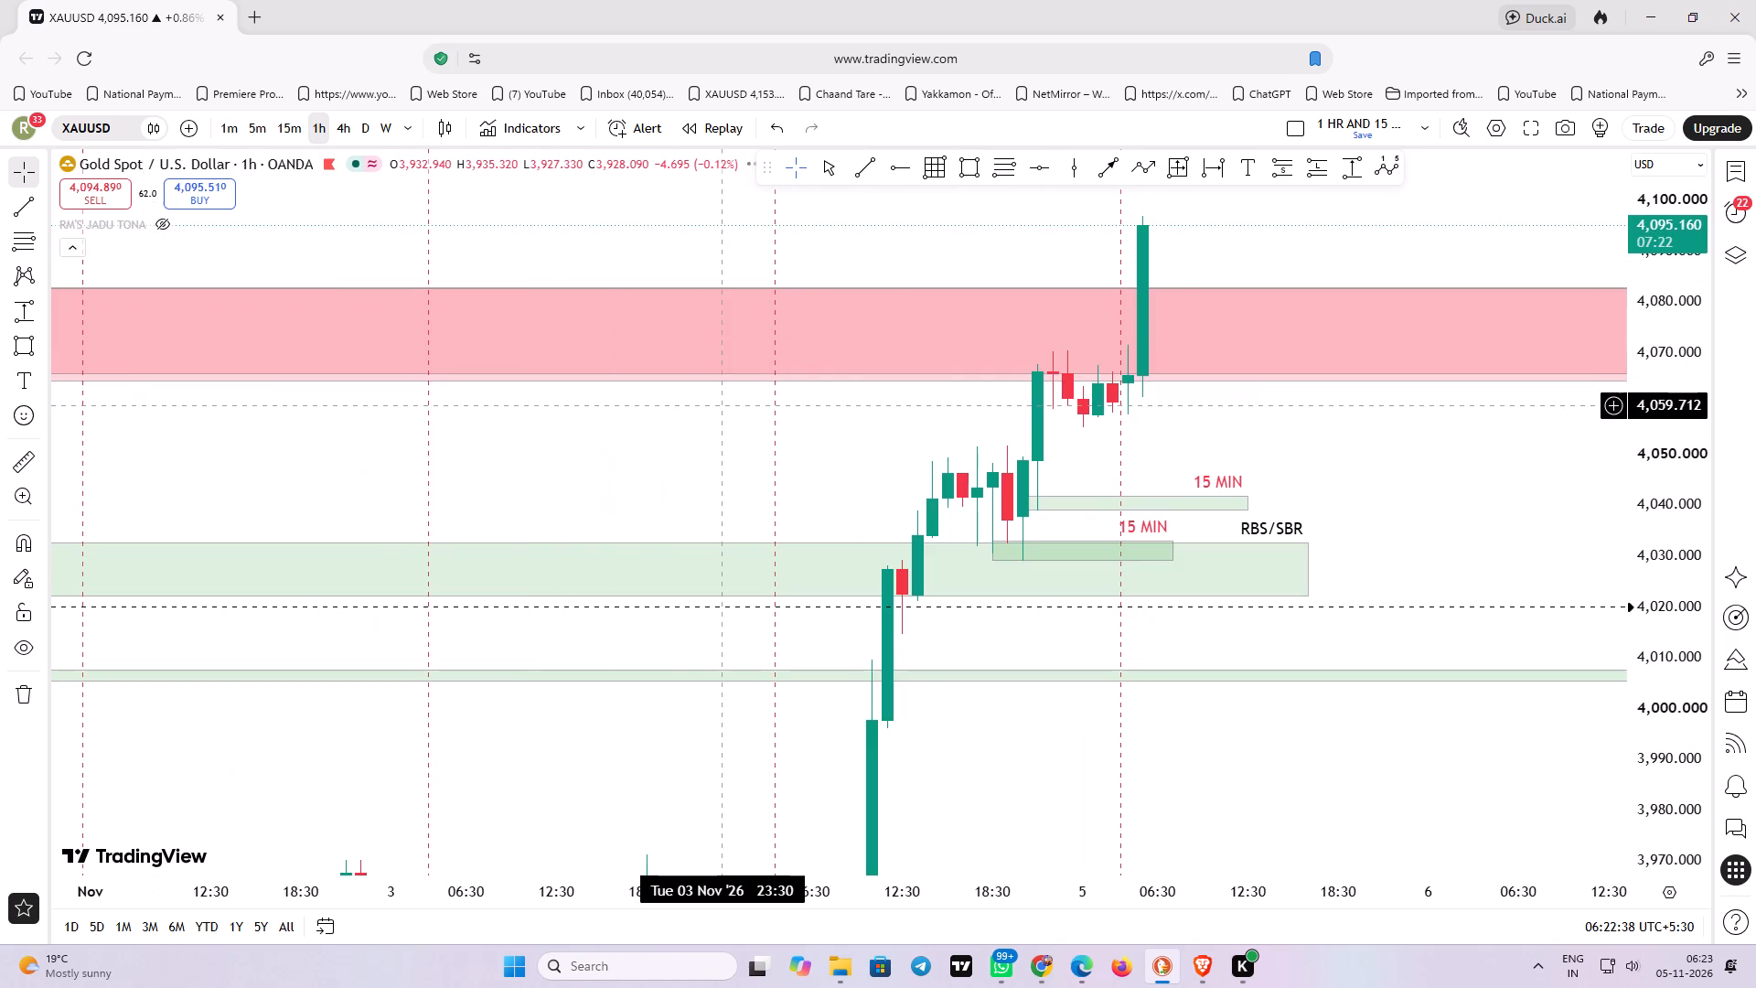
scroll(718, 396, down, 8)
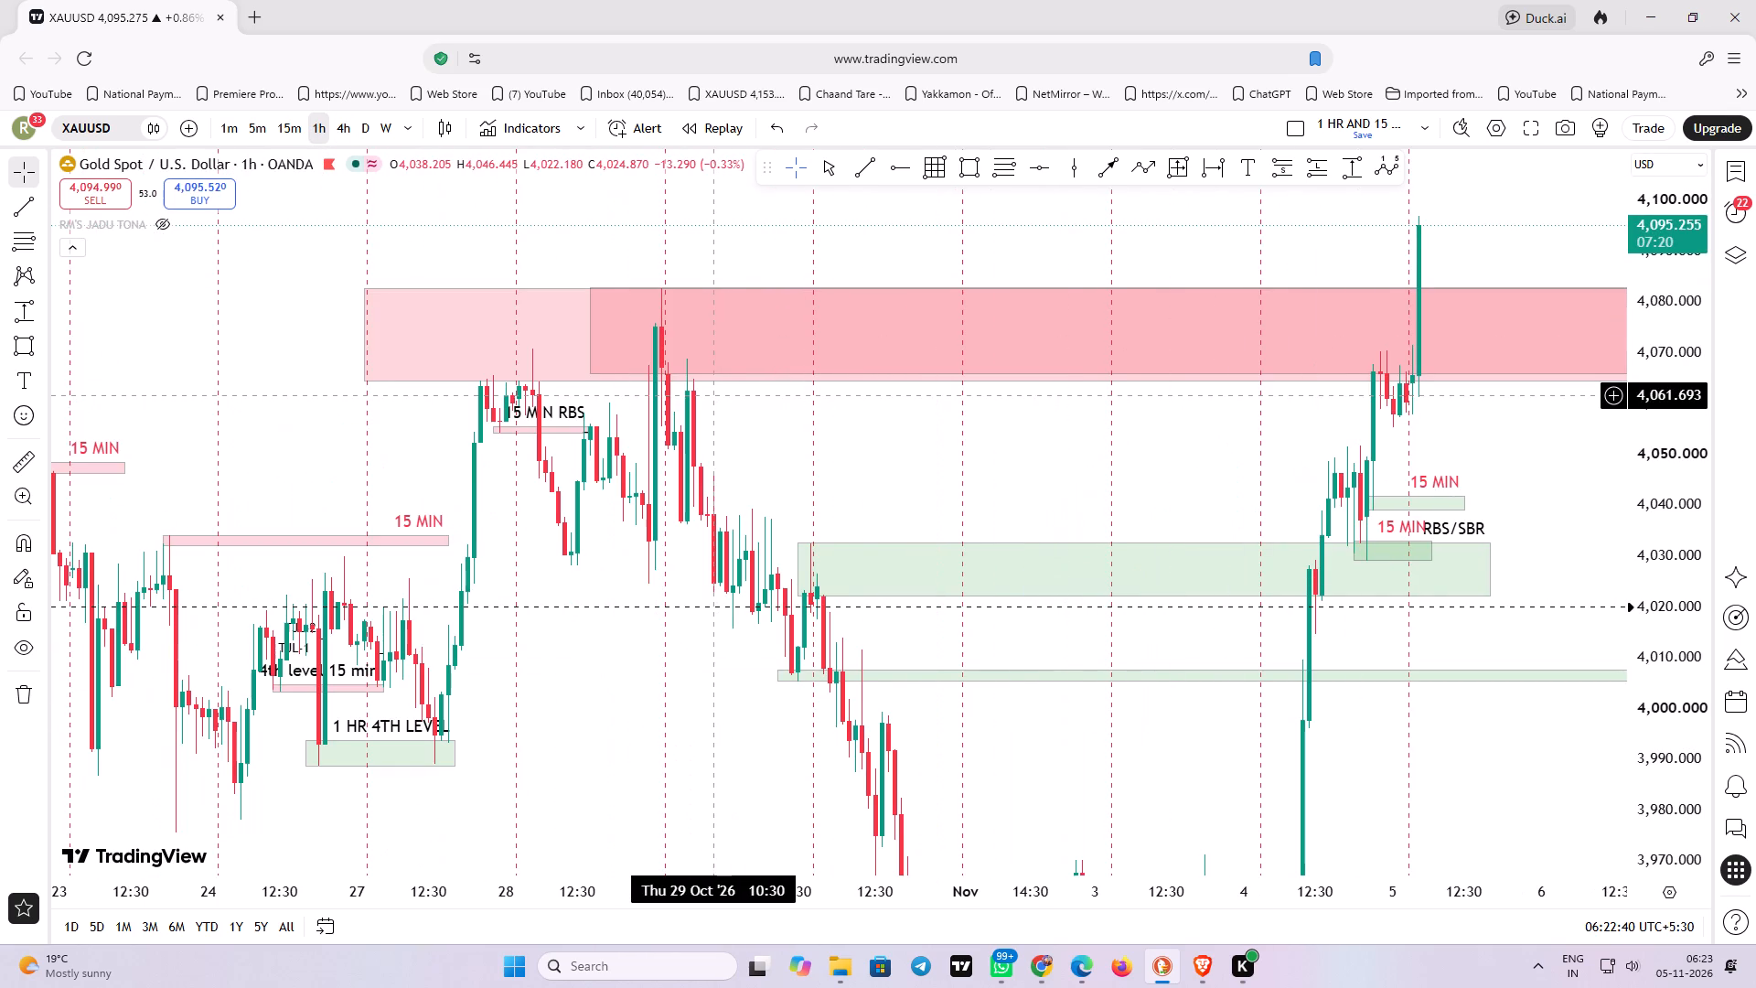
scroll(716, 395, up, 1)
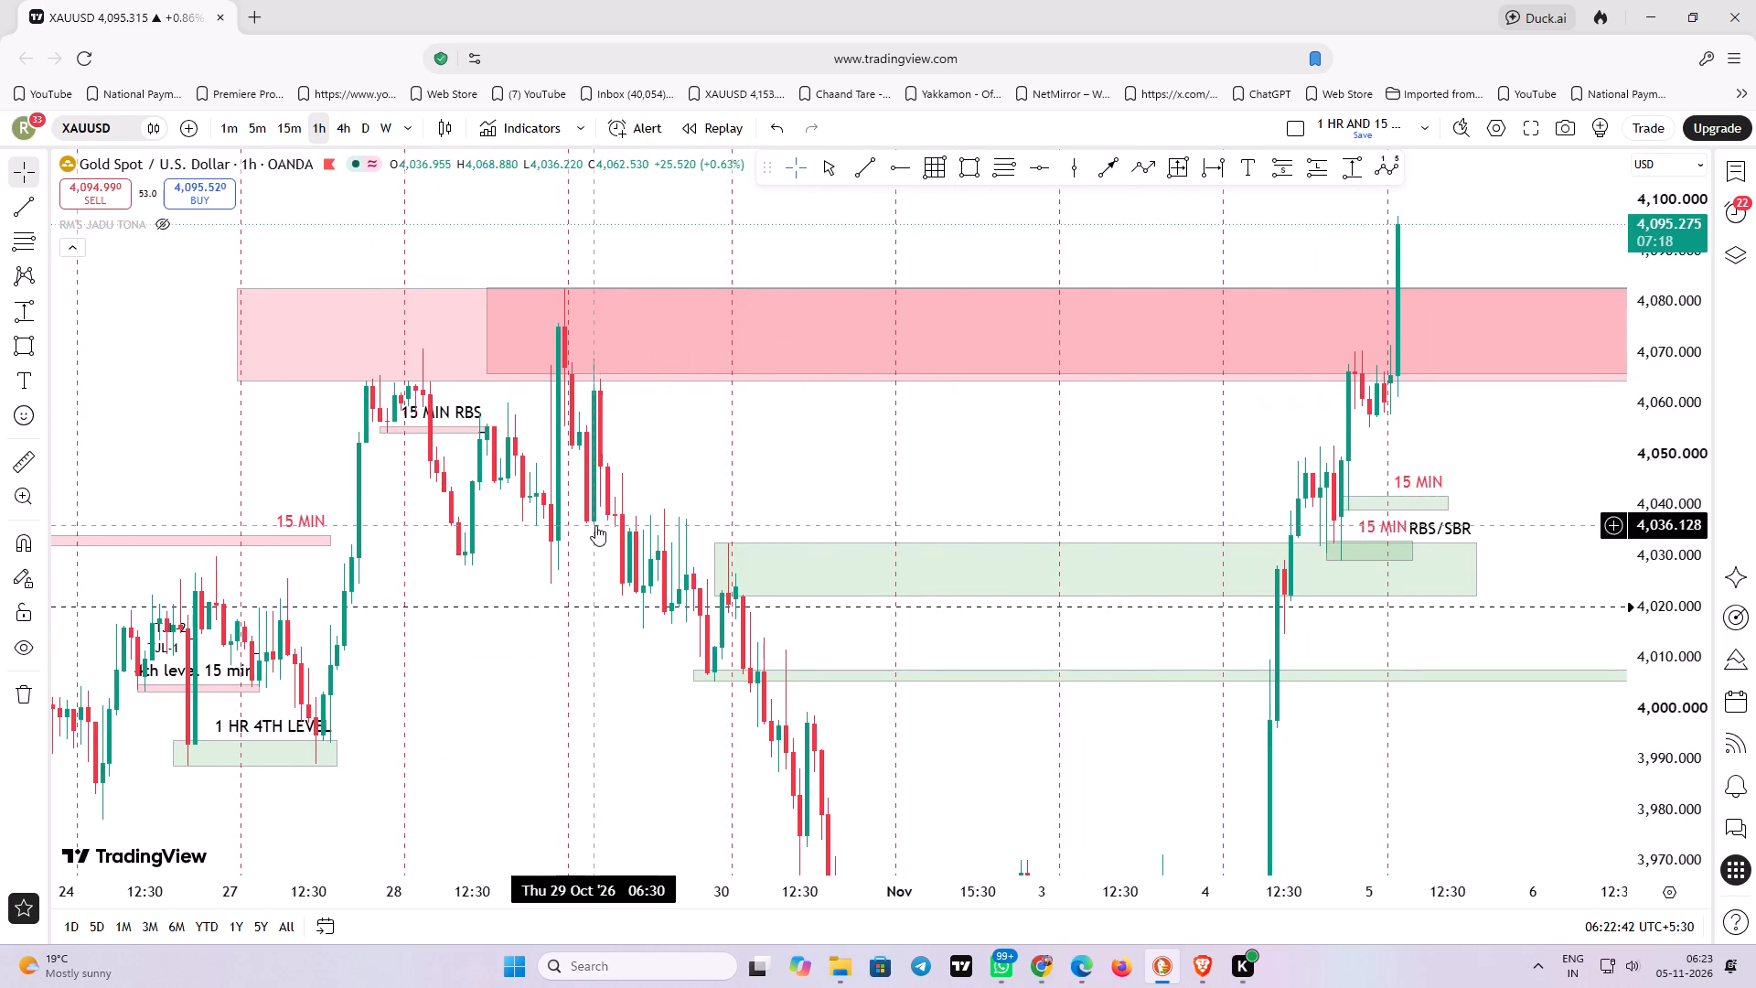
drag(595, 525, 622, 475)
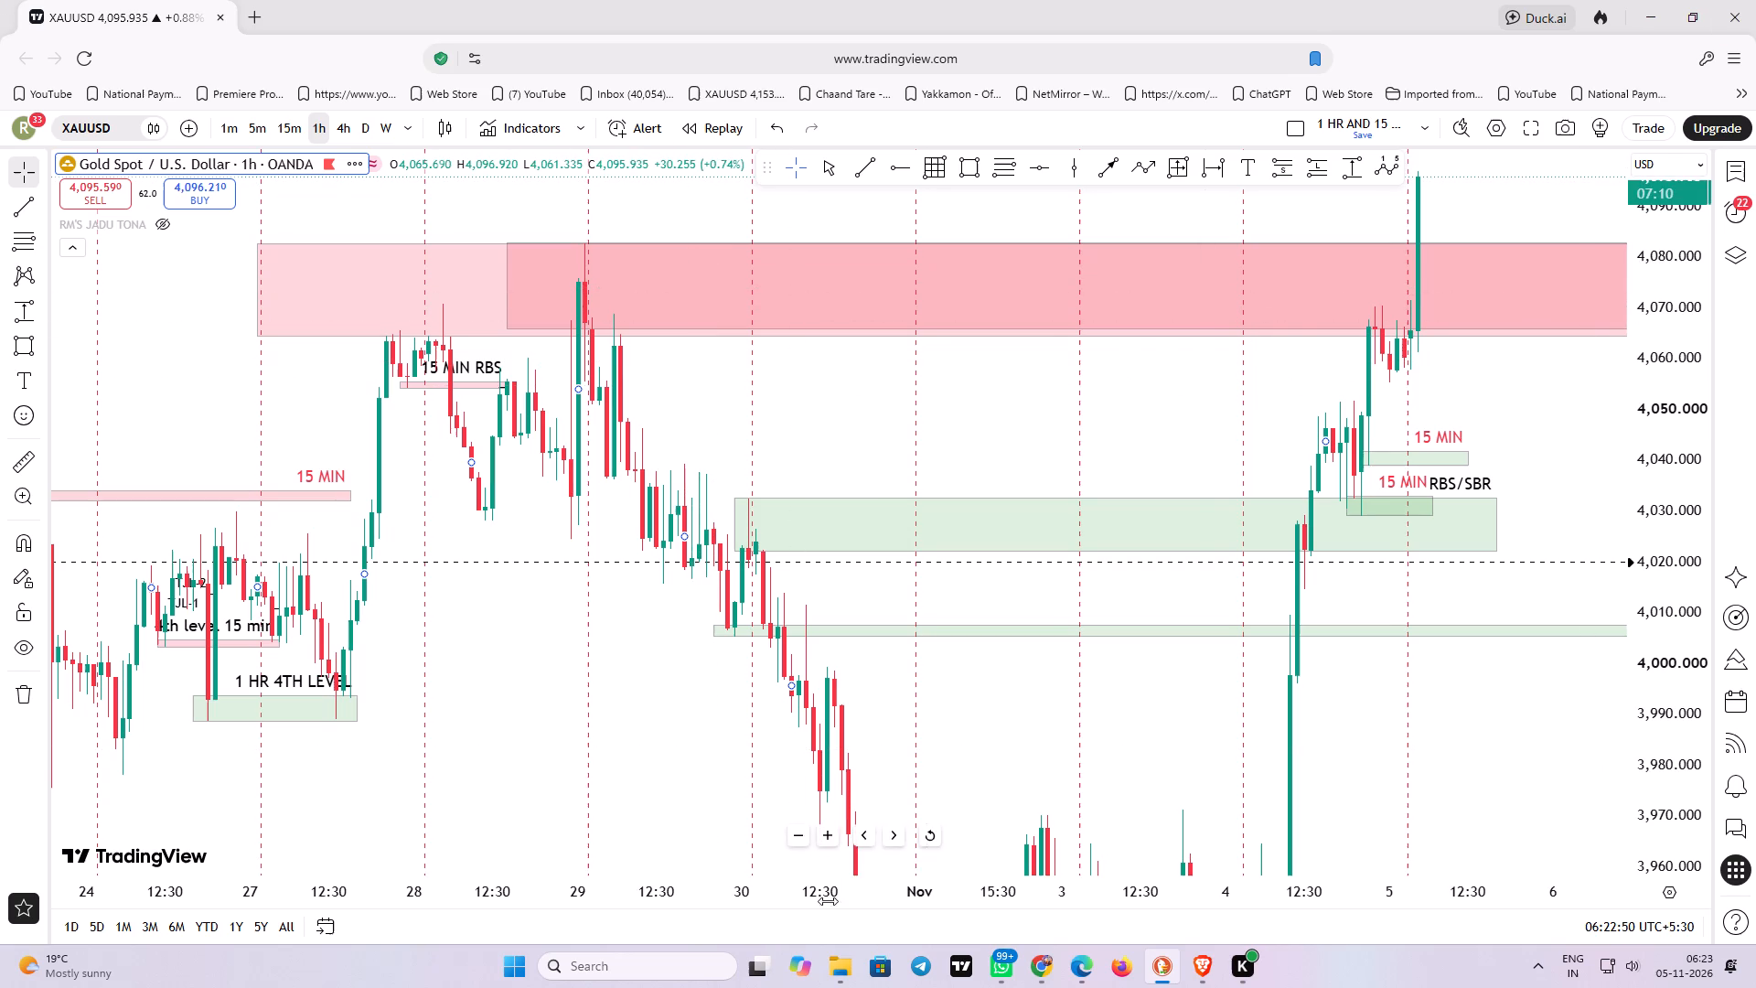
drag(1009, 385, 819, 302)
drag(866, 318, 849, 236)
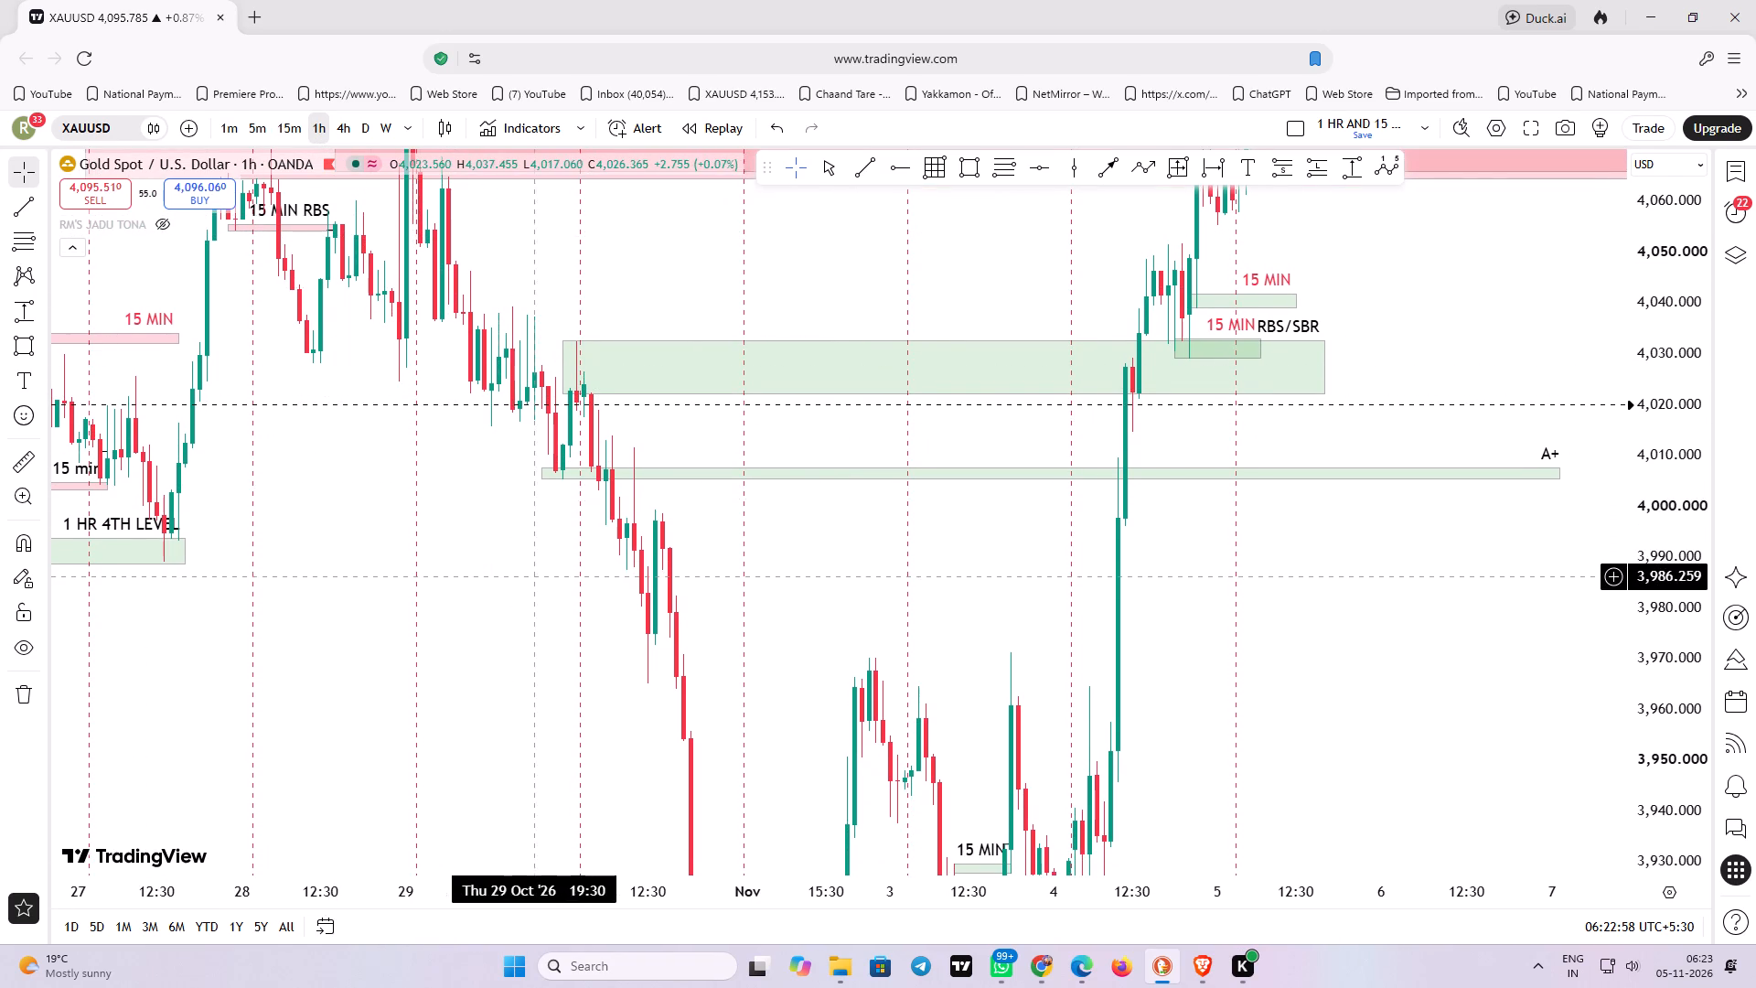
drag(545, 576, 516, 460)
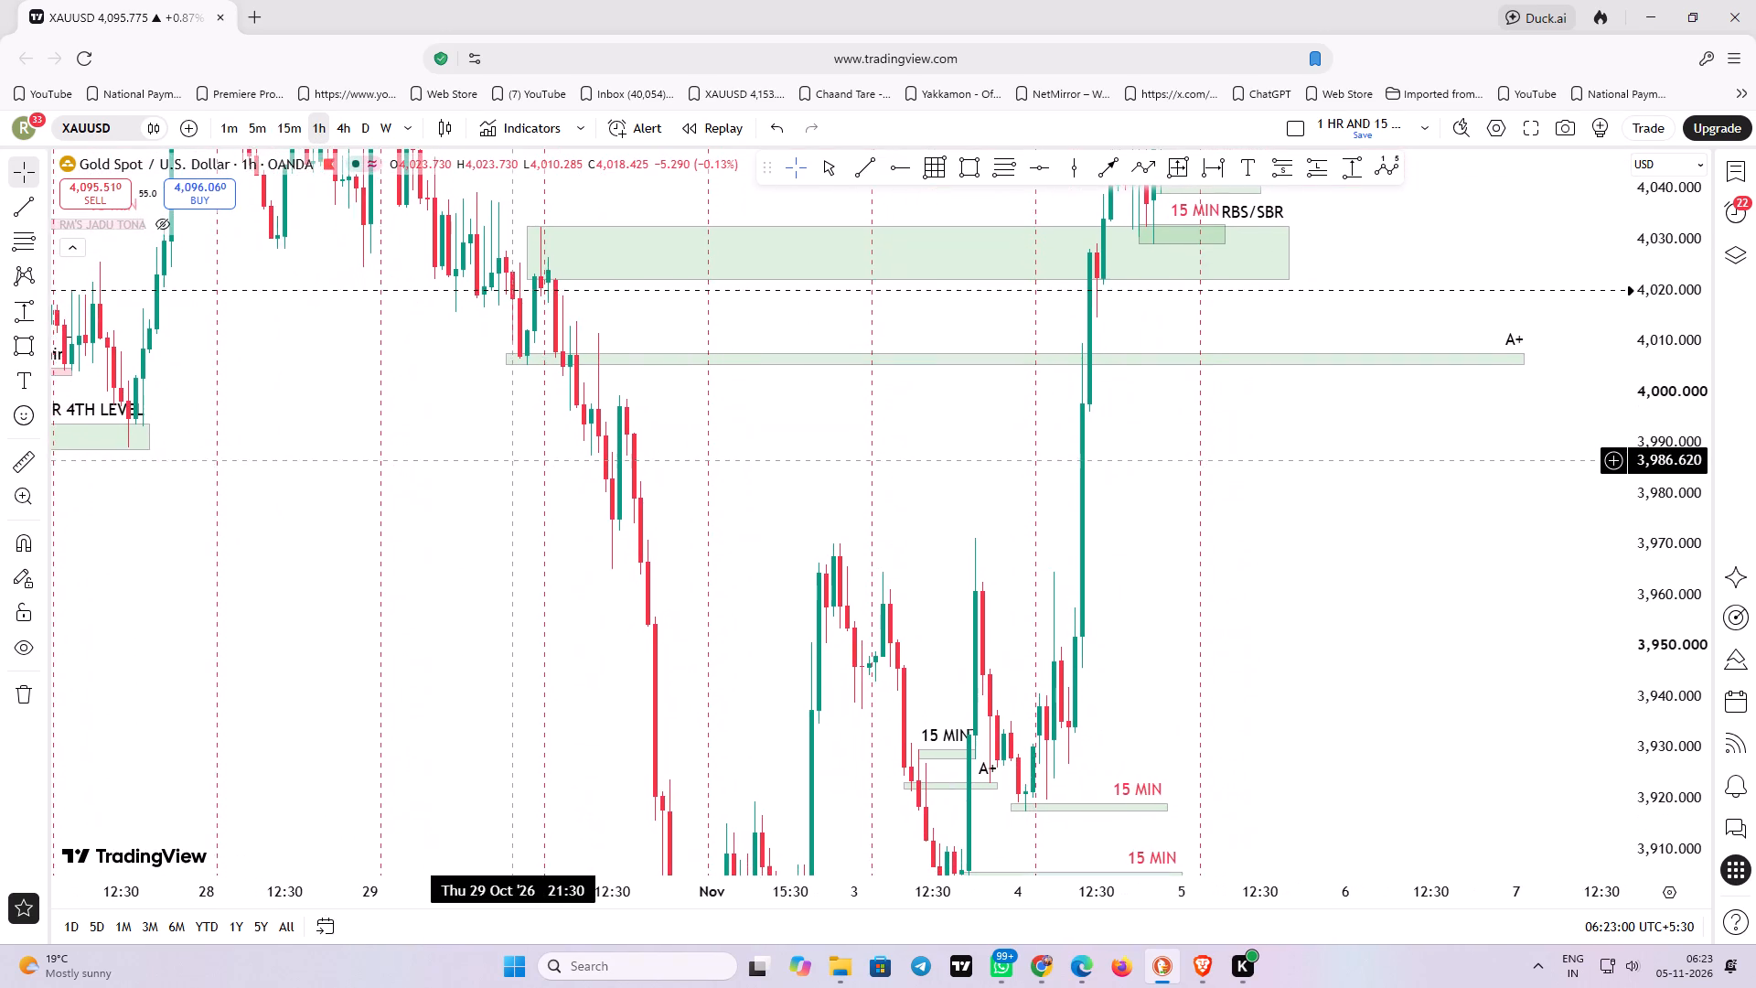
drag(516, 460, 508, 435)
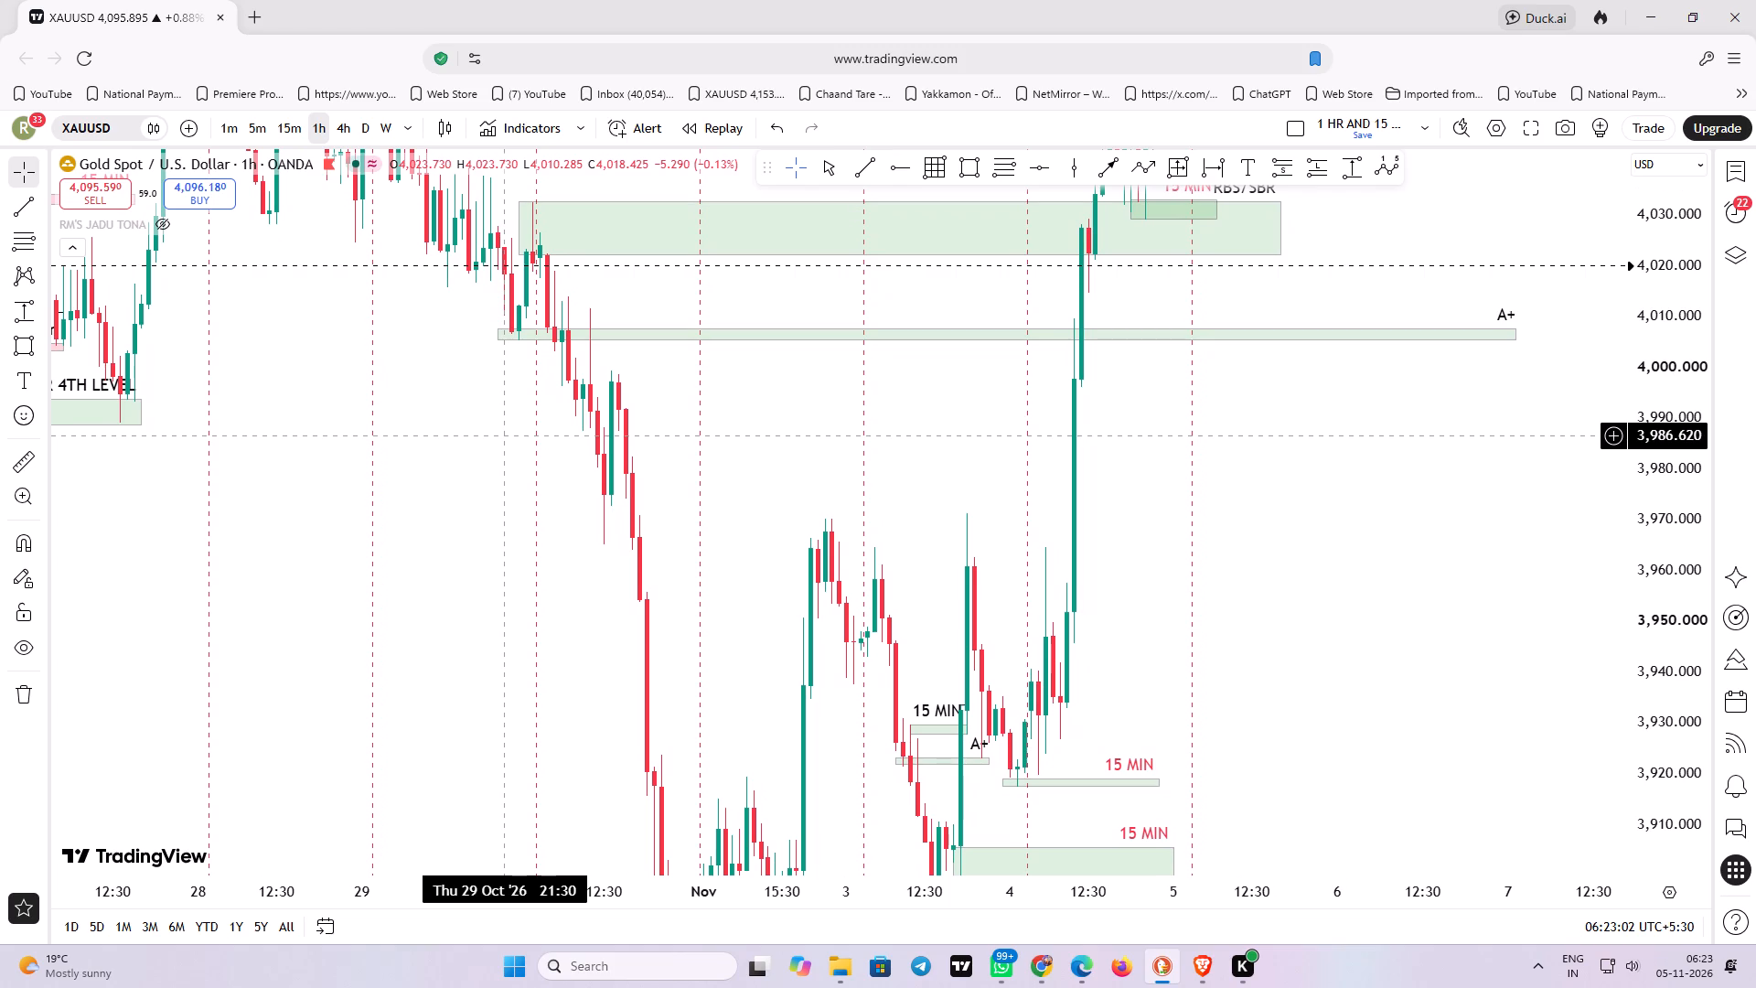
drag(508, 435, 498, 392)
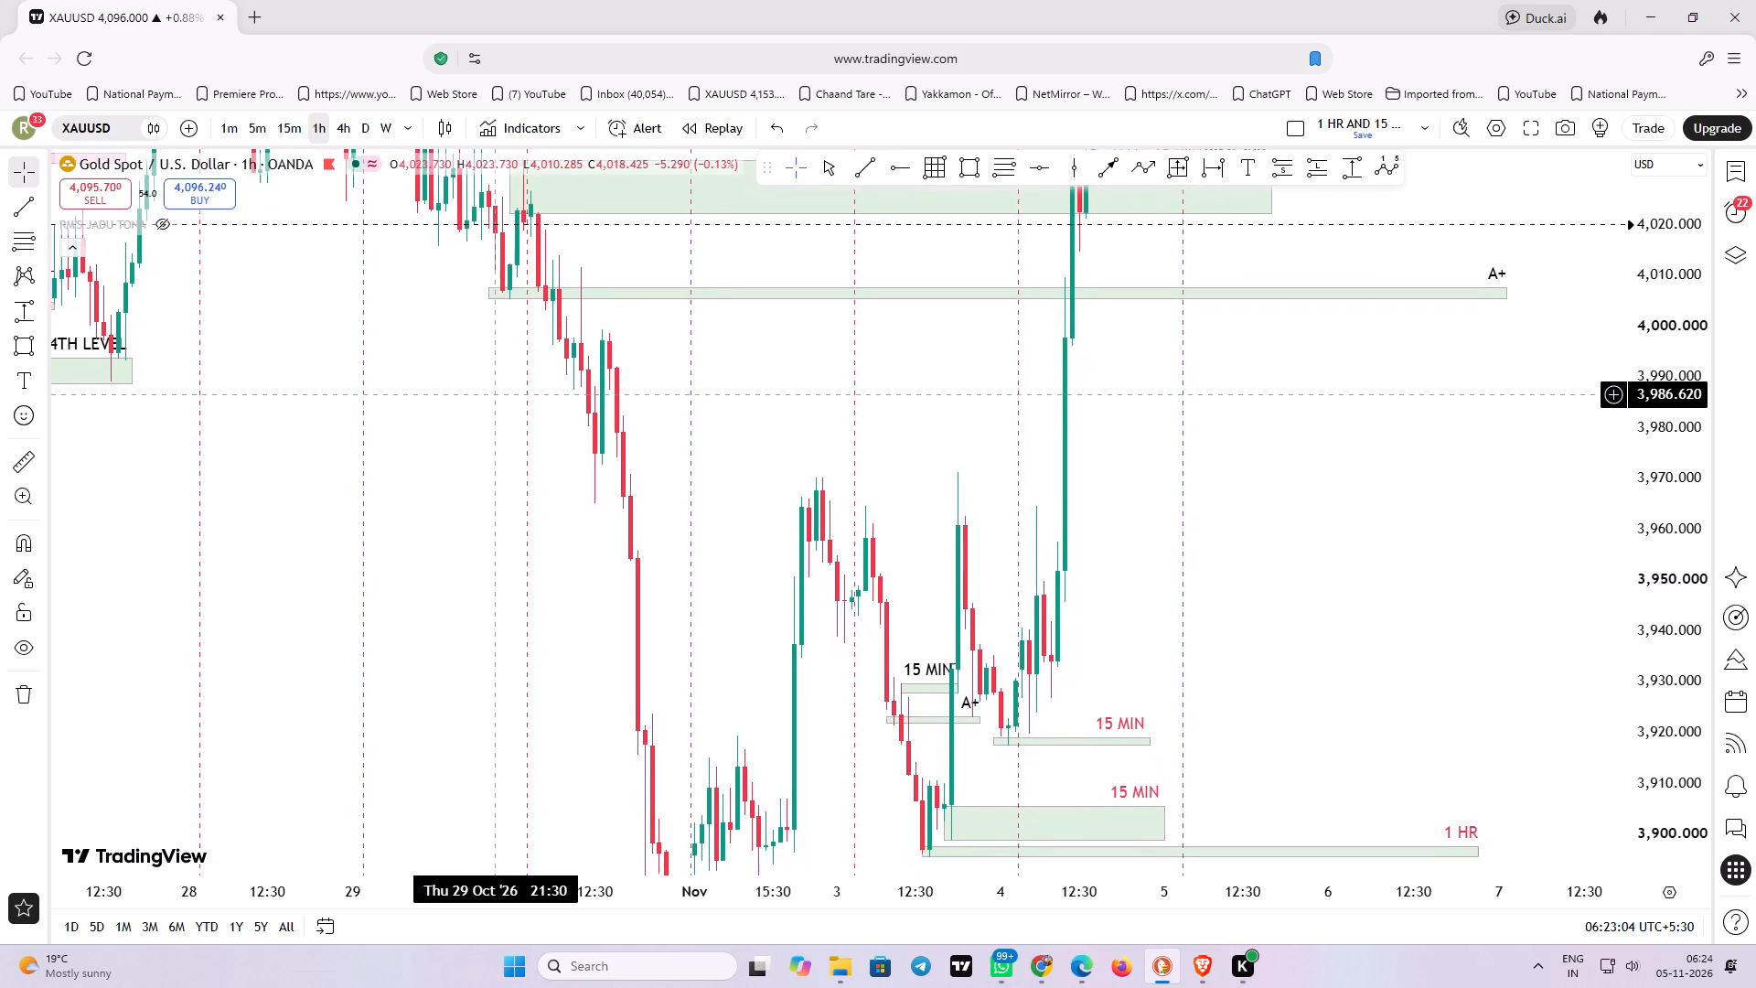
drag(498, 392, 422, 338)
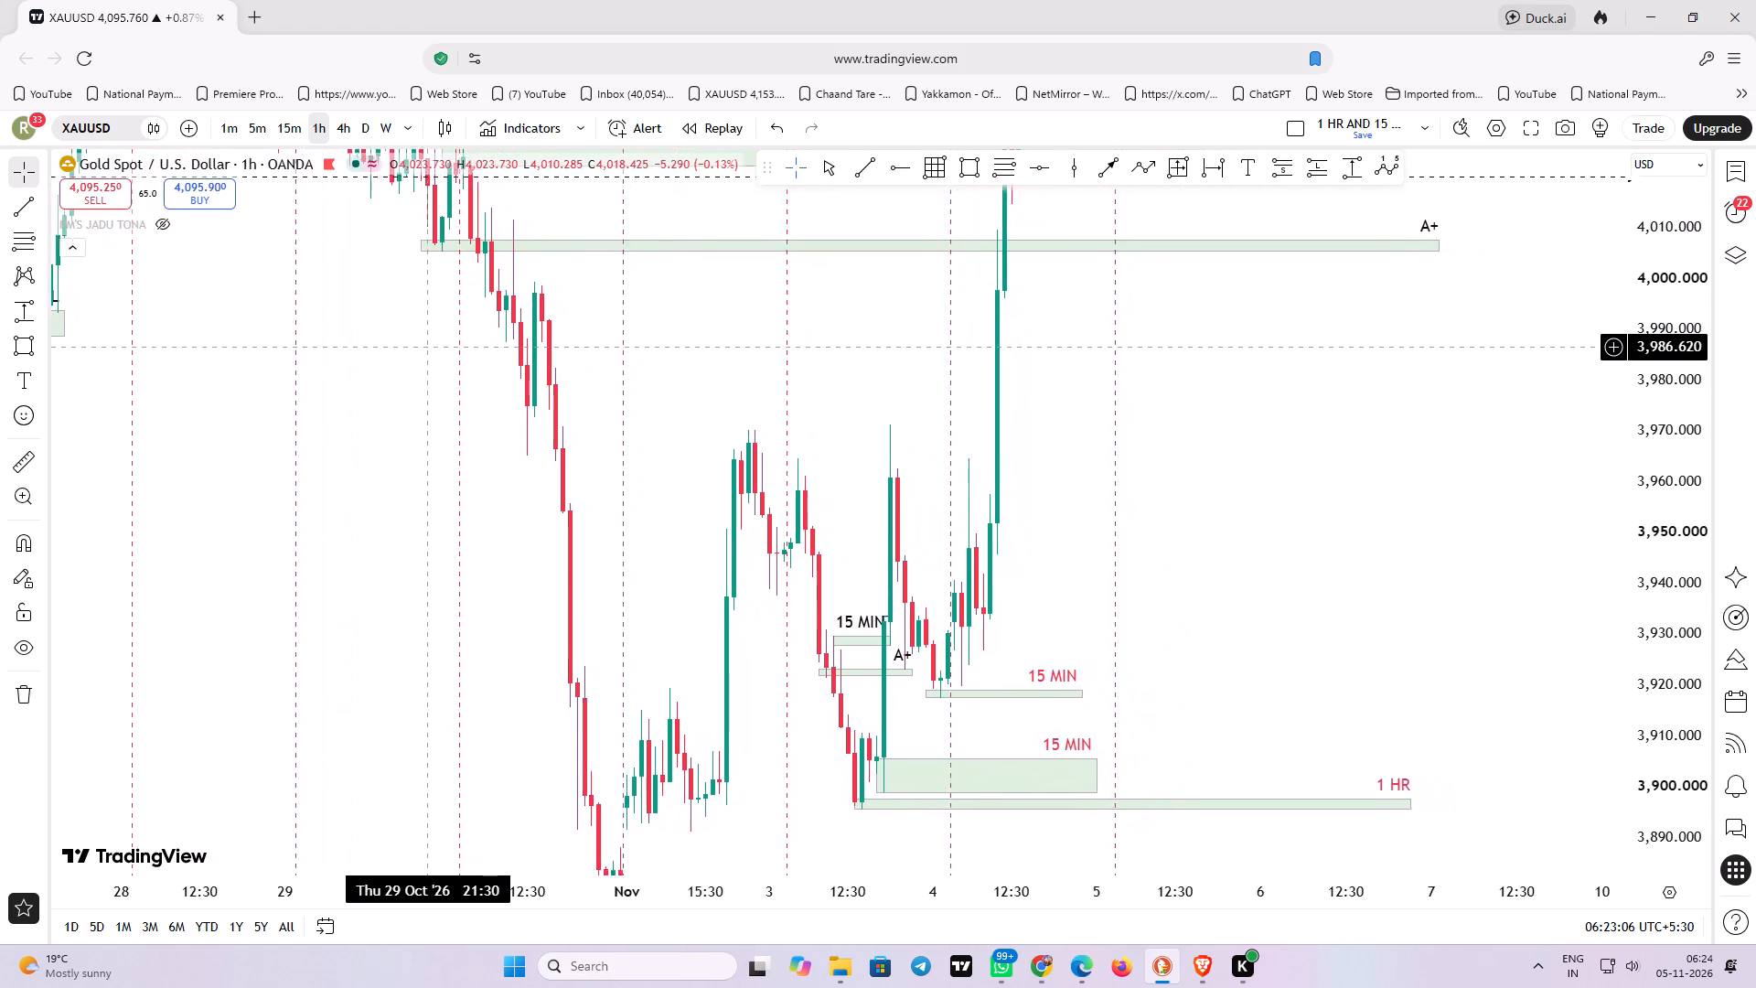
drag(422, 338, 394, 346)
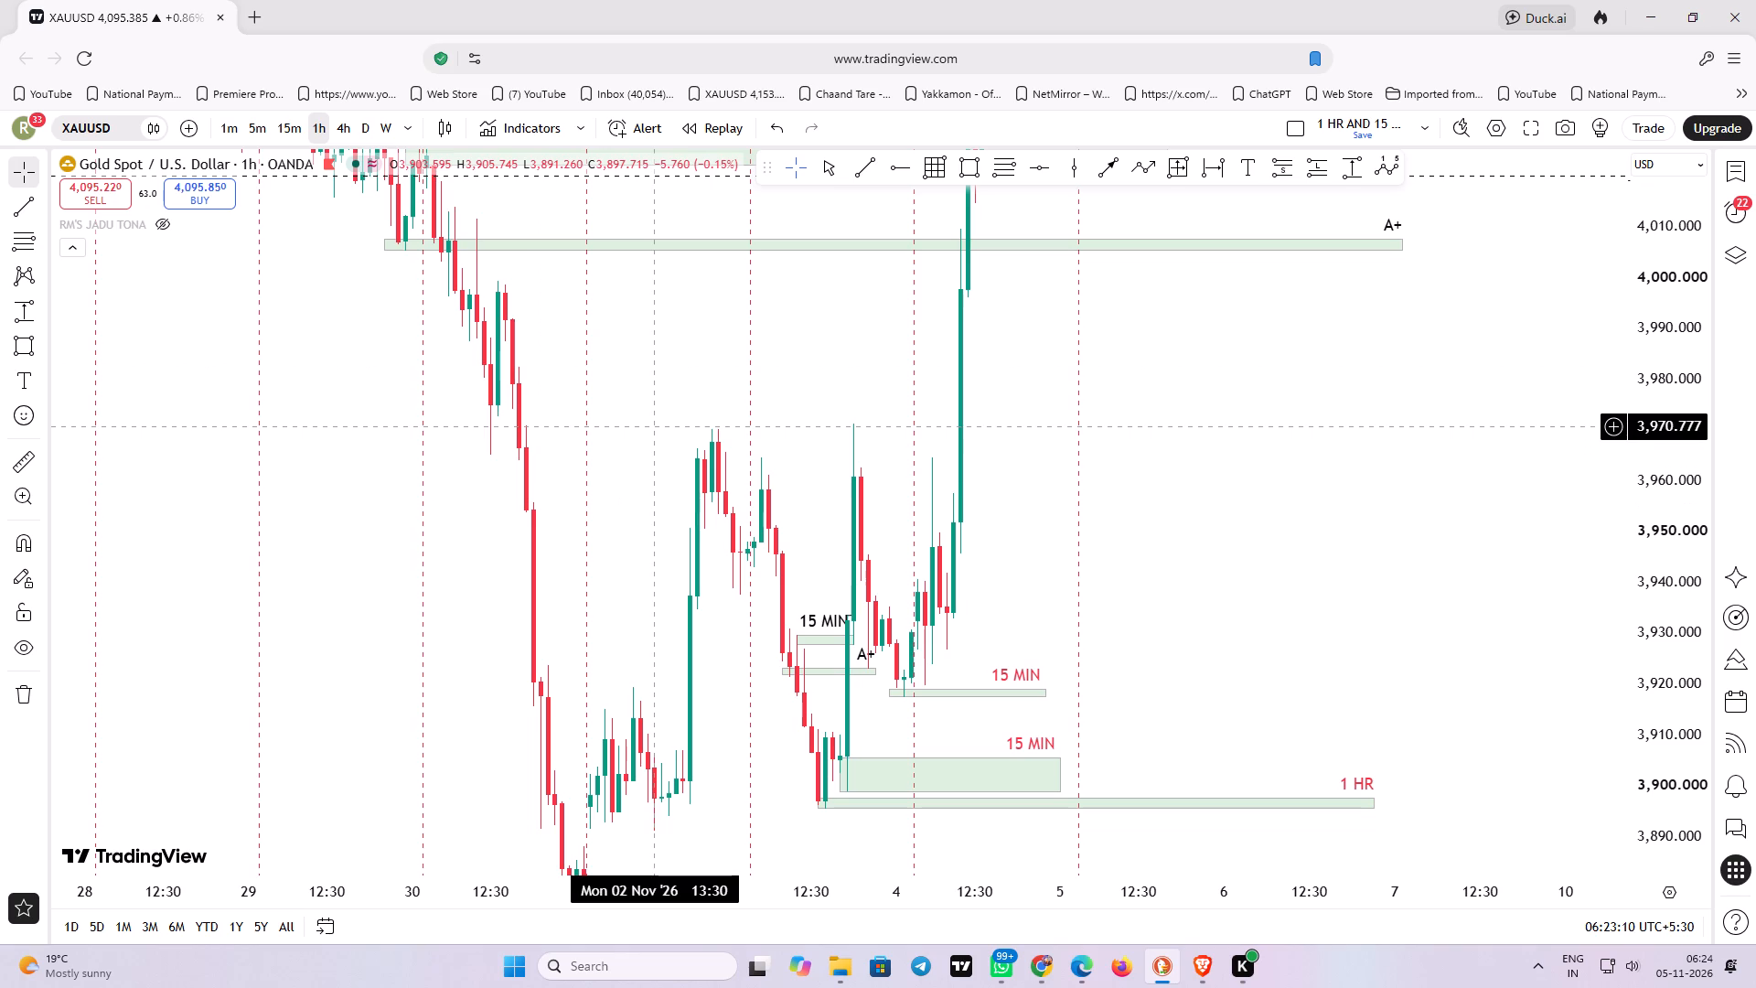
drag(1115, 474, 1070, 792)
drag(1048, 615, 1007, 763)
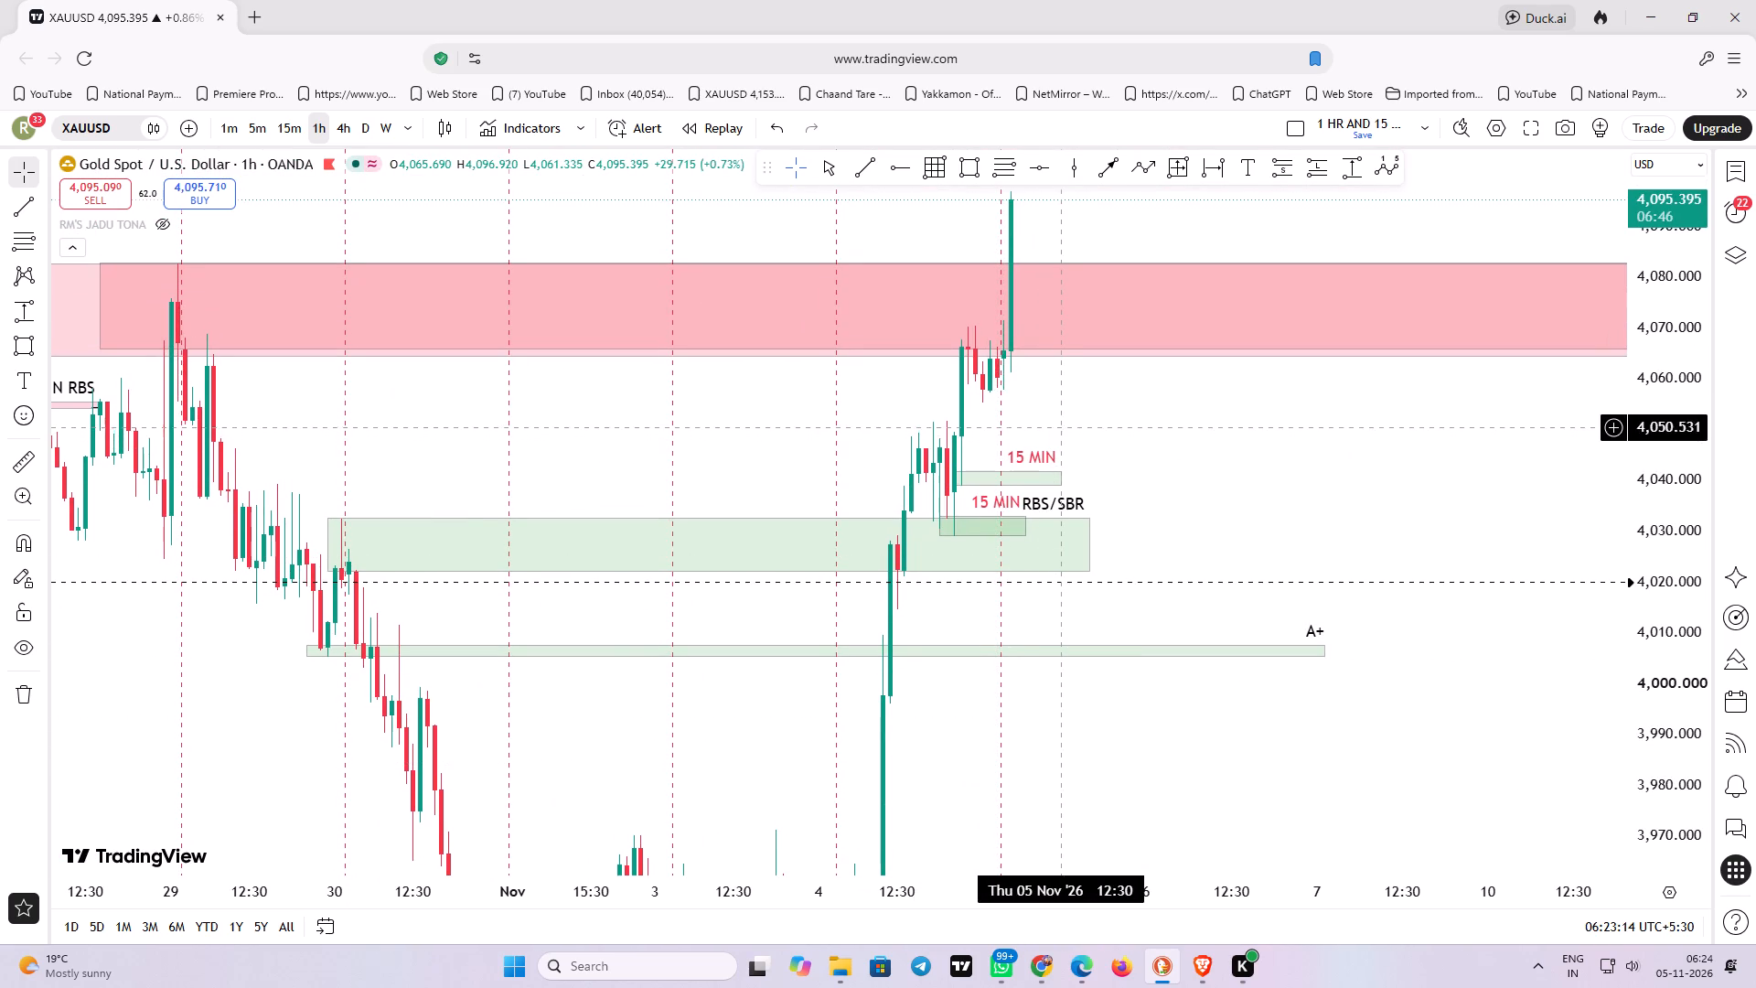
Draw a rectangle zone below the latest 1-hour consolidation, from about 4,055.4 to 4,058.5, spanning 4 Nov 22:30 to 9 Nov 03:30.
scroll(1070, 398, up, 1)
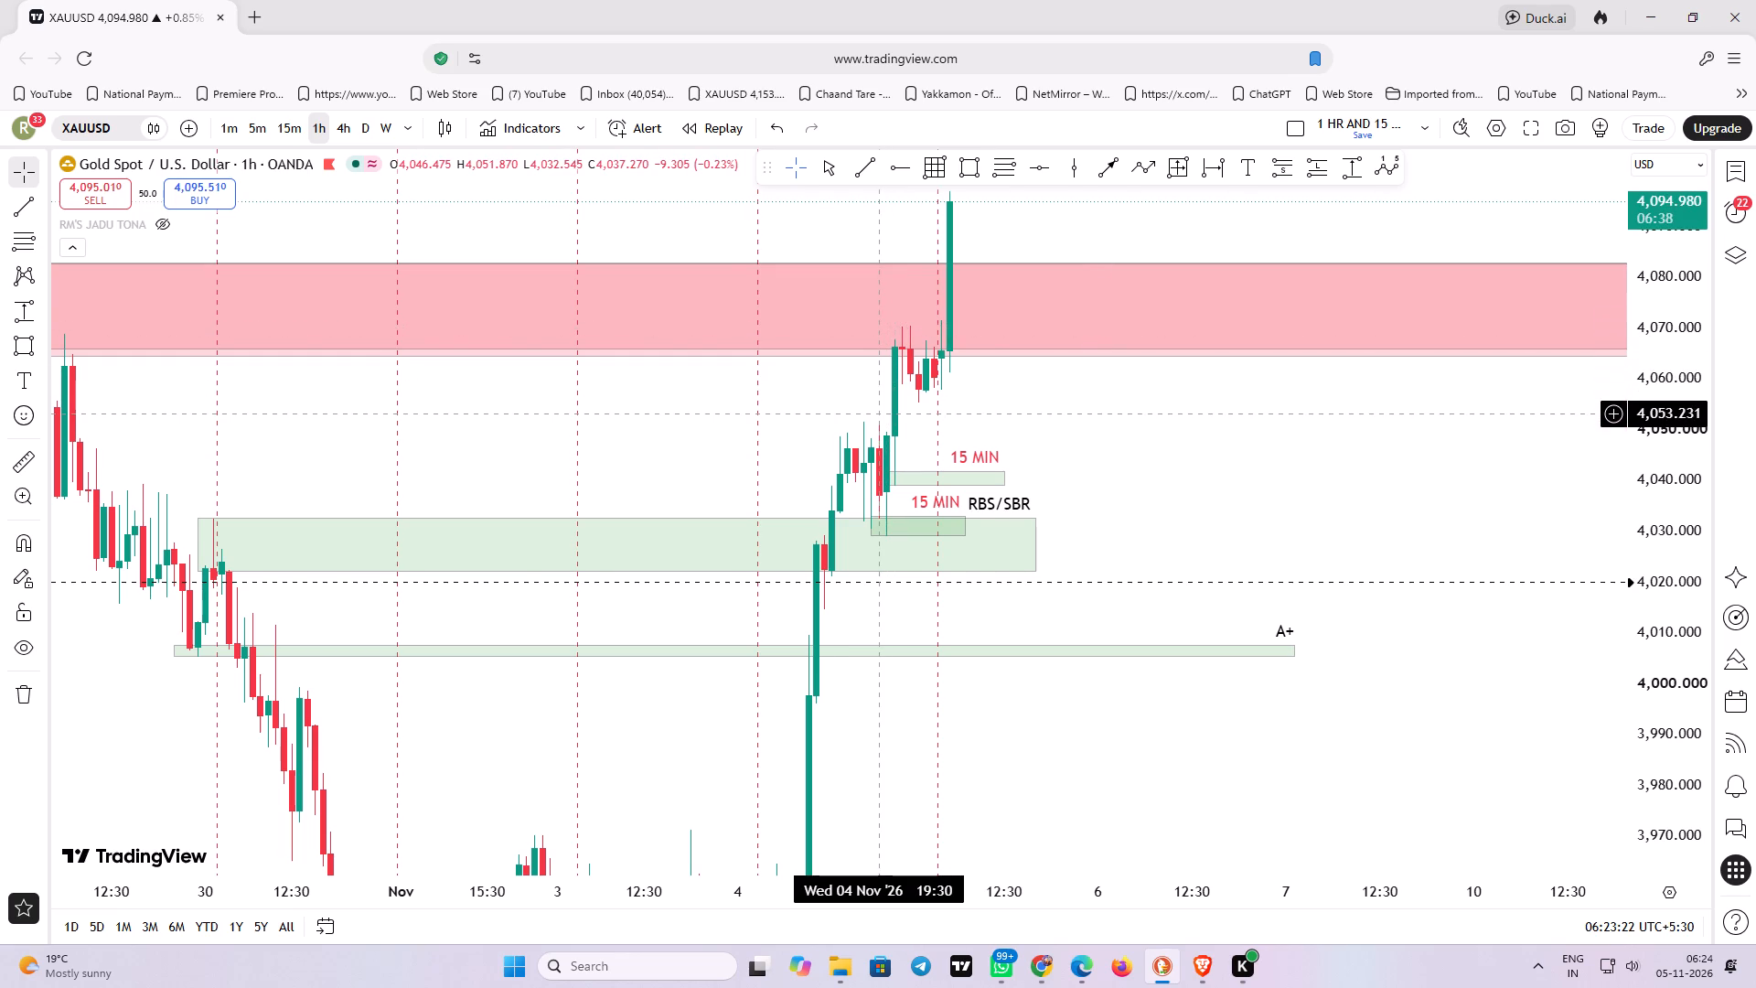
scroll(882, 413, up, 2)
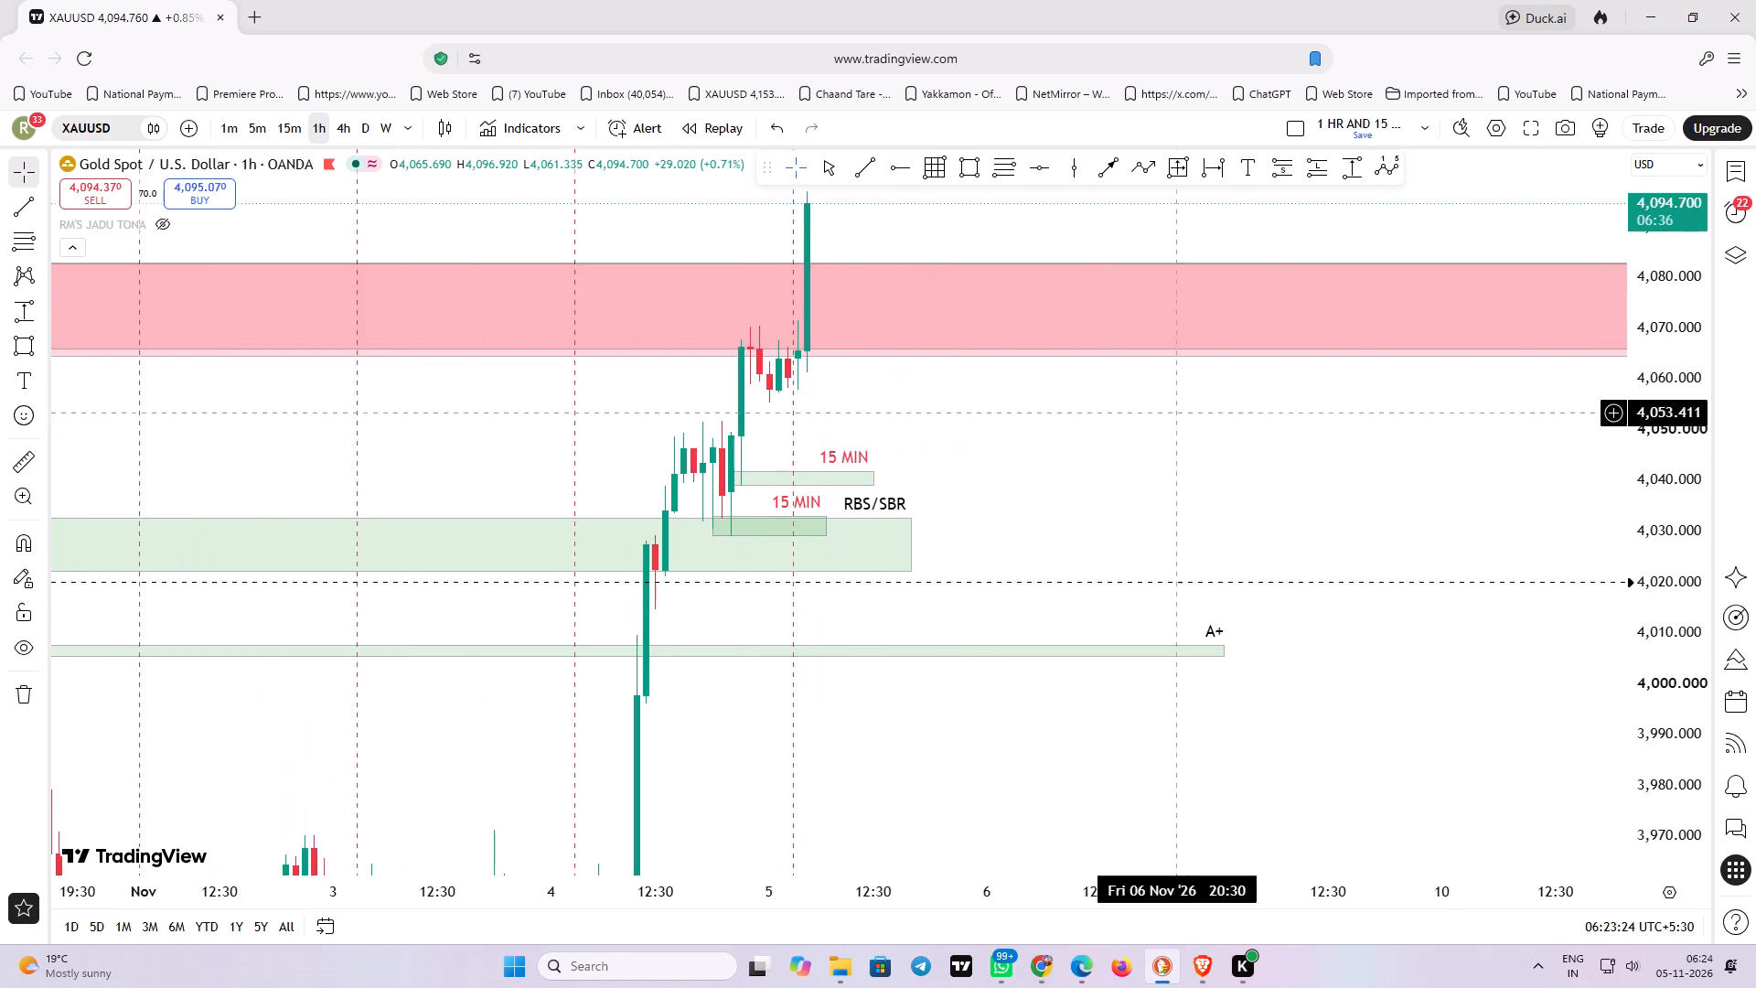
drag(1676, 510, 1673, 366)
scroll(1218, 360, up, 4)
drag(665, 383, 836, 418)
click(969, 167)
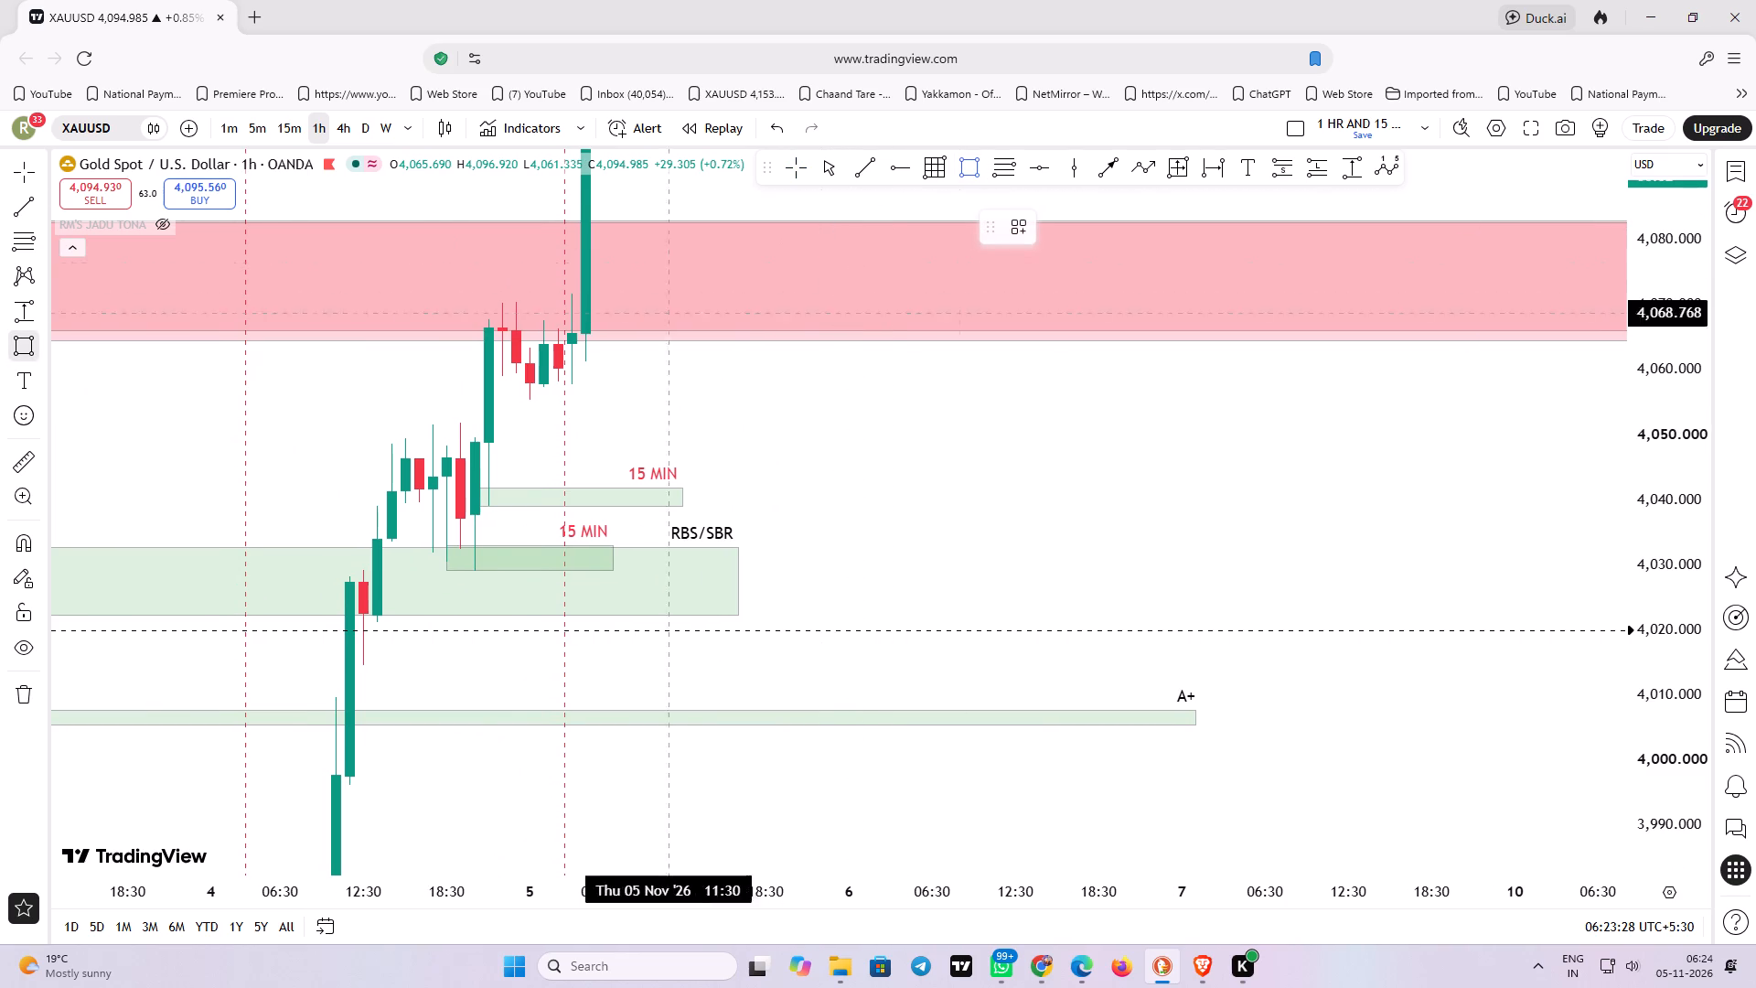
click(497, 400)
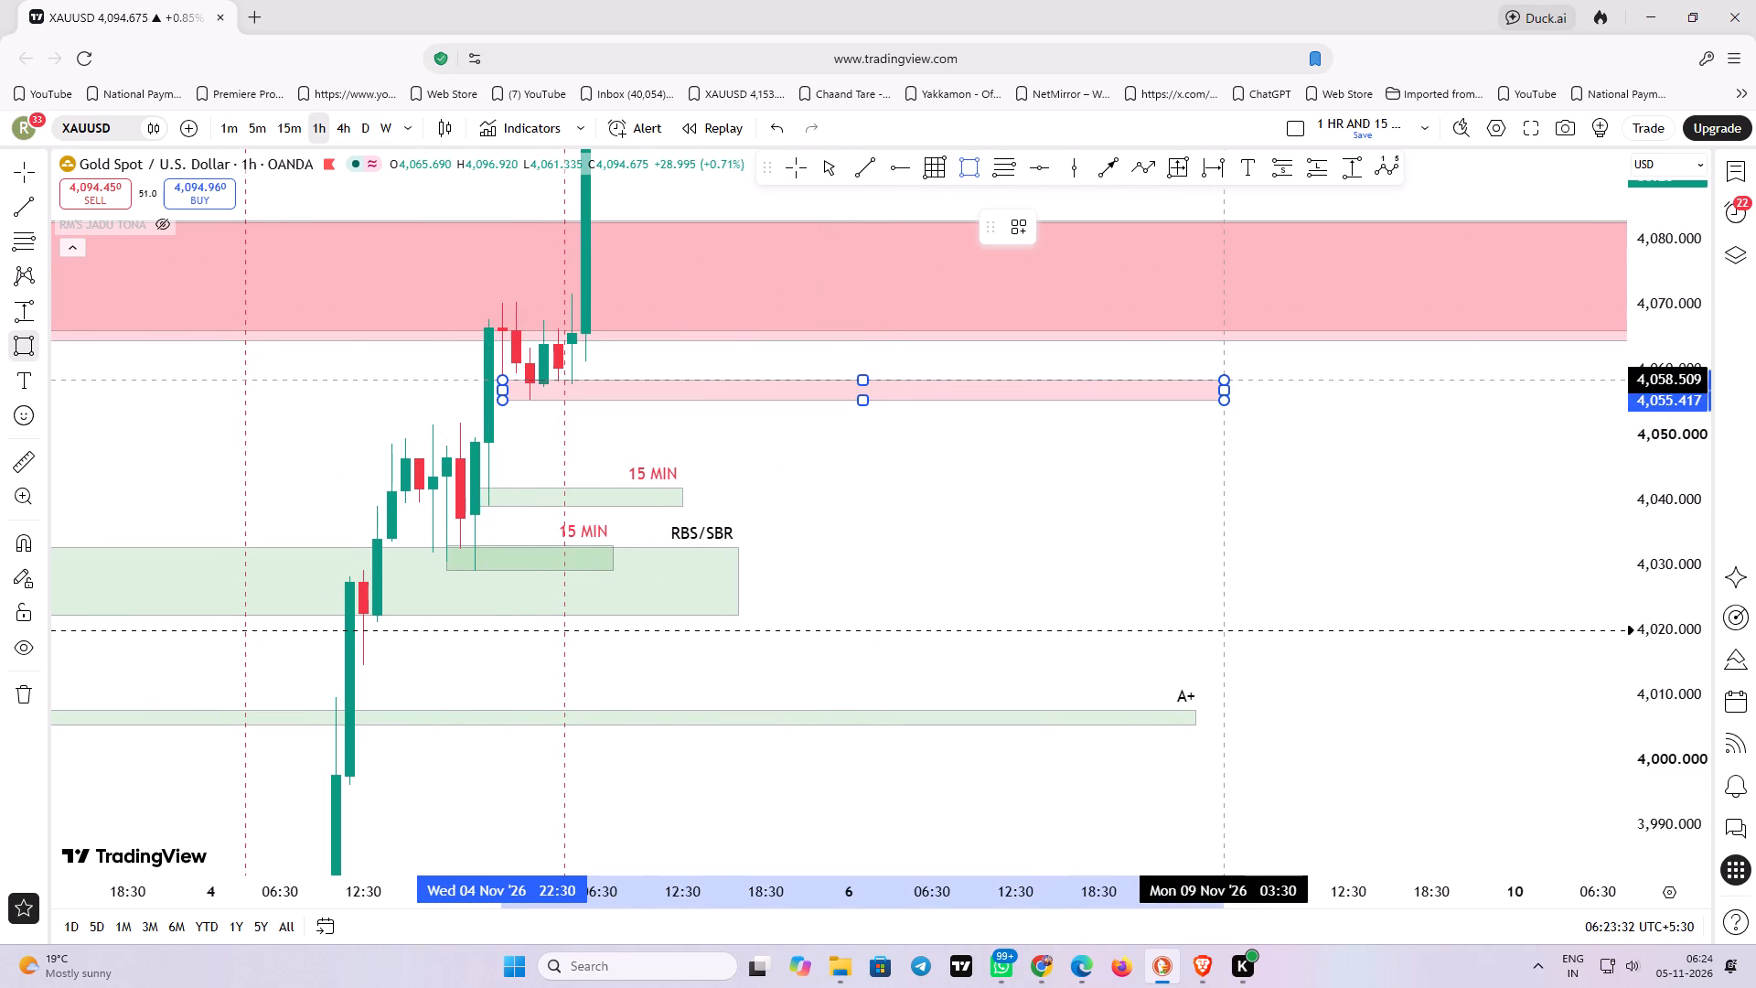
click(1222, 380)
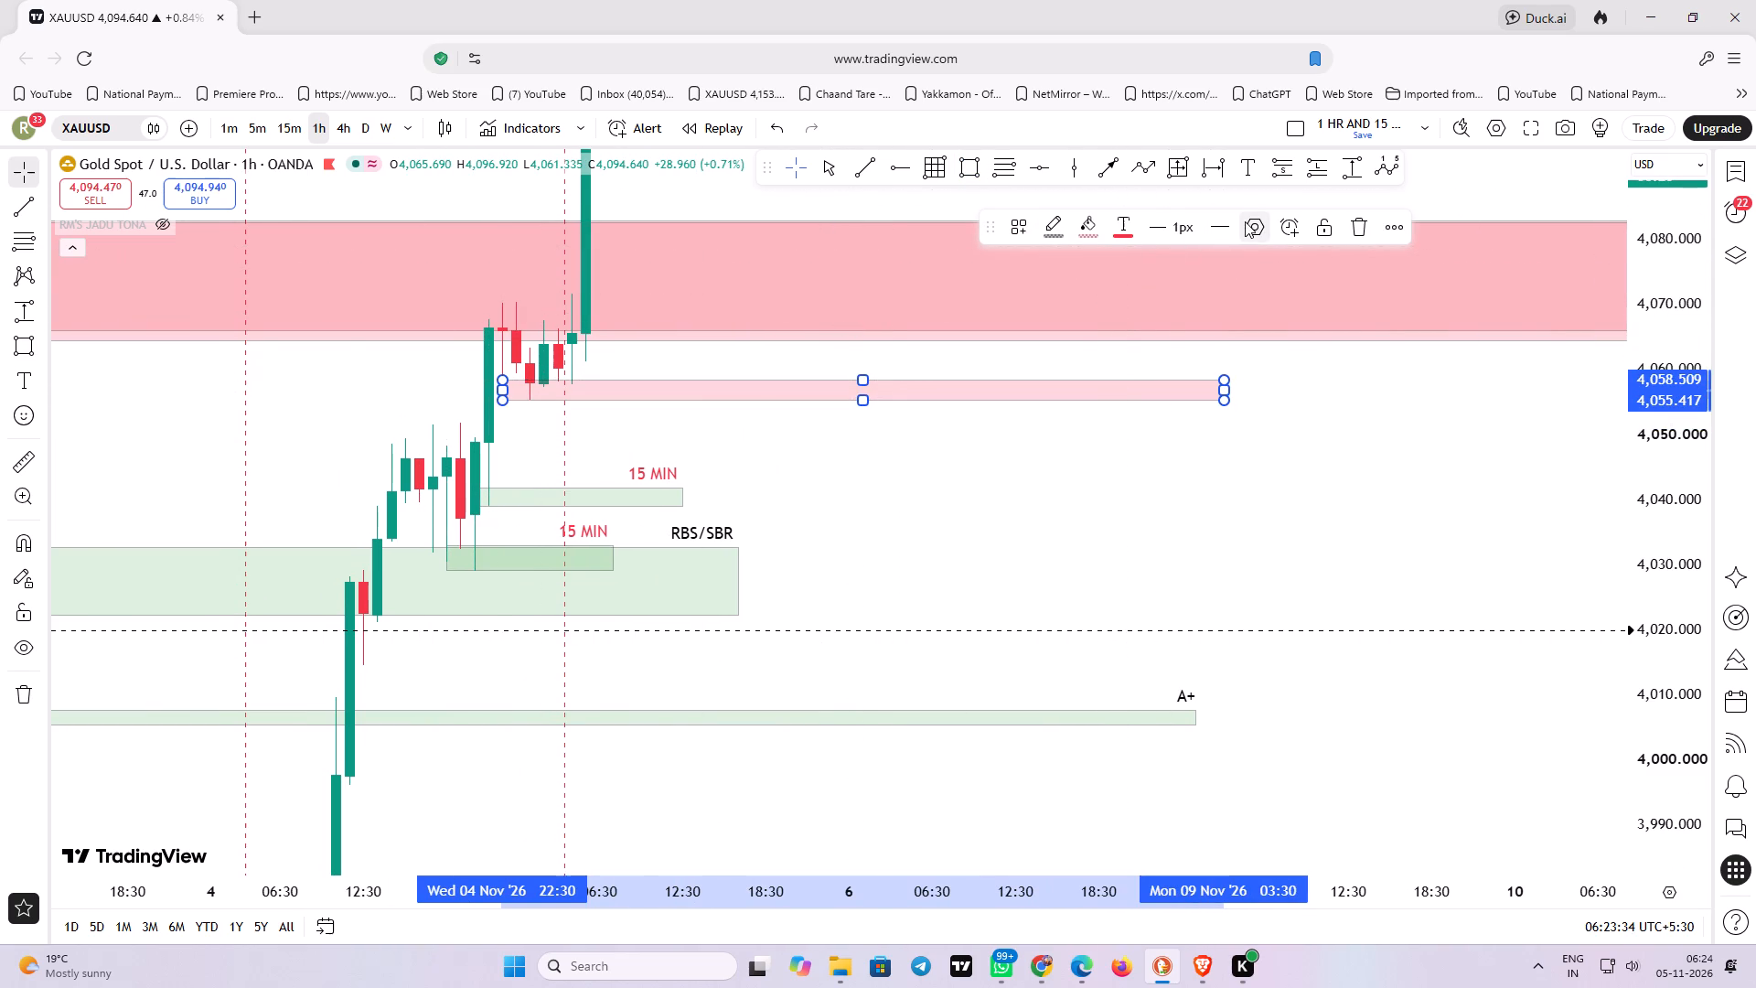
Label the new rectangle zone below the 1-hour consolidation "1 HR" and make its text green.
click(1024, 236)
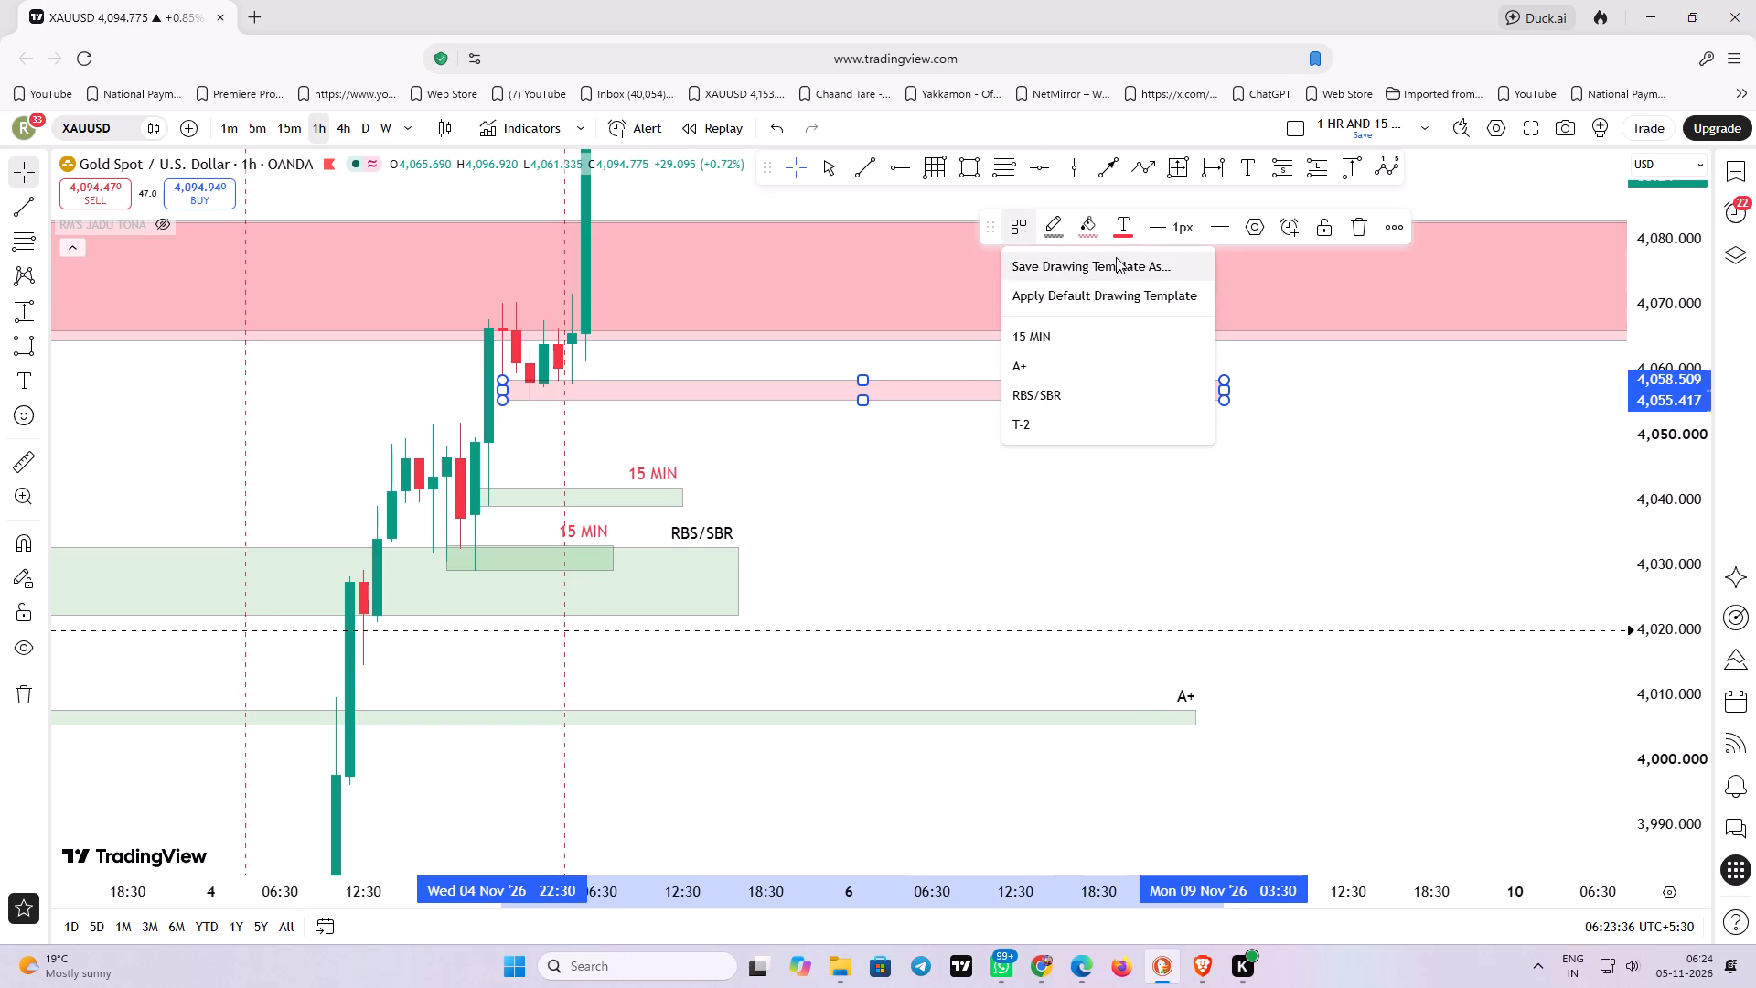
click(1247, 225)
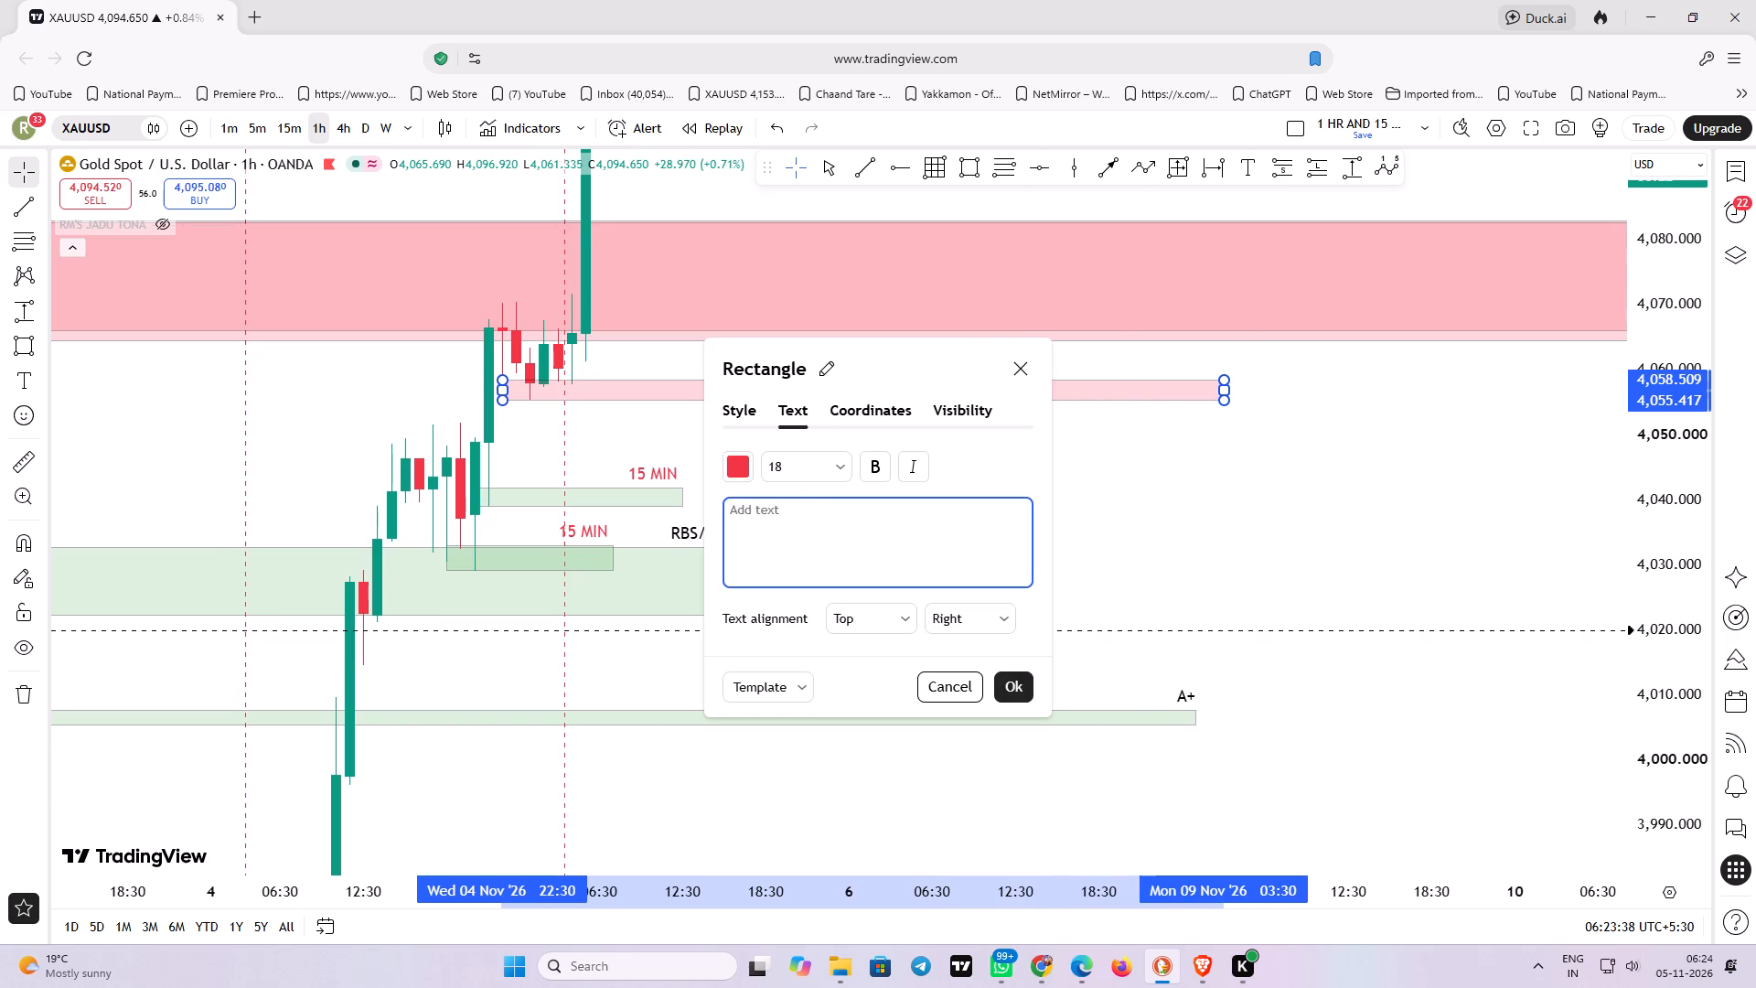
click(809, 520)
key(1)
key(space)
key(h)
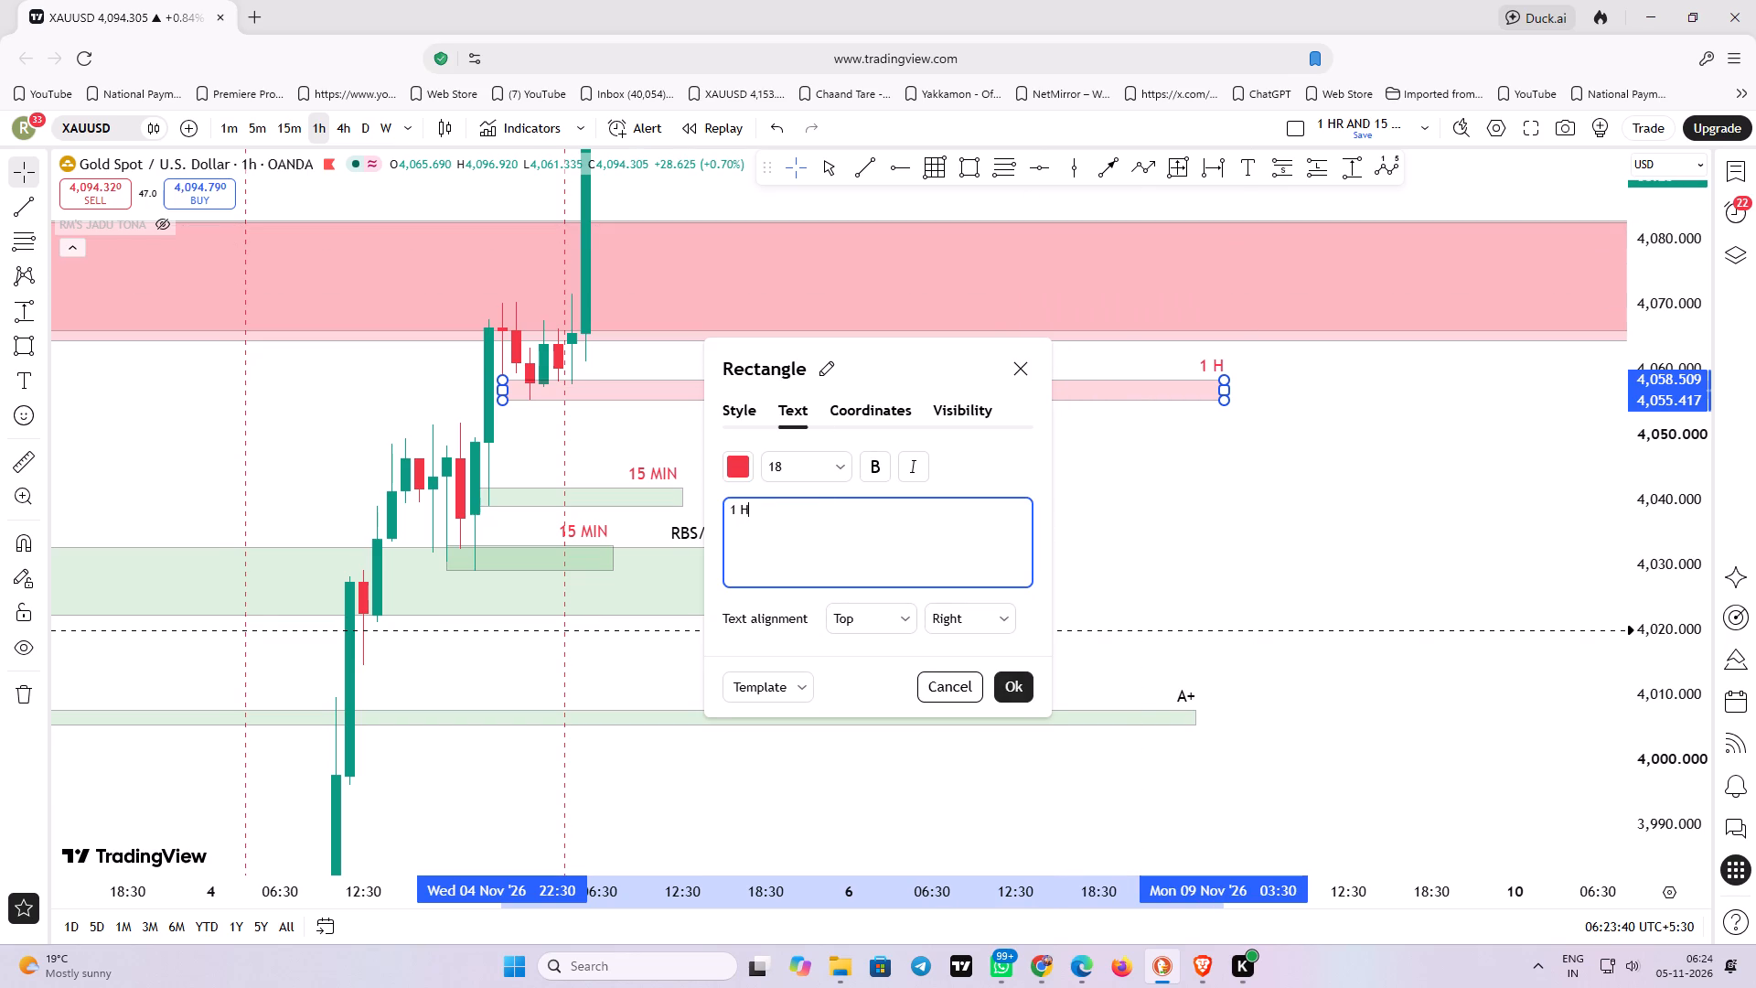
key(r)
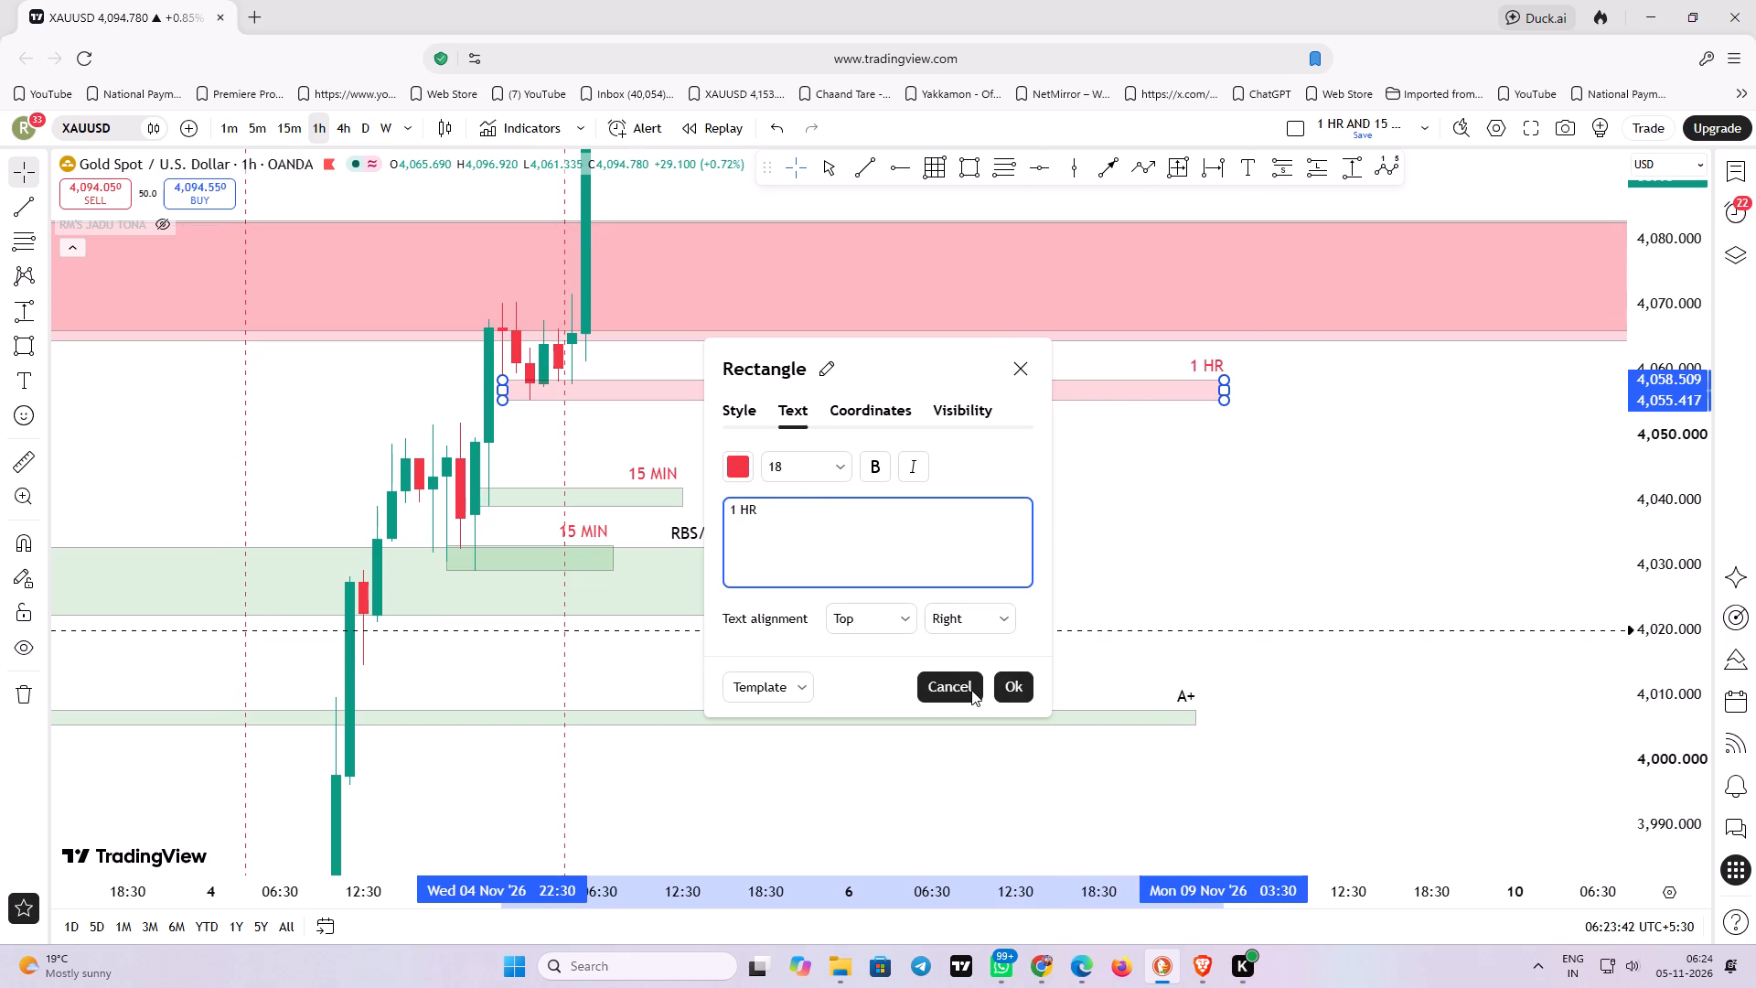
click(741, 451)
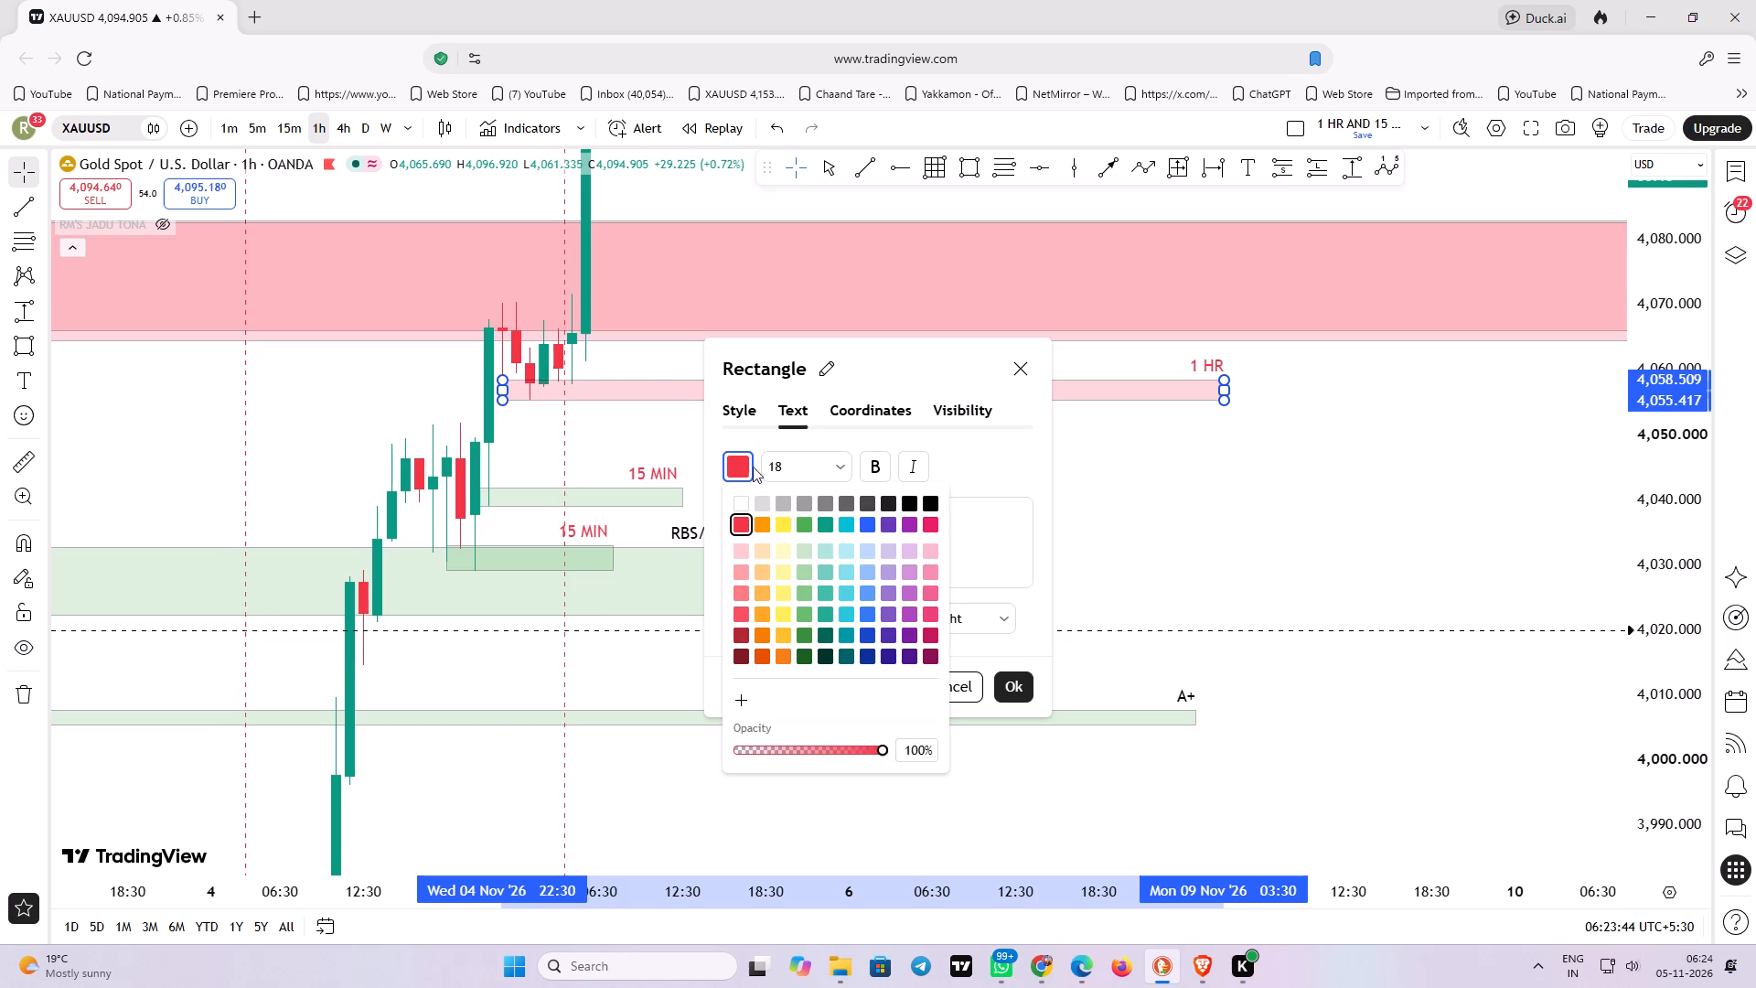
click(801, 521)
click(1007, 684)
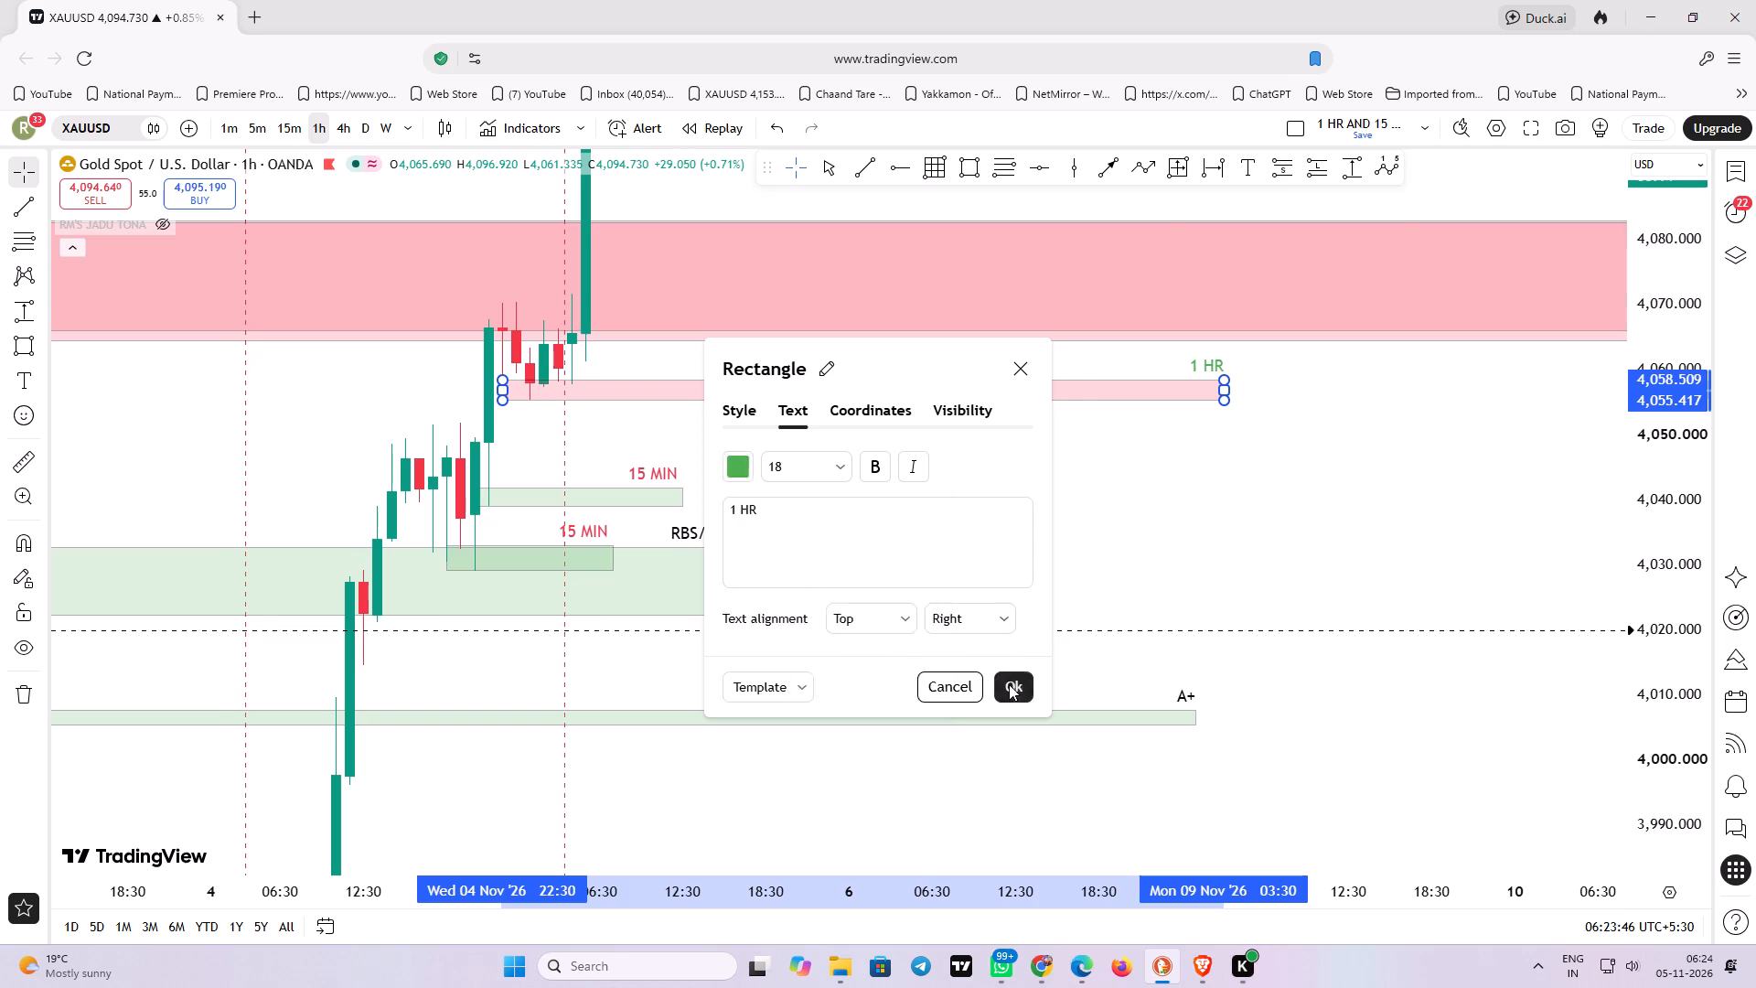
Change the new 1 HR zone's fill colour to green.
click(1092, 235)
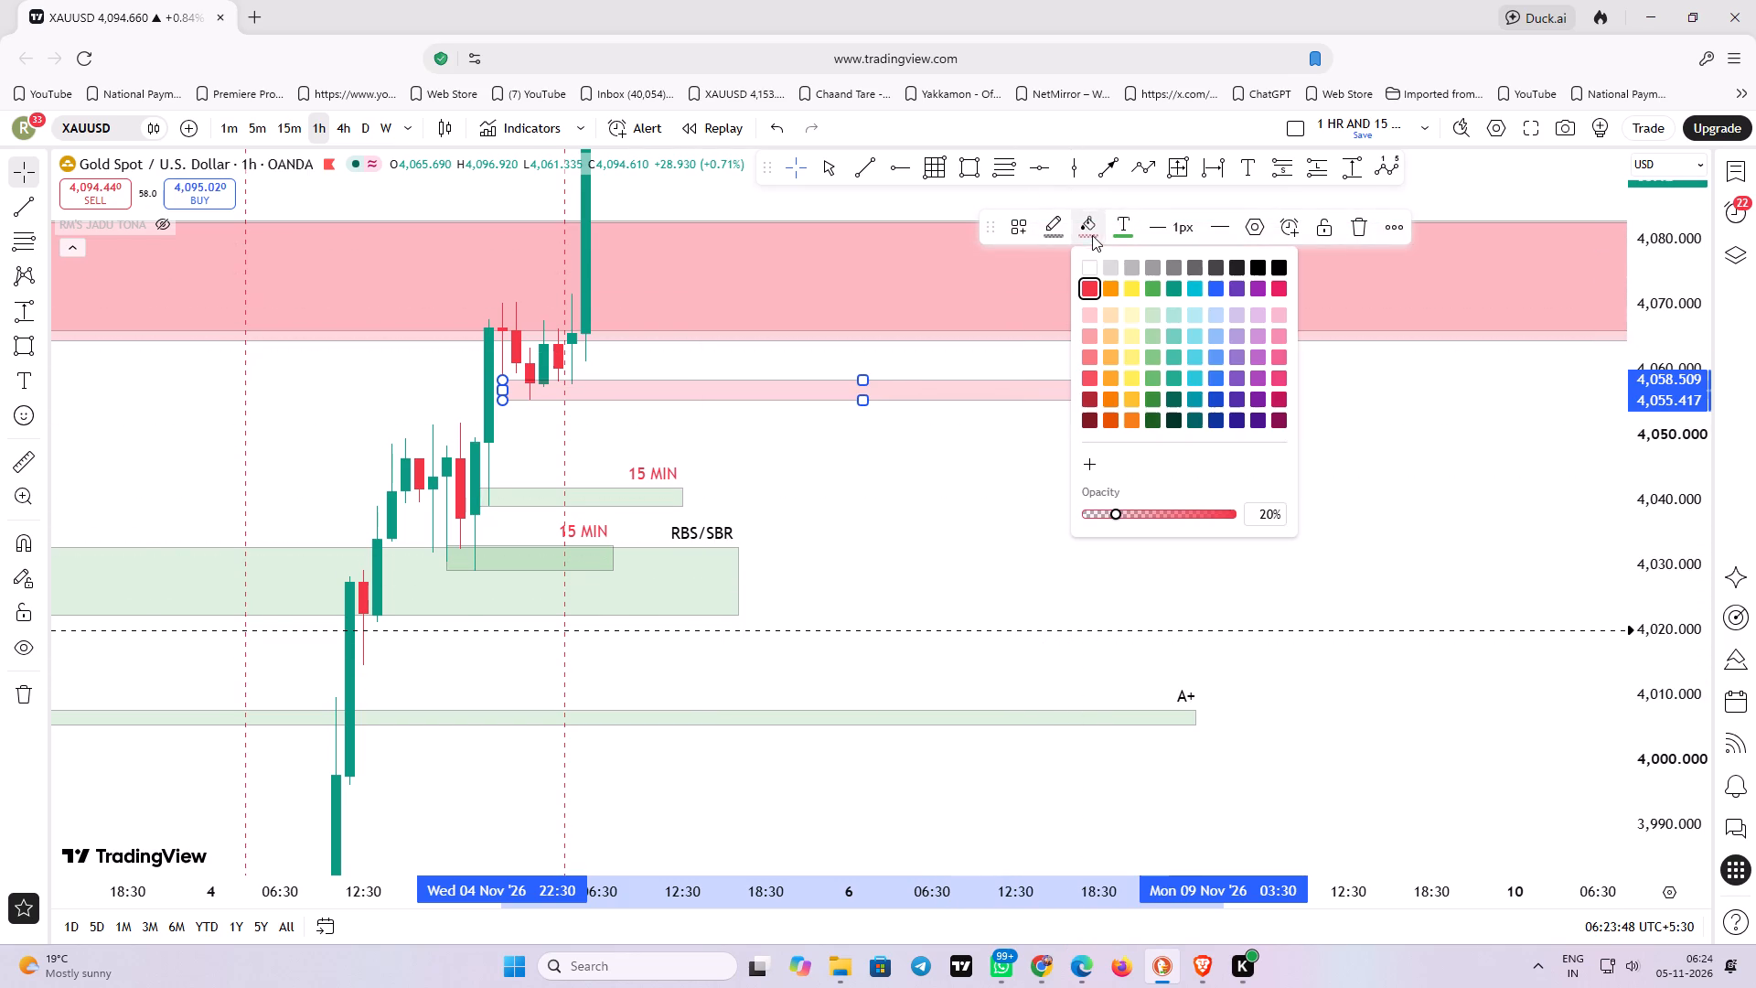
click(1160, 287)
click(1023, 473)
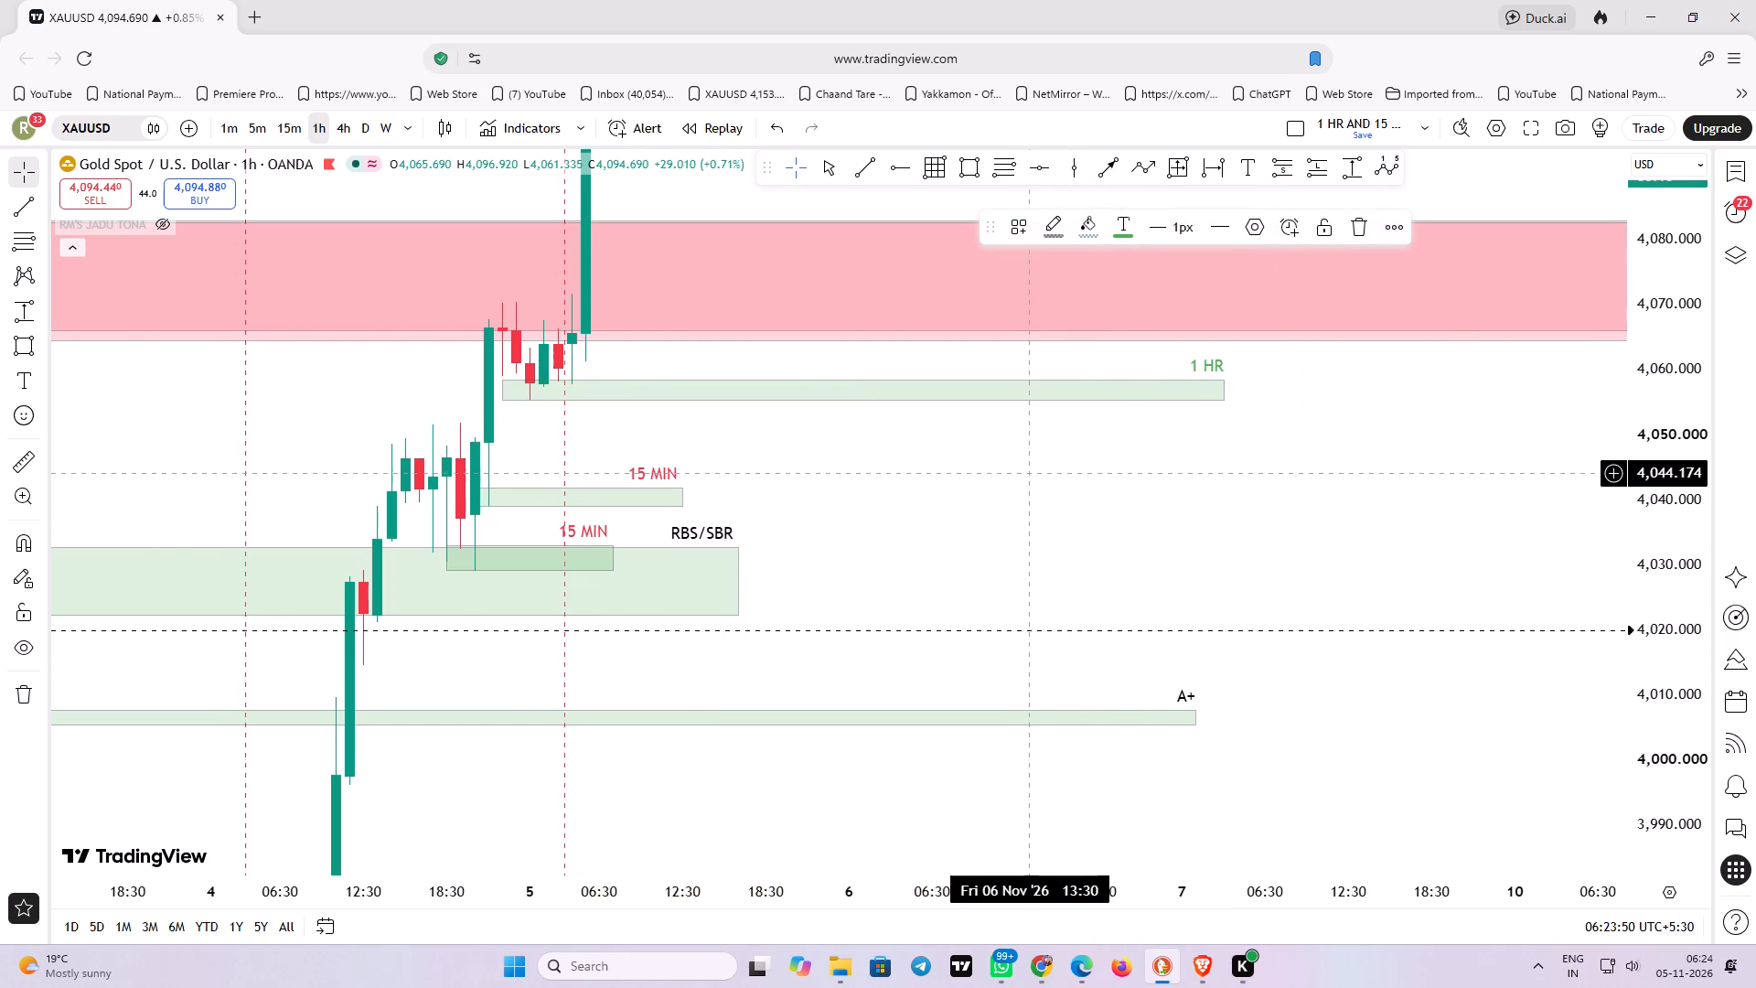
Examine the 1-hour rally against the red zone, the new 1 HR zone, the two 15 MIN zones, RBS/SBR and A+.
drag(1009, 453, 1011, 466)
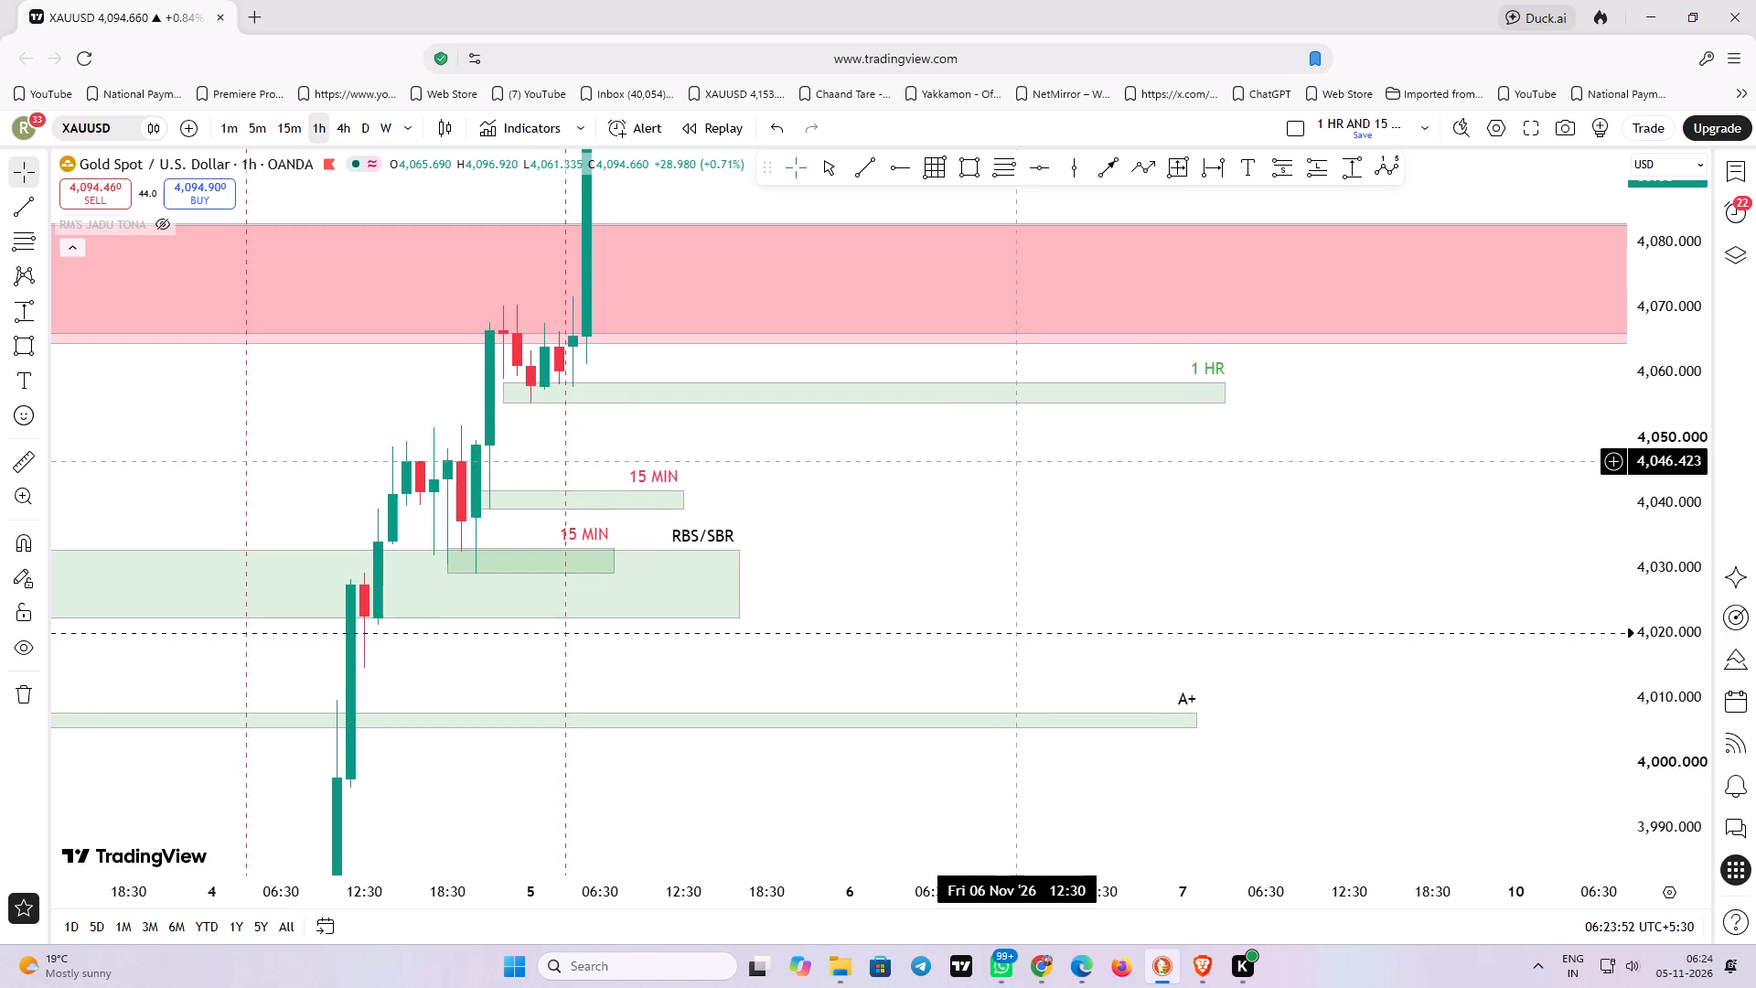
drag(1011, 466, 1008, 518)
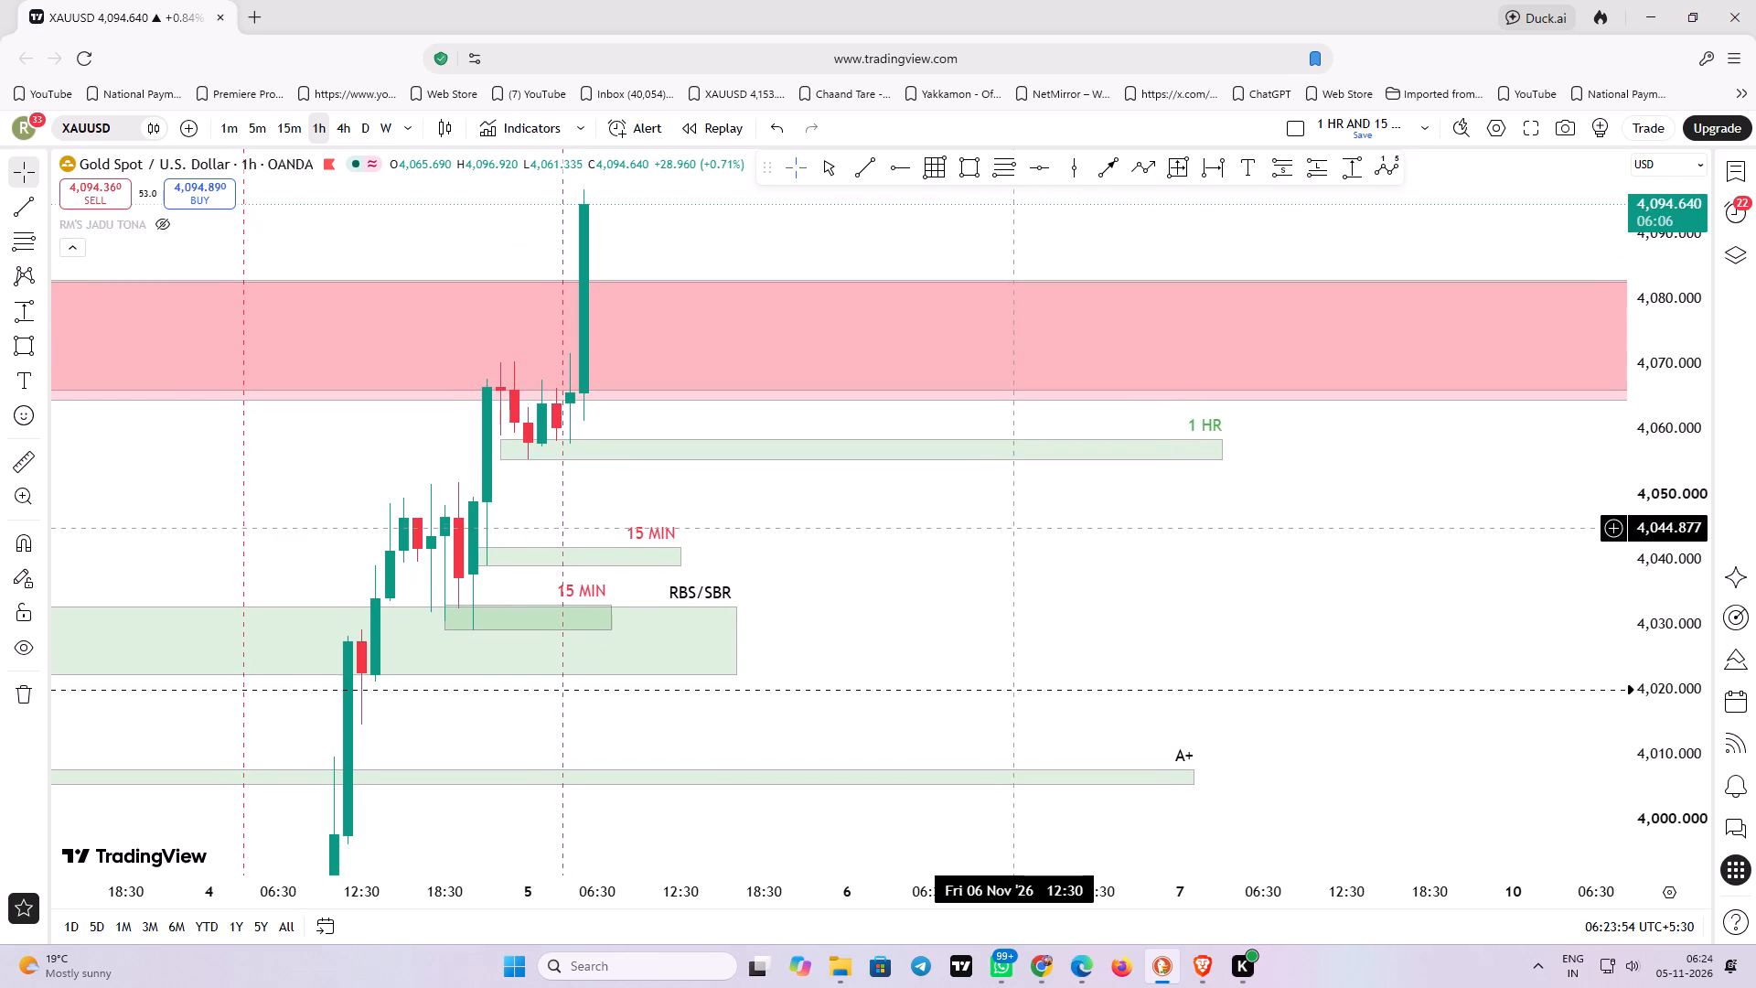
drag(937, 533, 1036, 543)
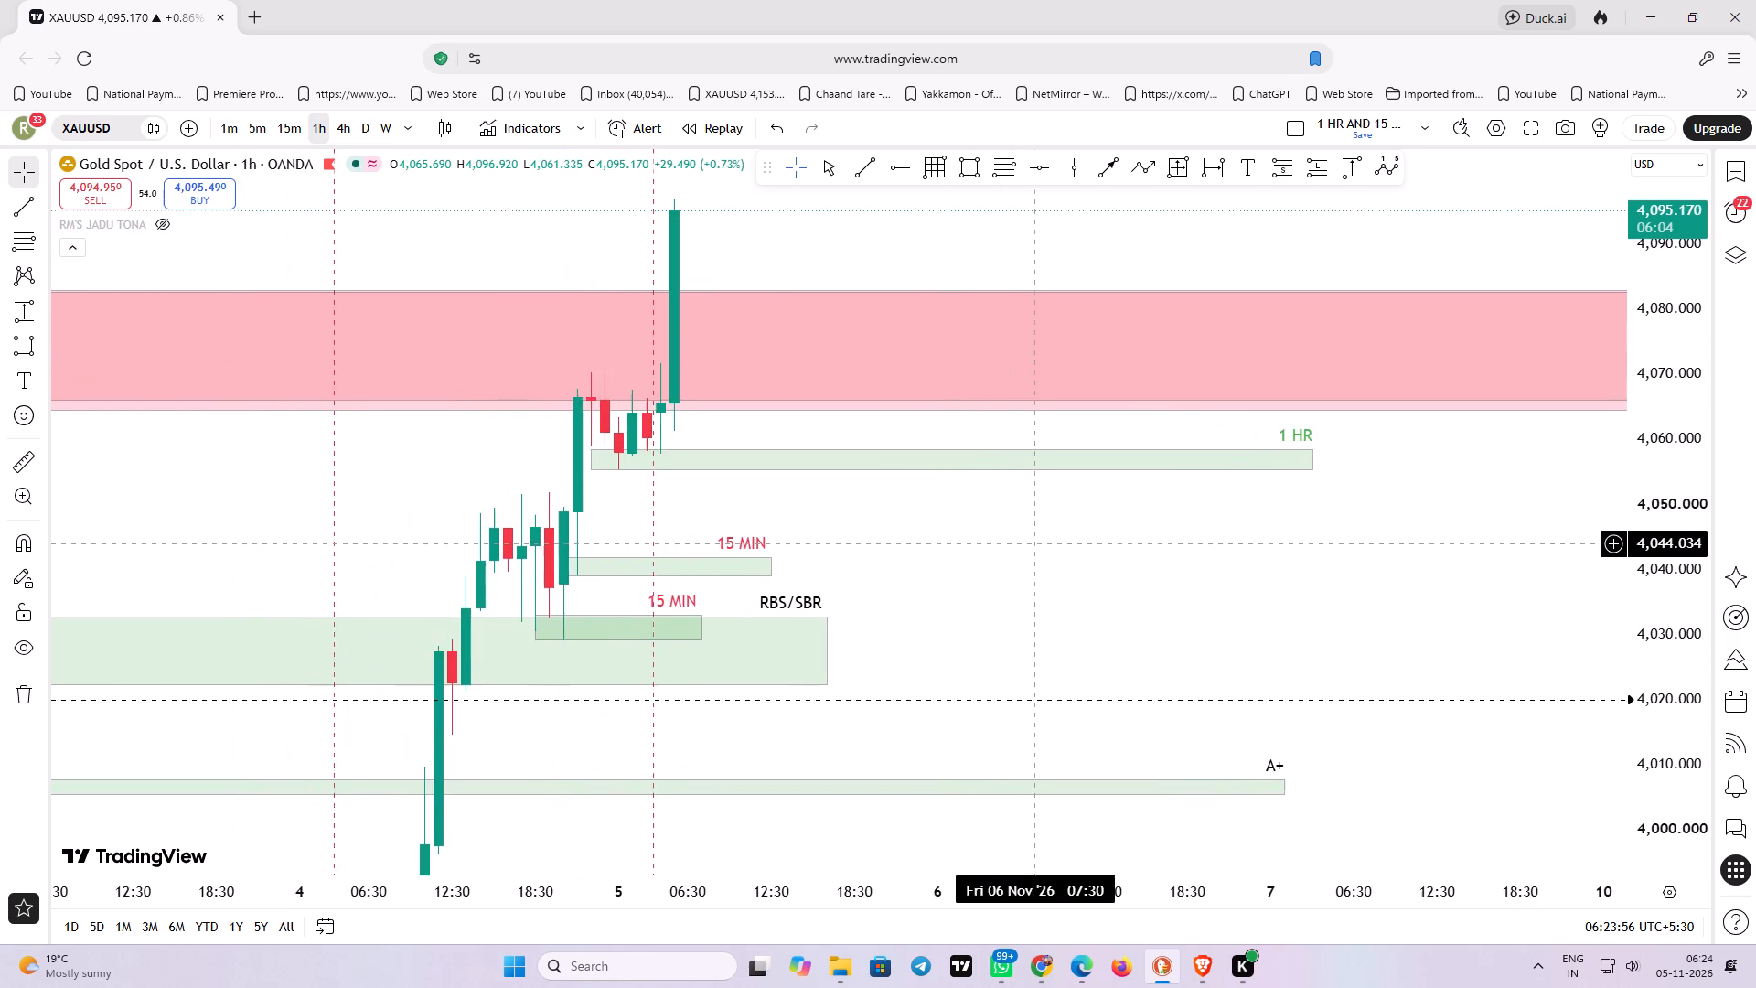
drag(1036, 543, 1032, 484)
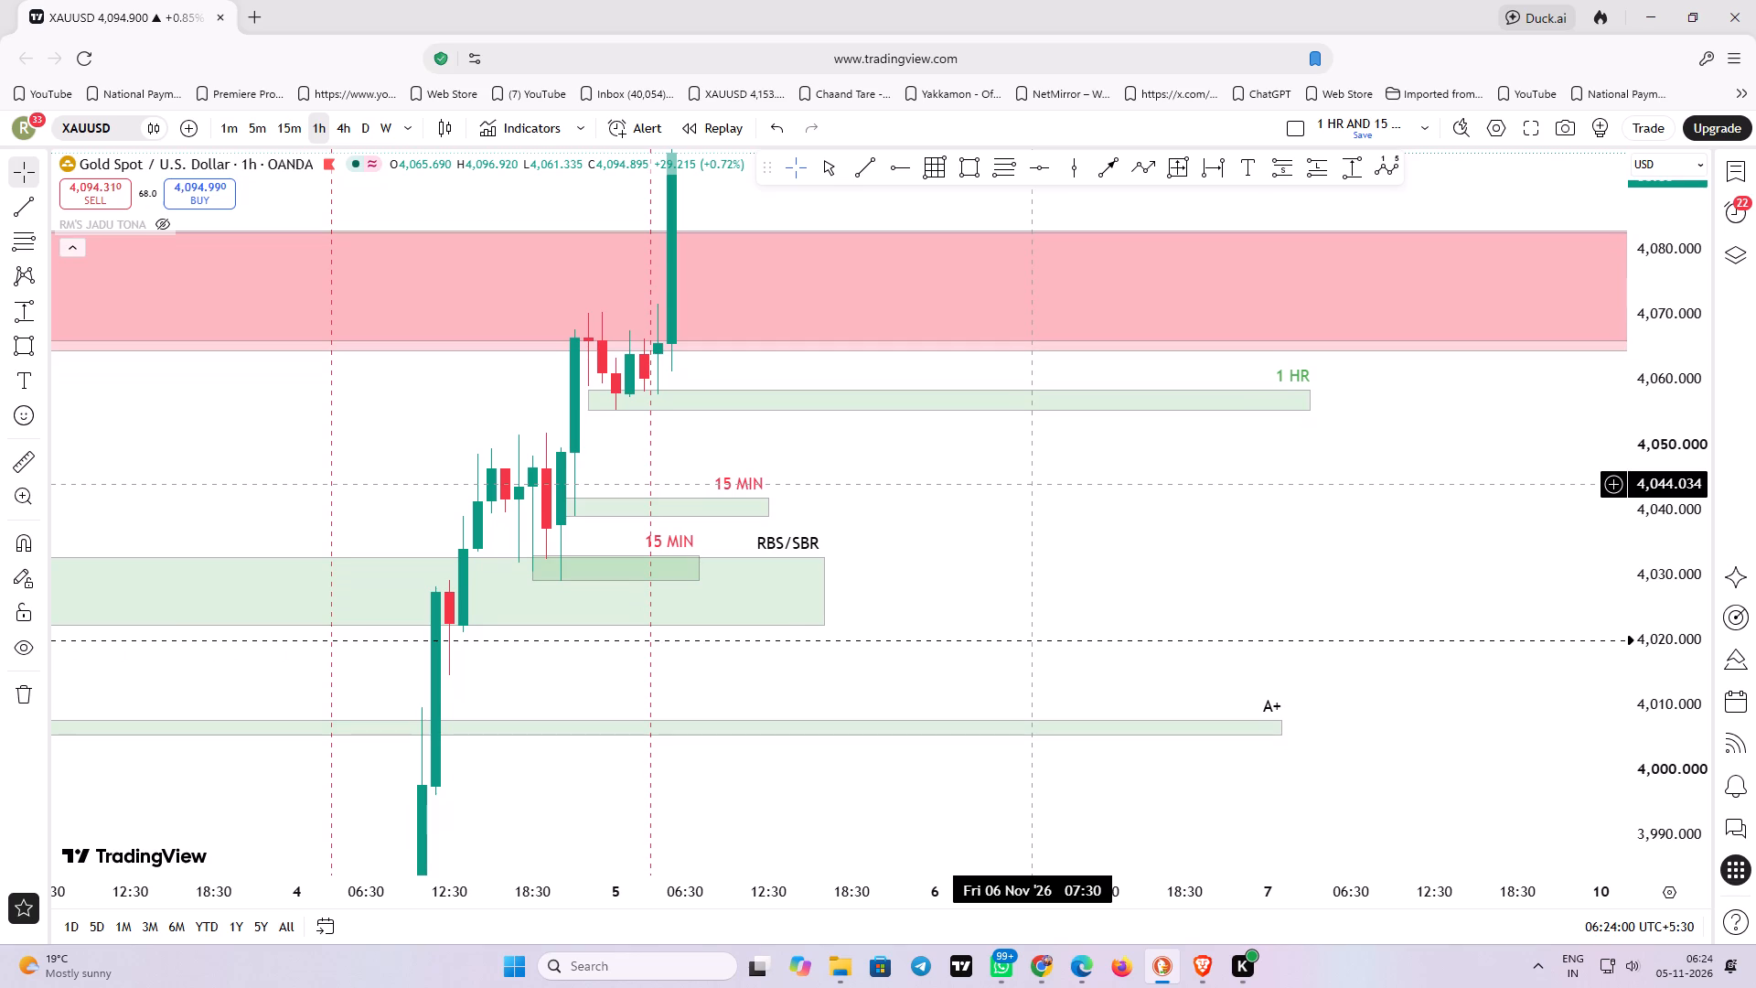
drag(1032, 484, 1037, 484)
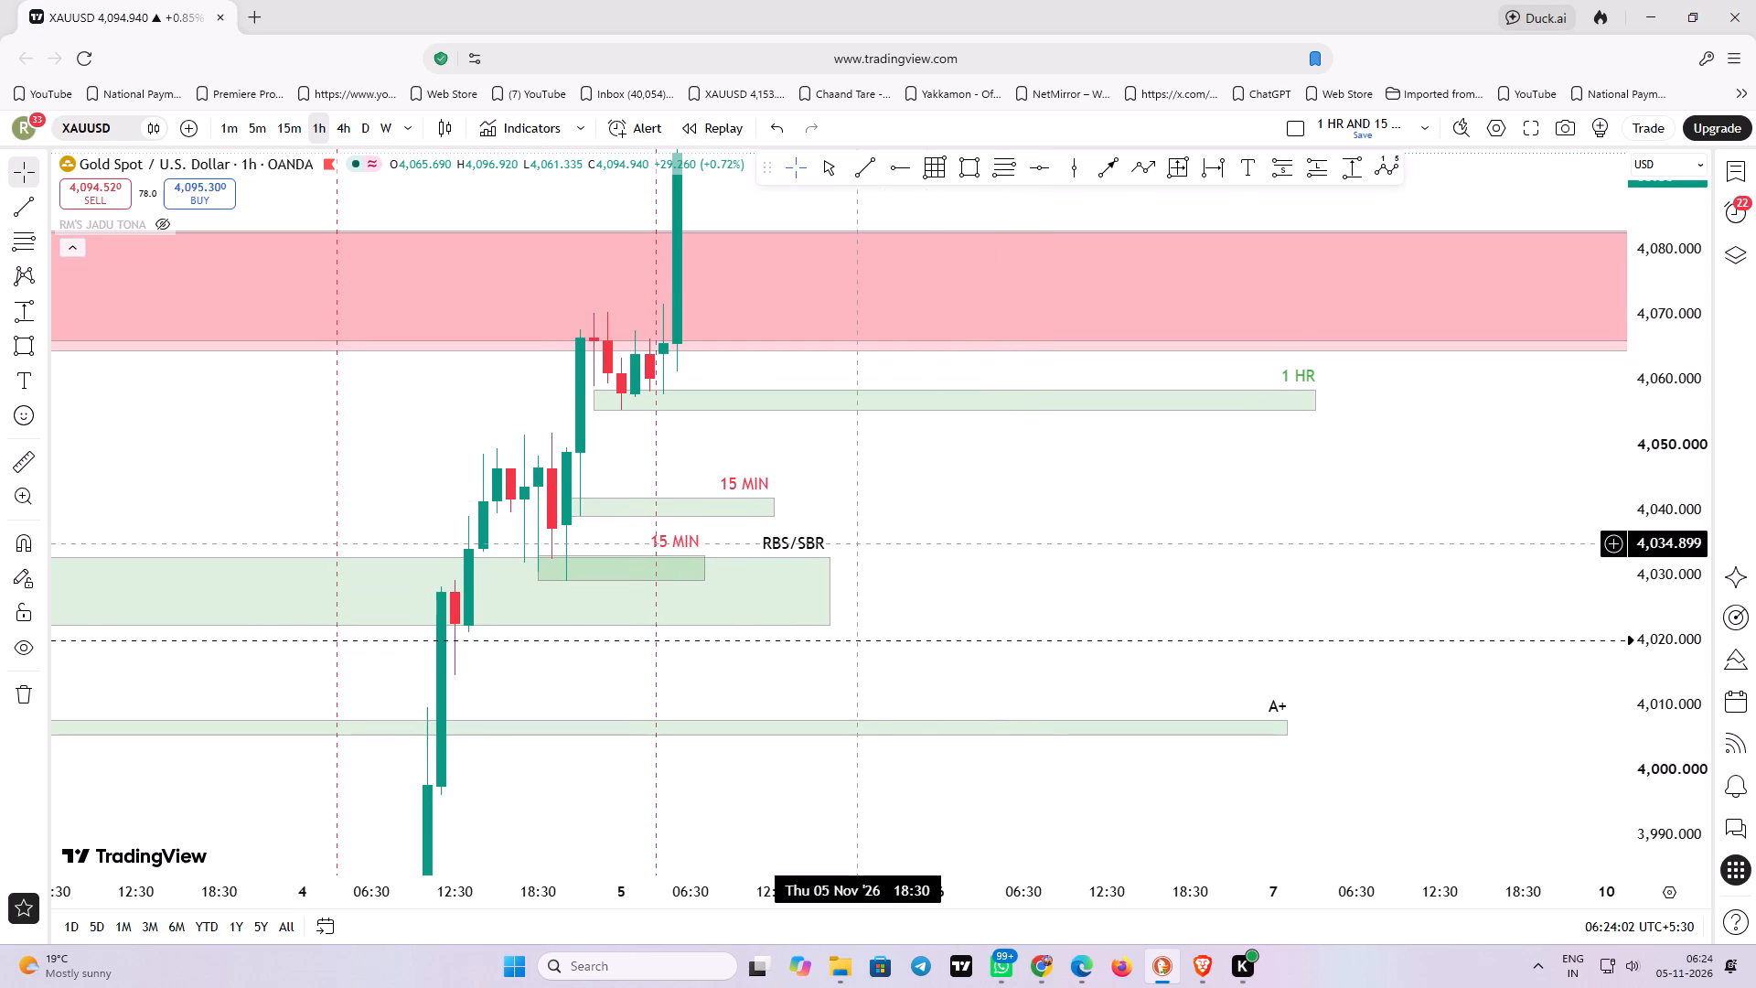
drag(1092, 505, 880, 704)
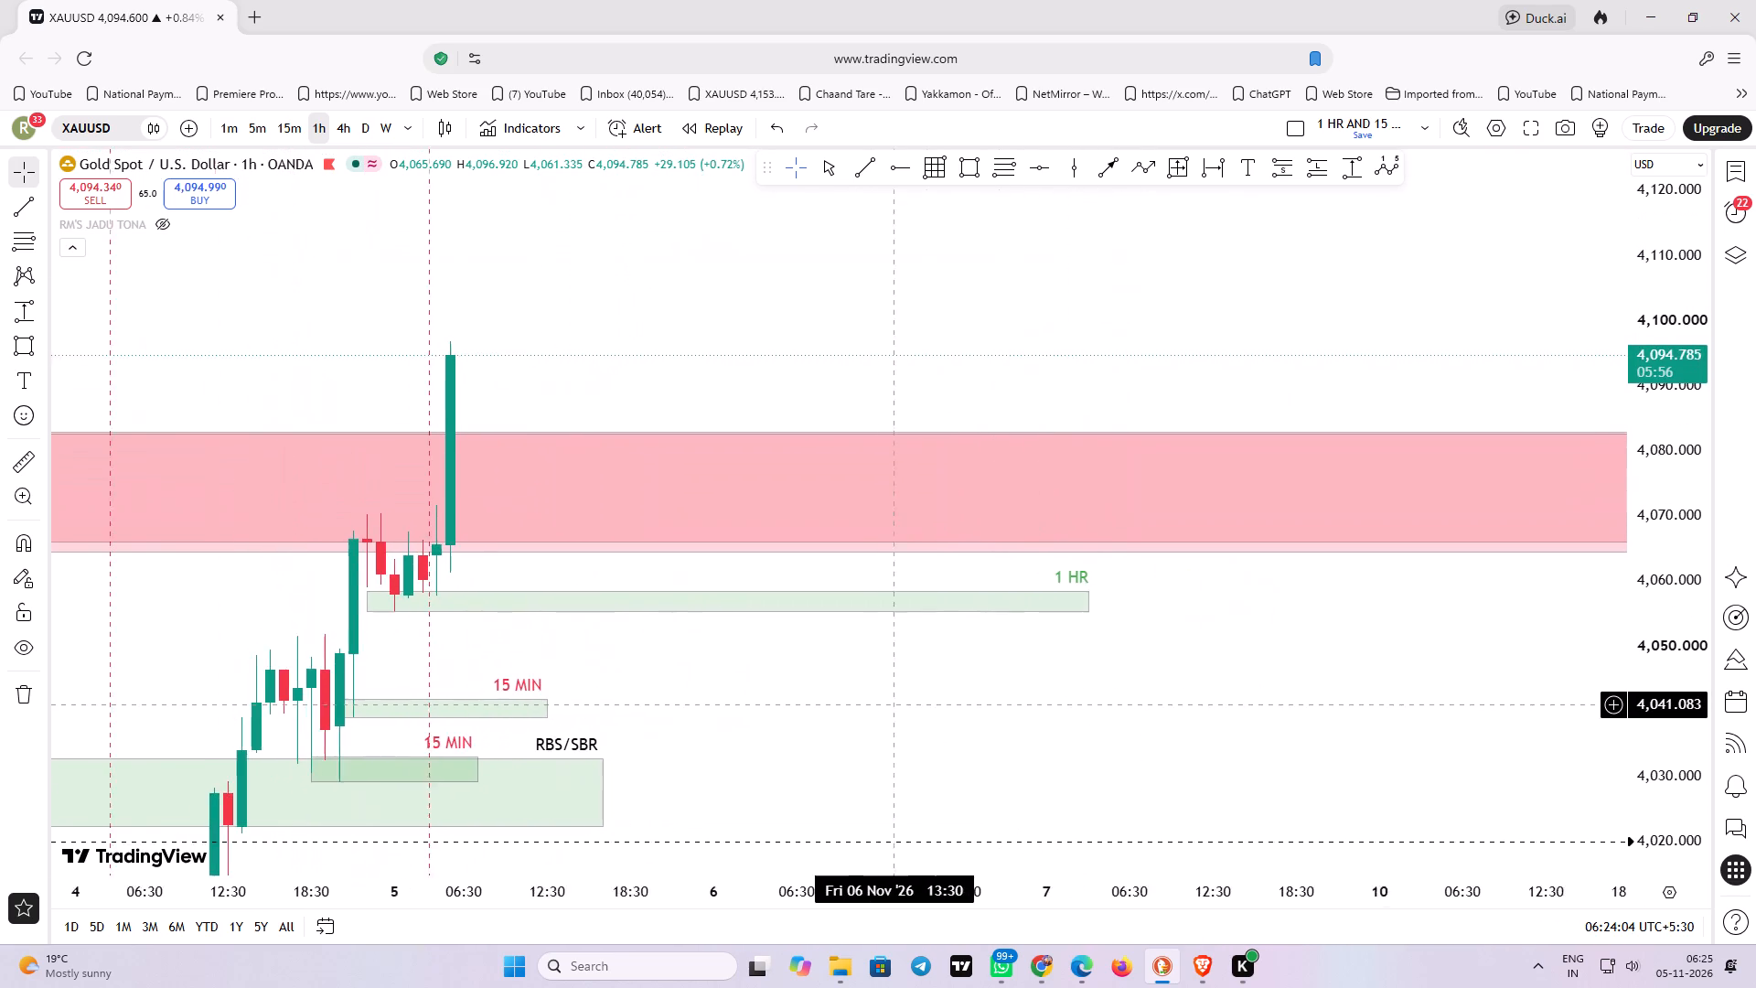
drag(880, 704, 1020, 500)
drag(1024, 586, 1024, 575)
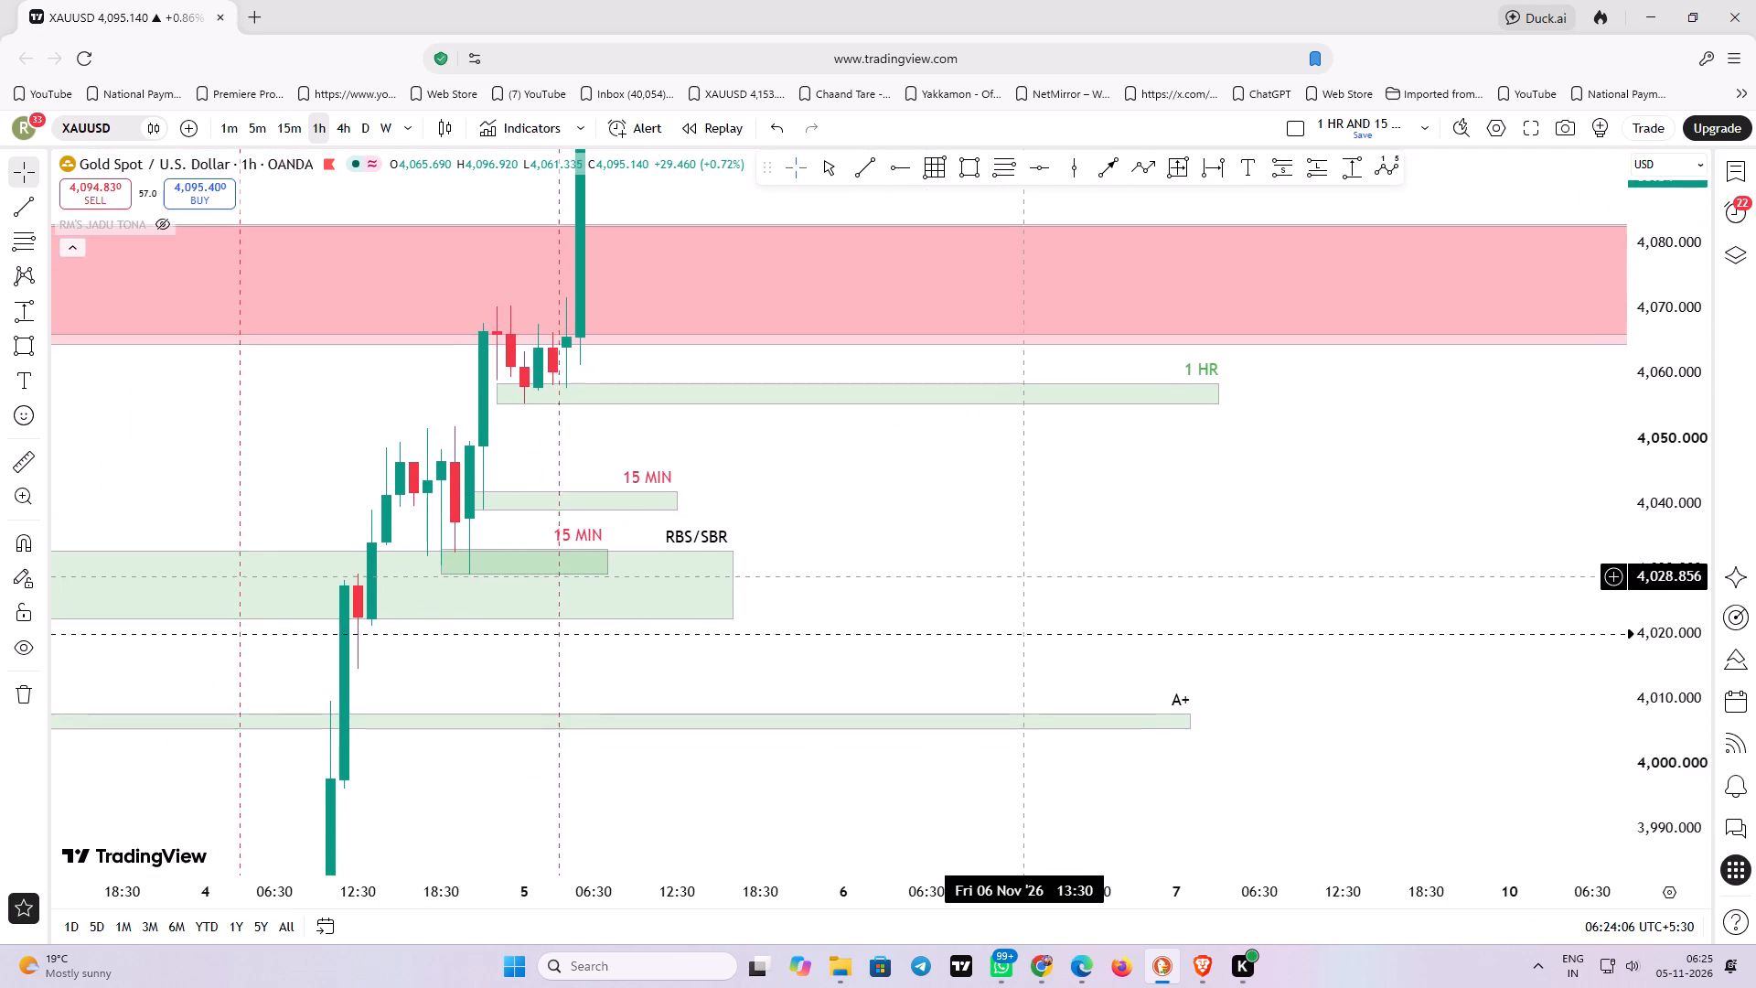
drag(1024, 575, 1027, 539)
scroll(1027, 537, down, 1)
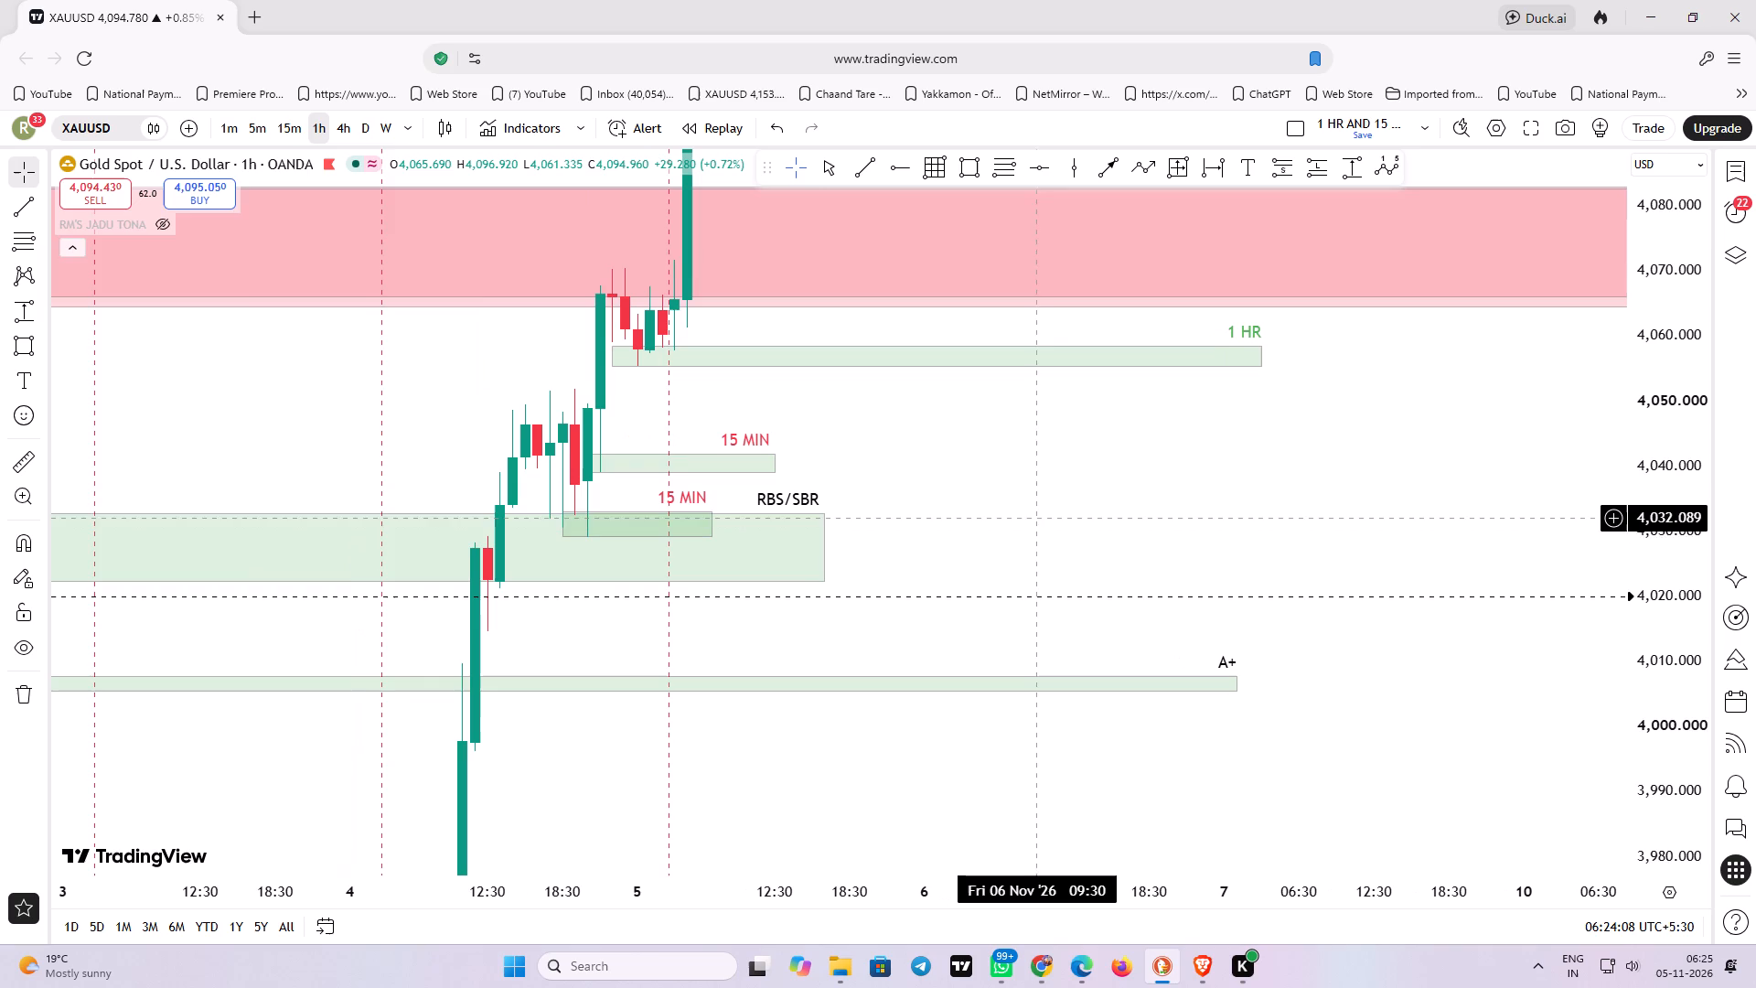
drag(1055, 504, 1041, 589)
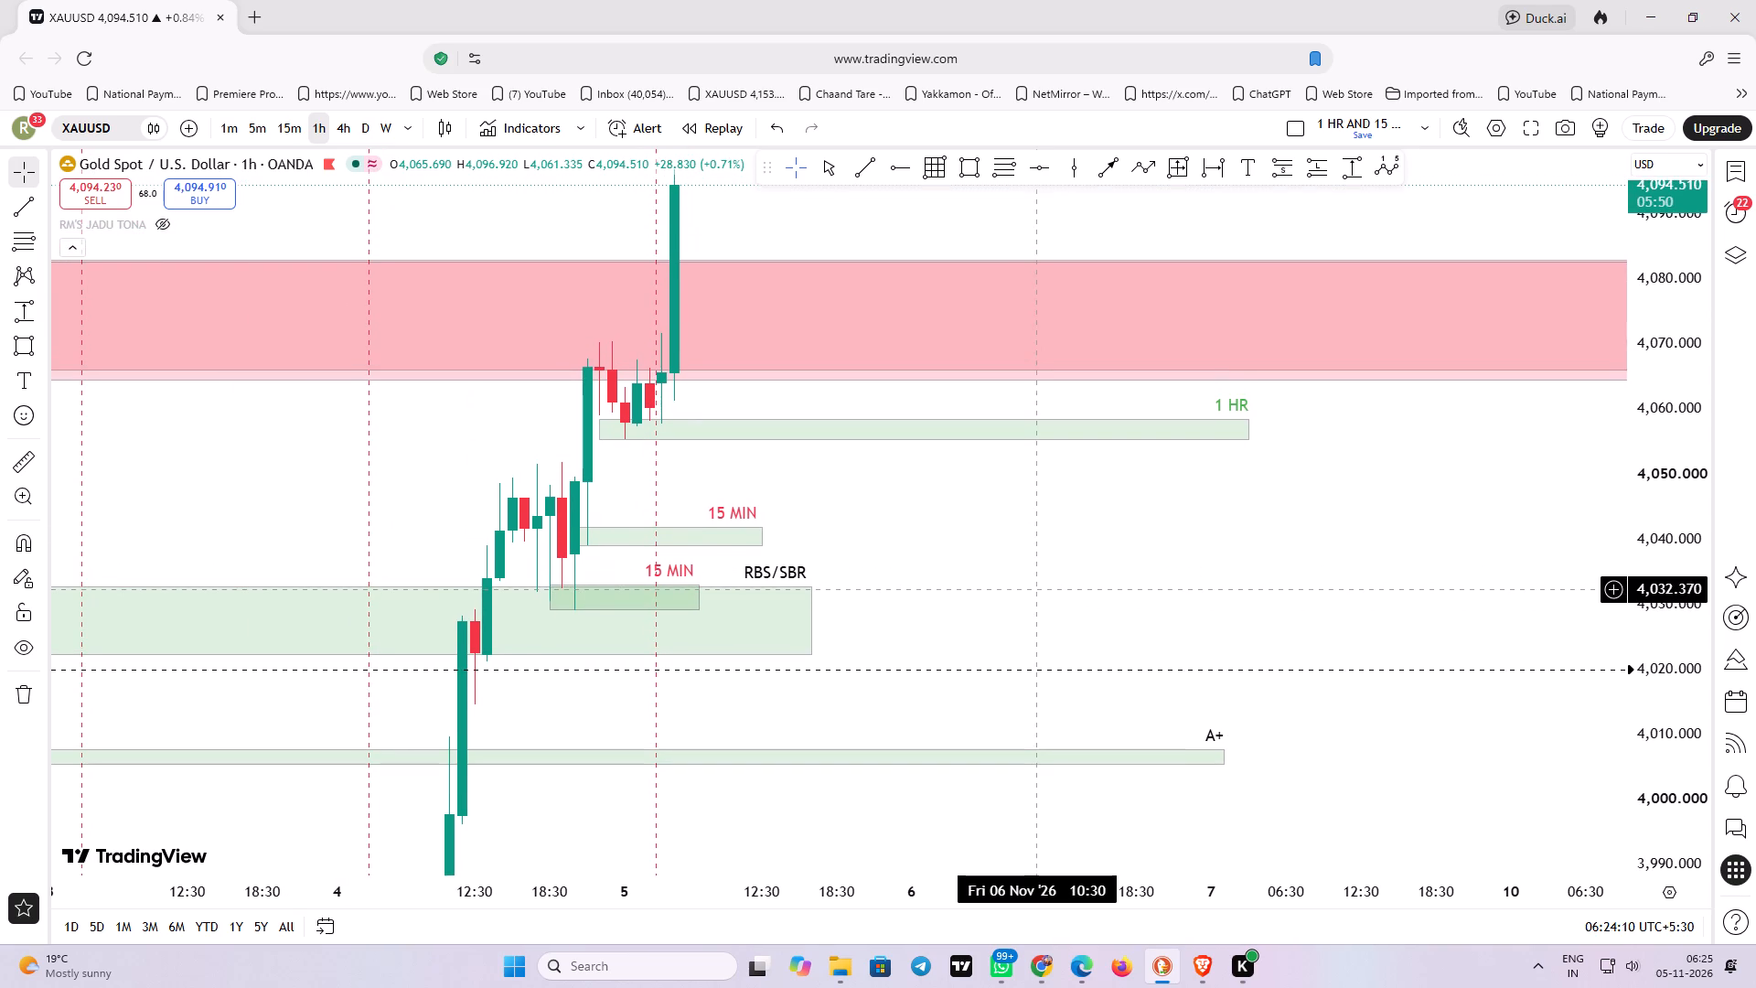
drag(1041, 589, 1054, 526)
drag(1054, 526, 1059, 517)
Examine the 1-hour candles of early November around the lower 15 MIN, A+ and 1 HR zones between about 3,895 and 3,930.
drag(1043, 520, 1029, 370)
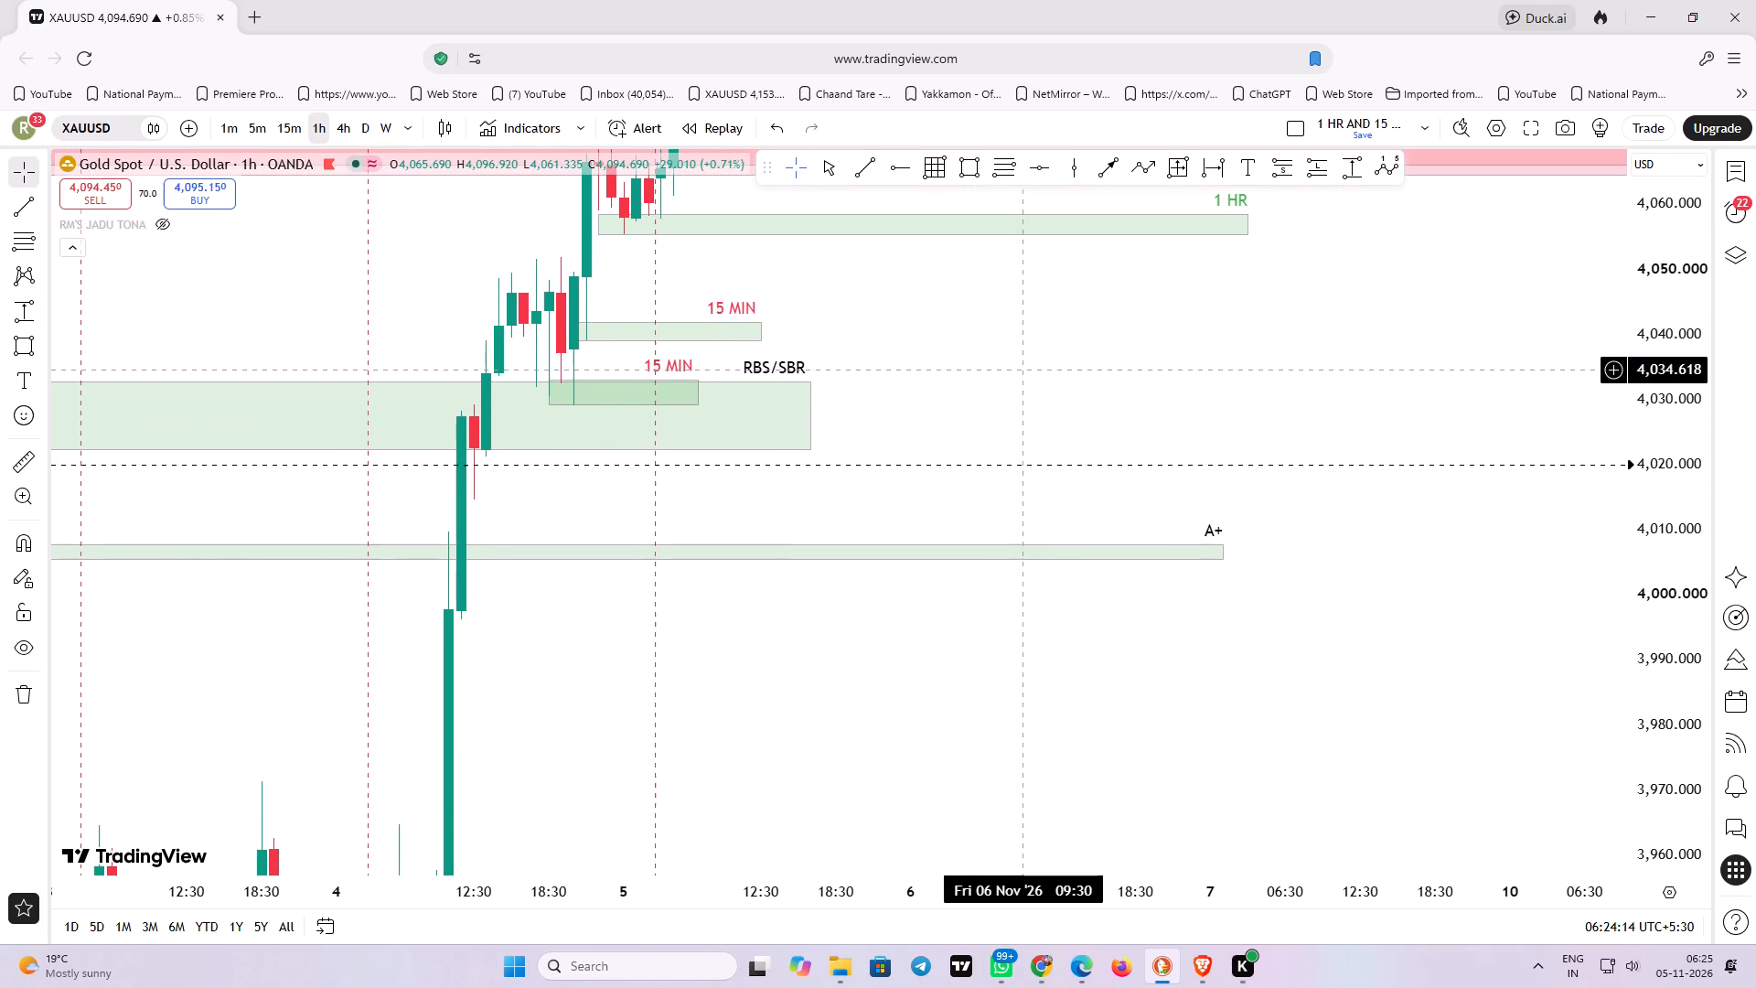
drag(1029, 370, 1029, 369)
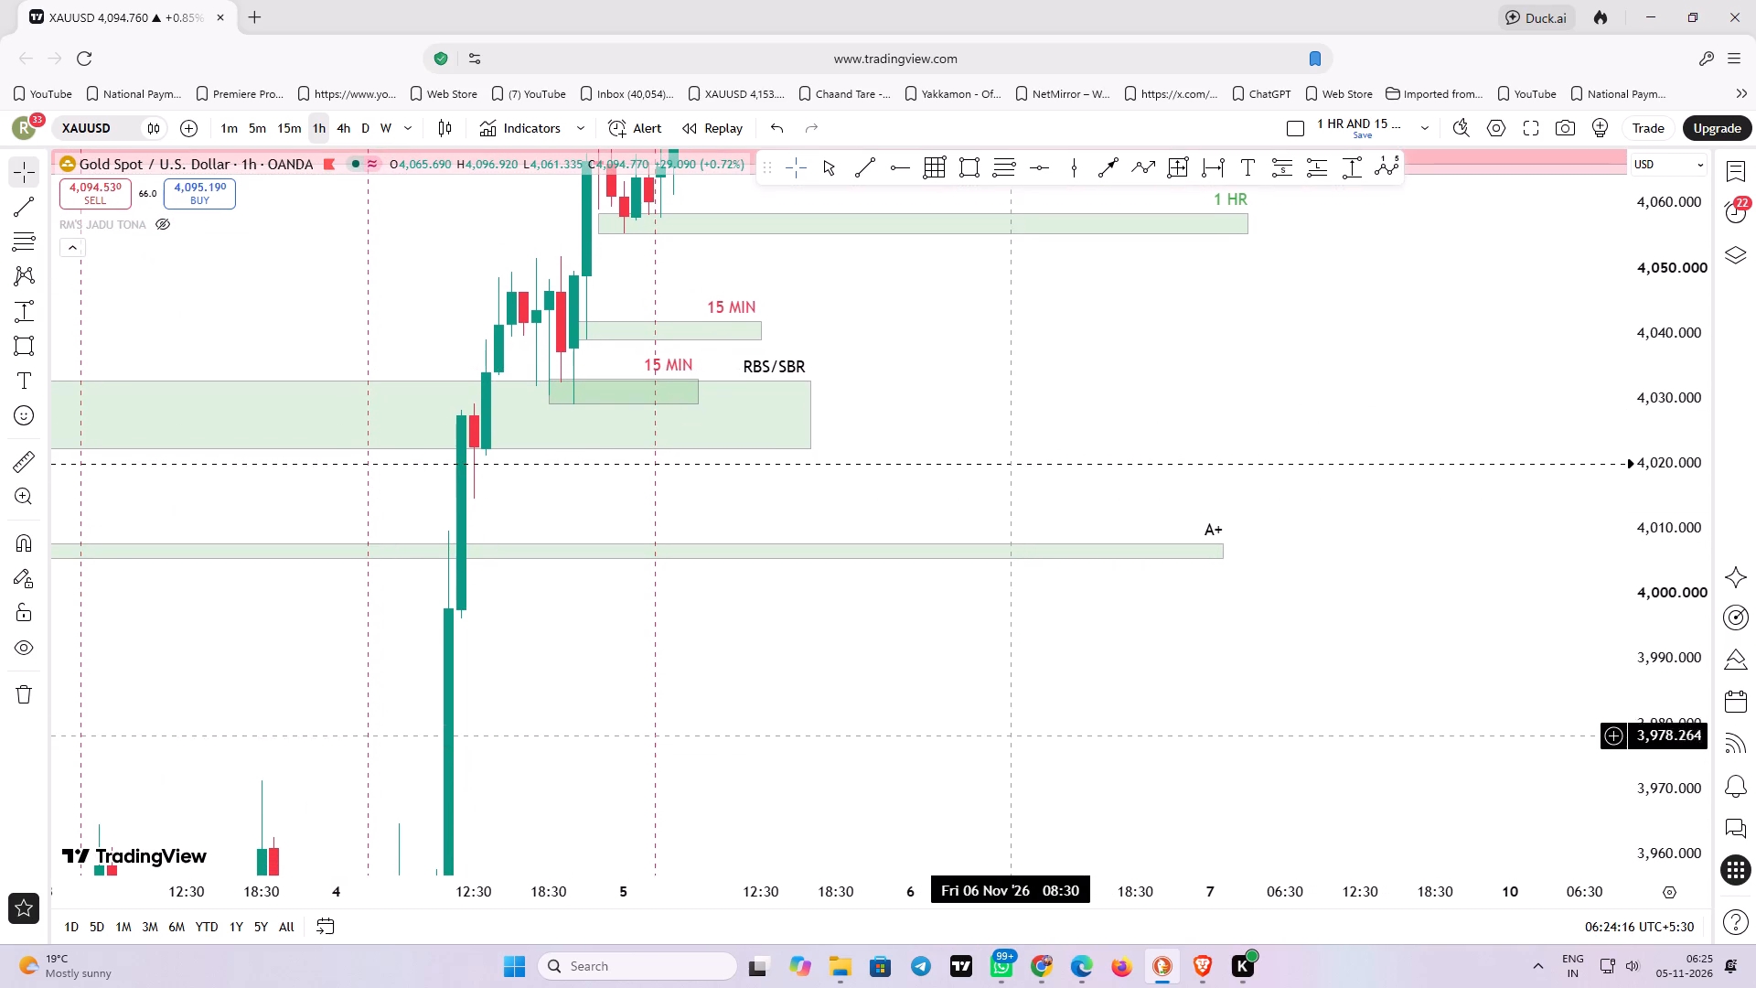
drag(1005, 713, 1030, 451)
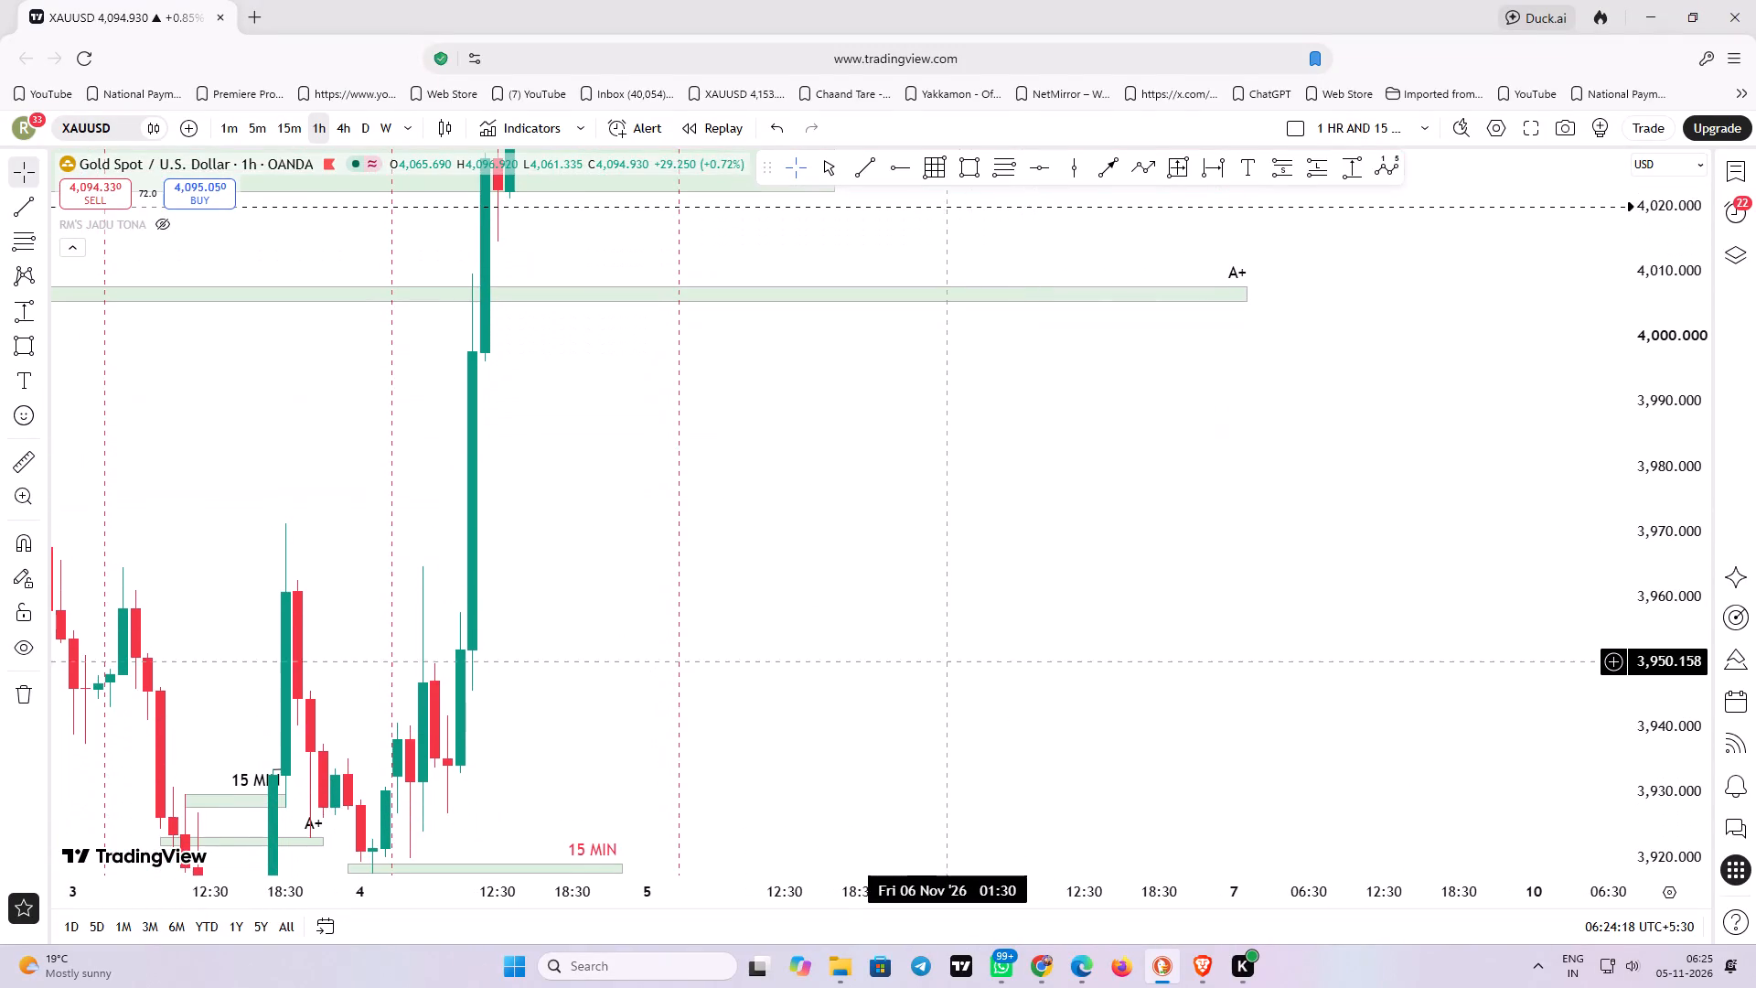
drag(946, 663, 1000, 491)
drag(841, 672, 923, 599)
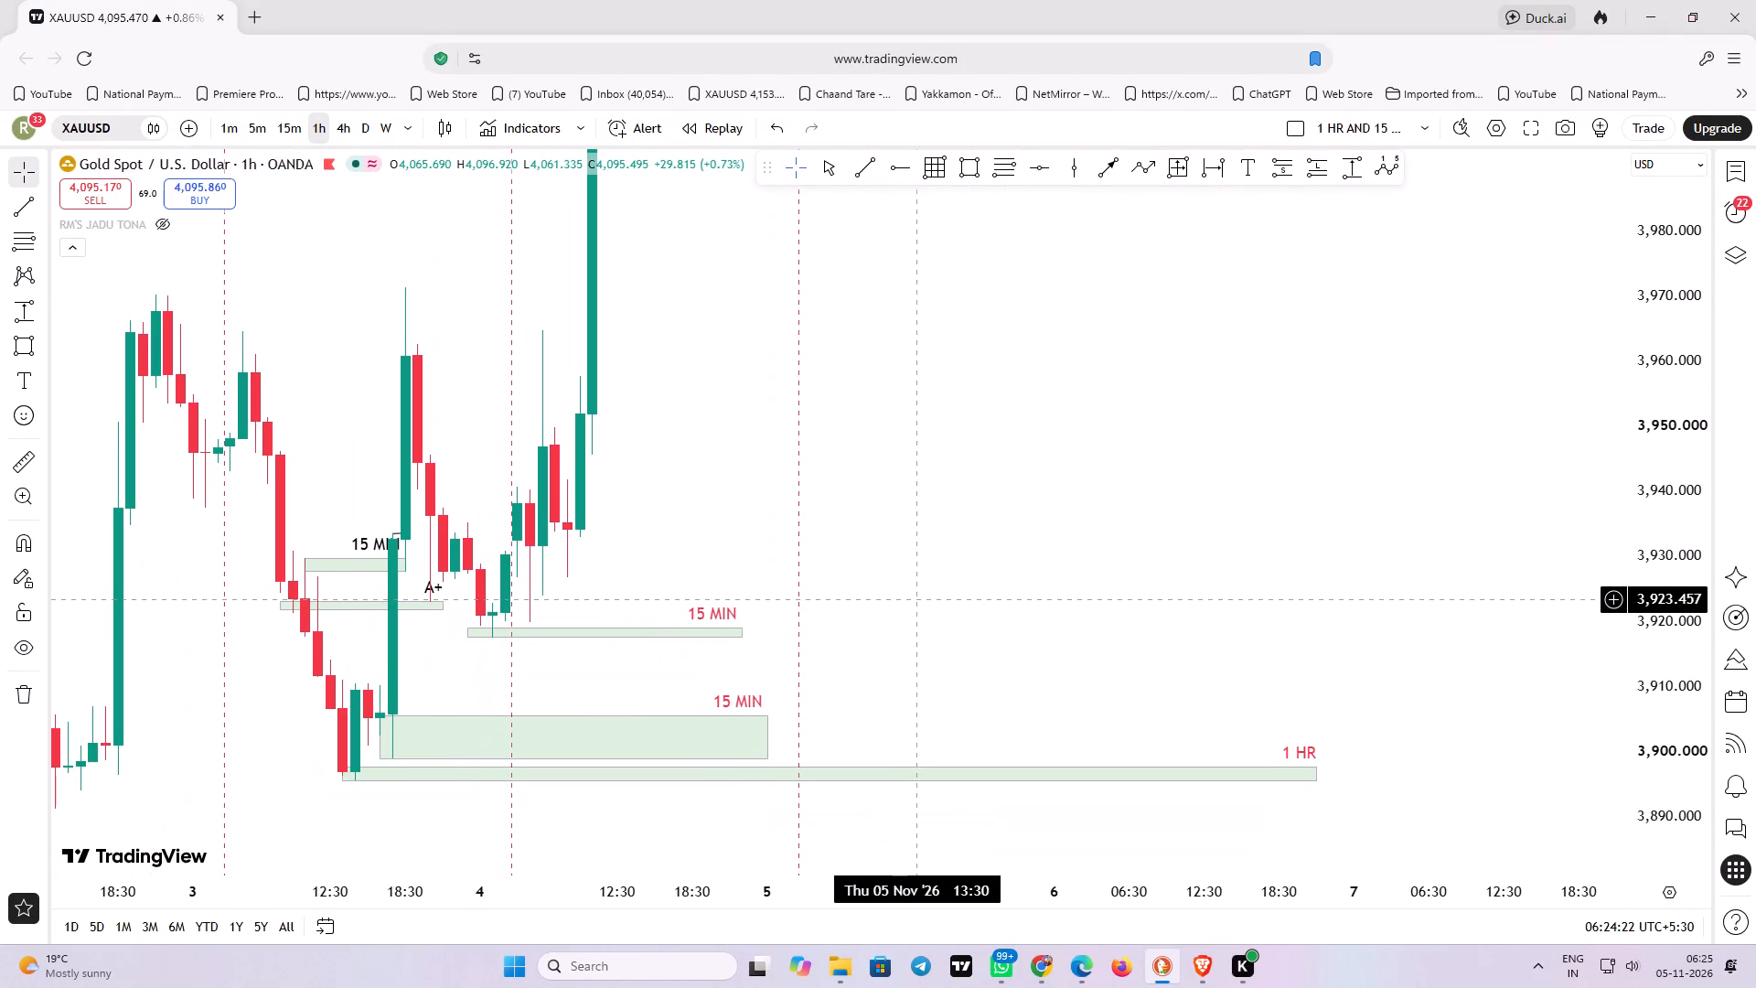
drag(923, 599, 1052, 538)
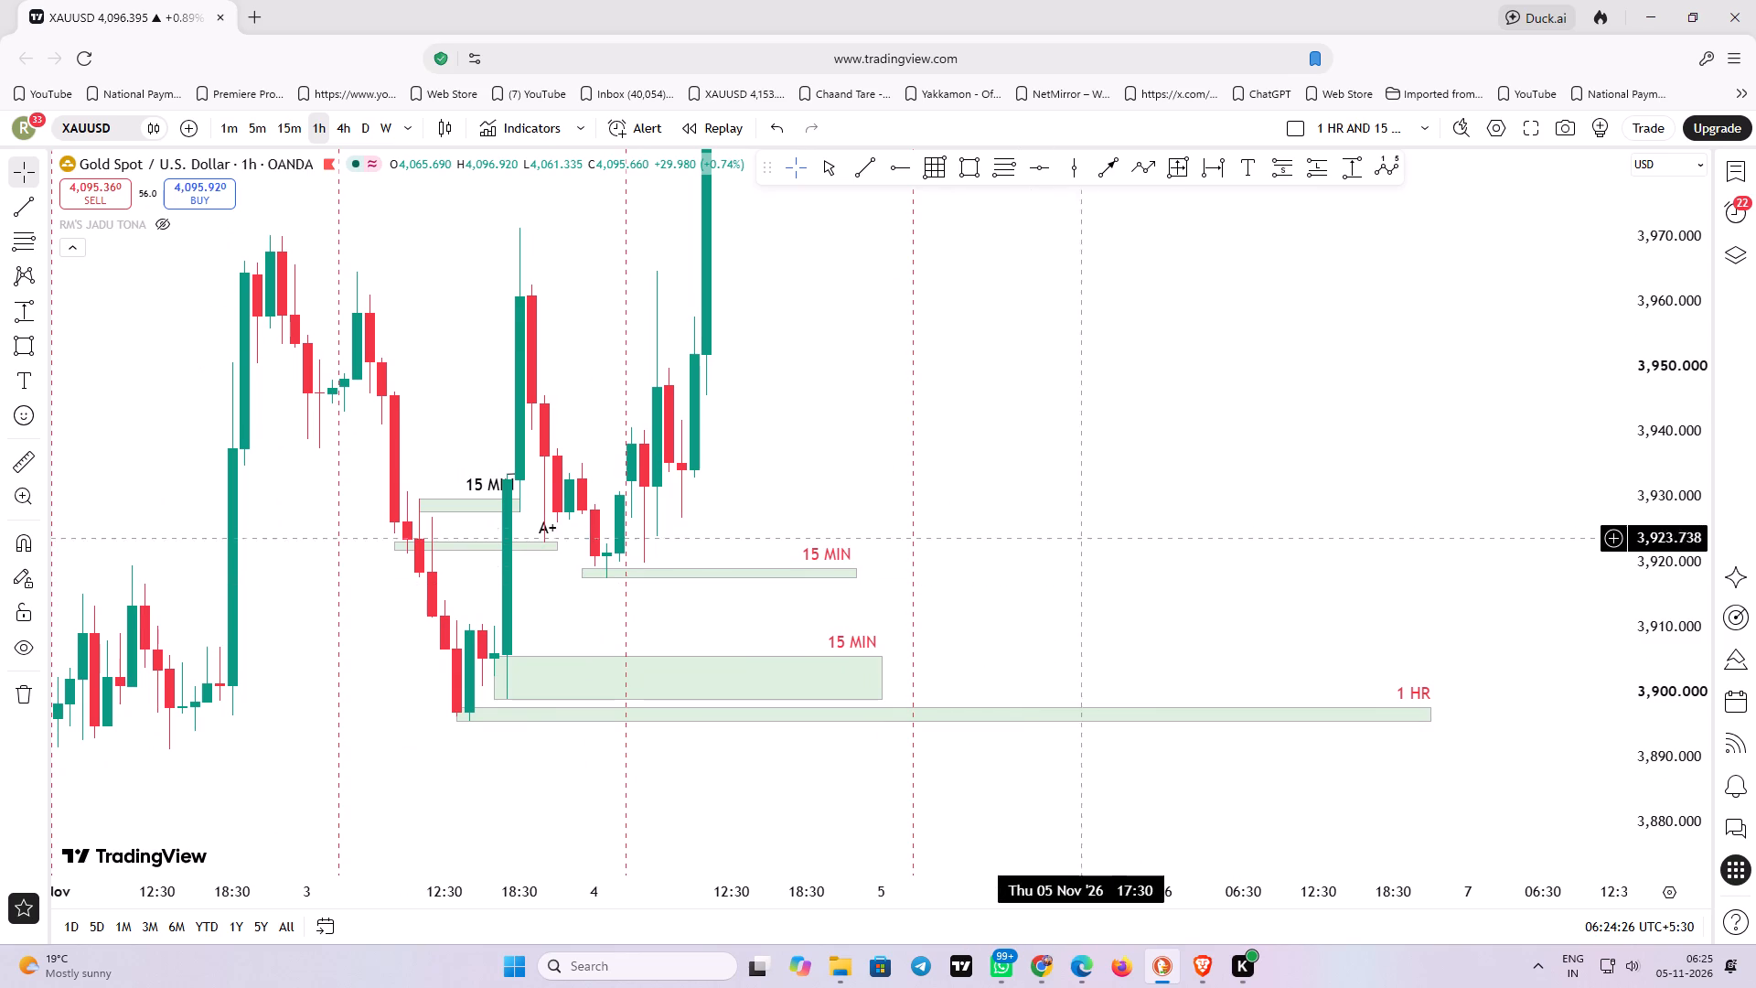
click(1105, 516)
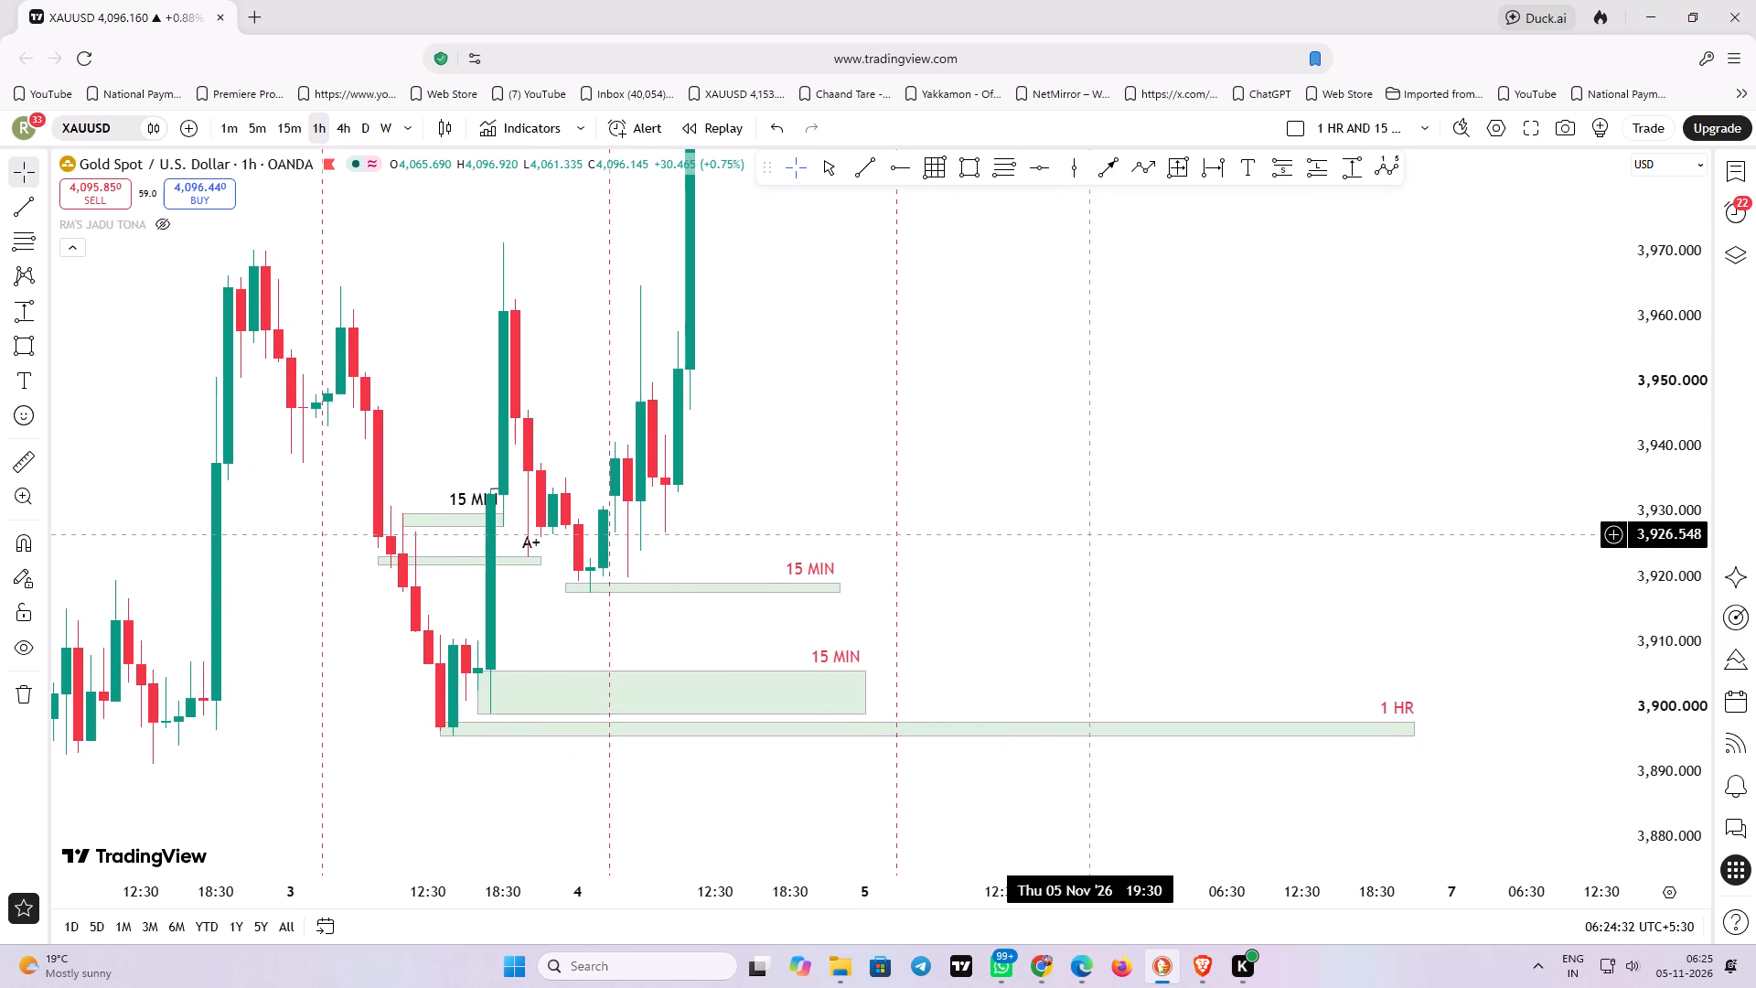
drag(1119, 481, 1097, 585)
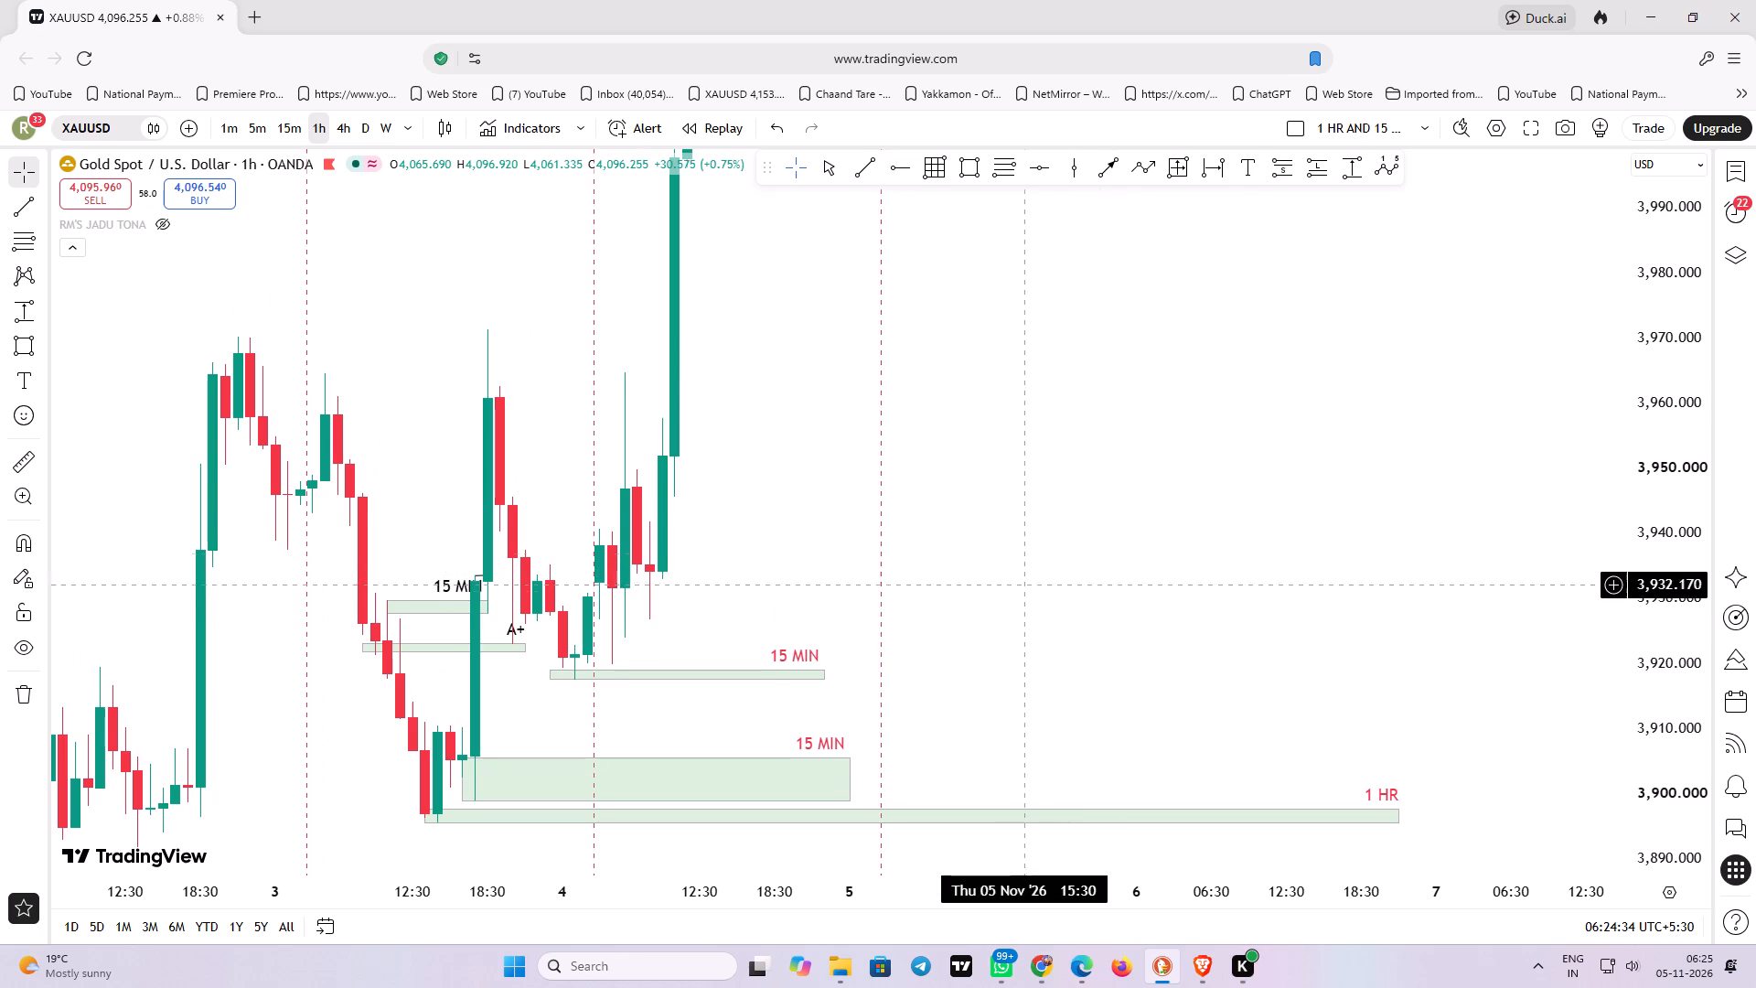
drag(1033, 585, 1254, 355)
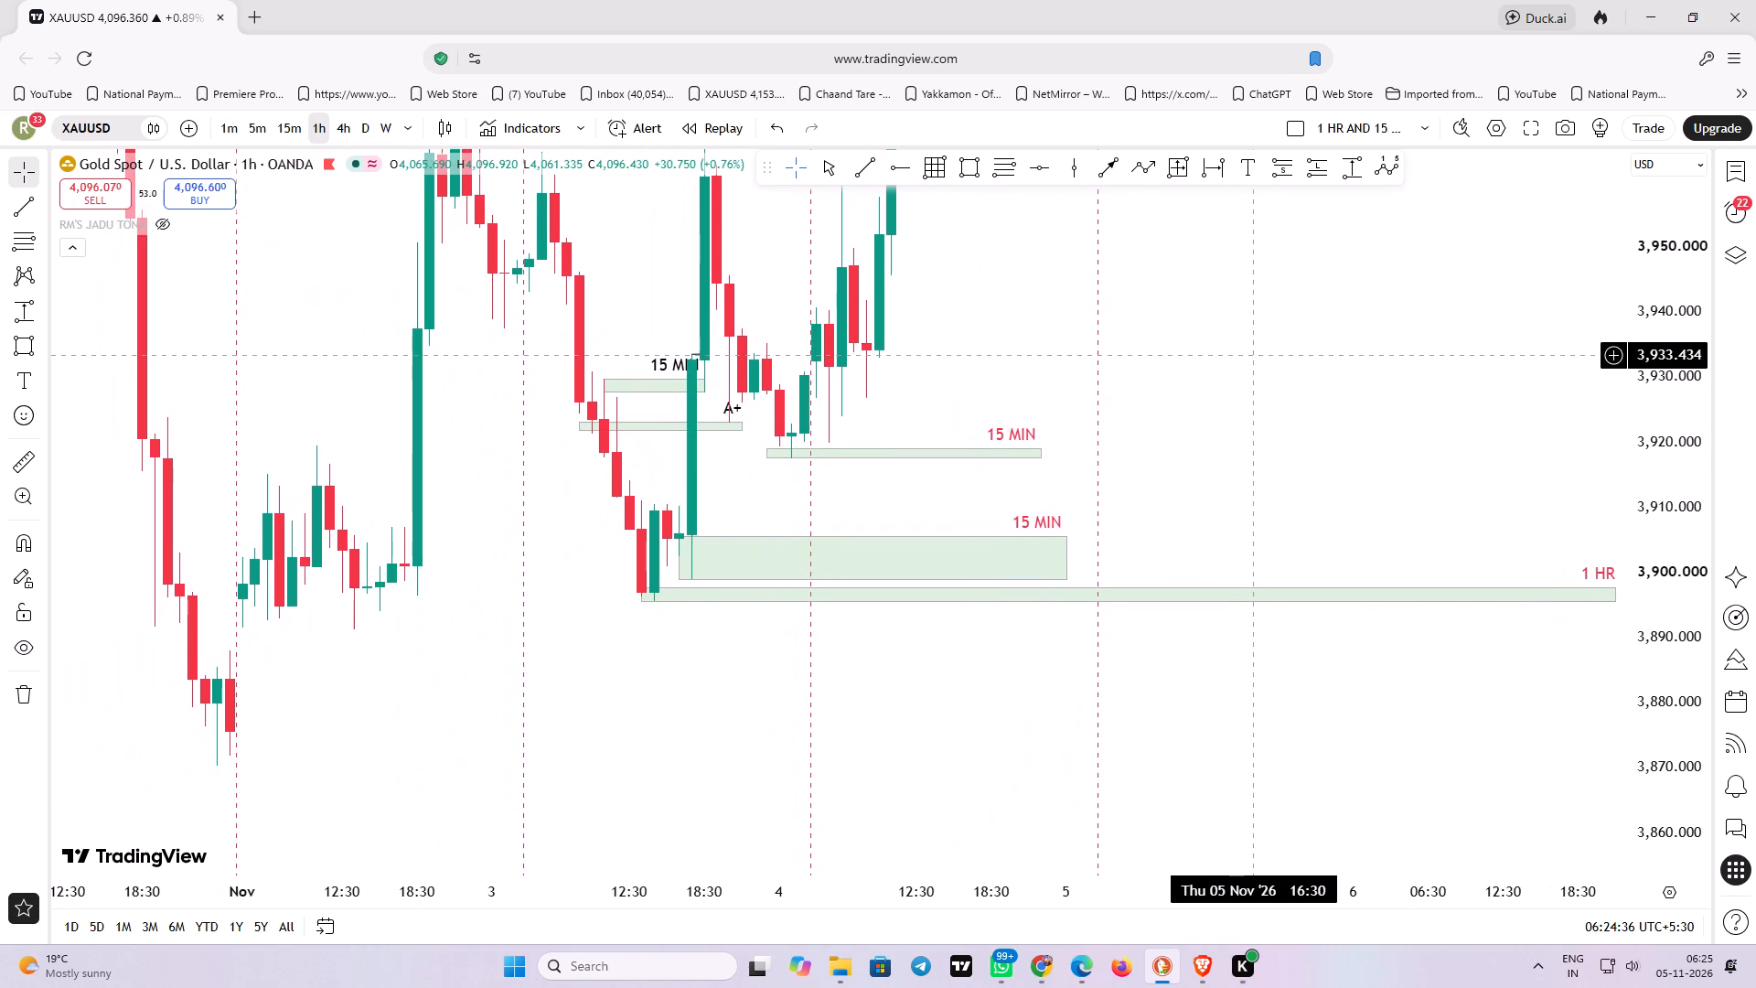
drag(1254, 355, 1256, 355)
drag(1257, 363, 1226, 530)
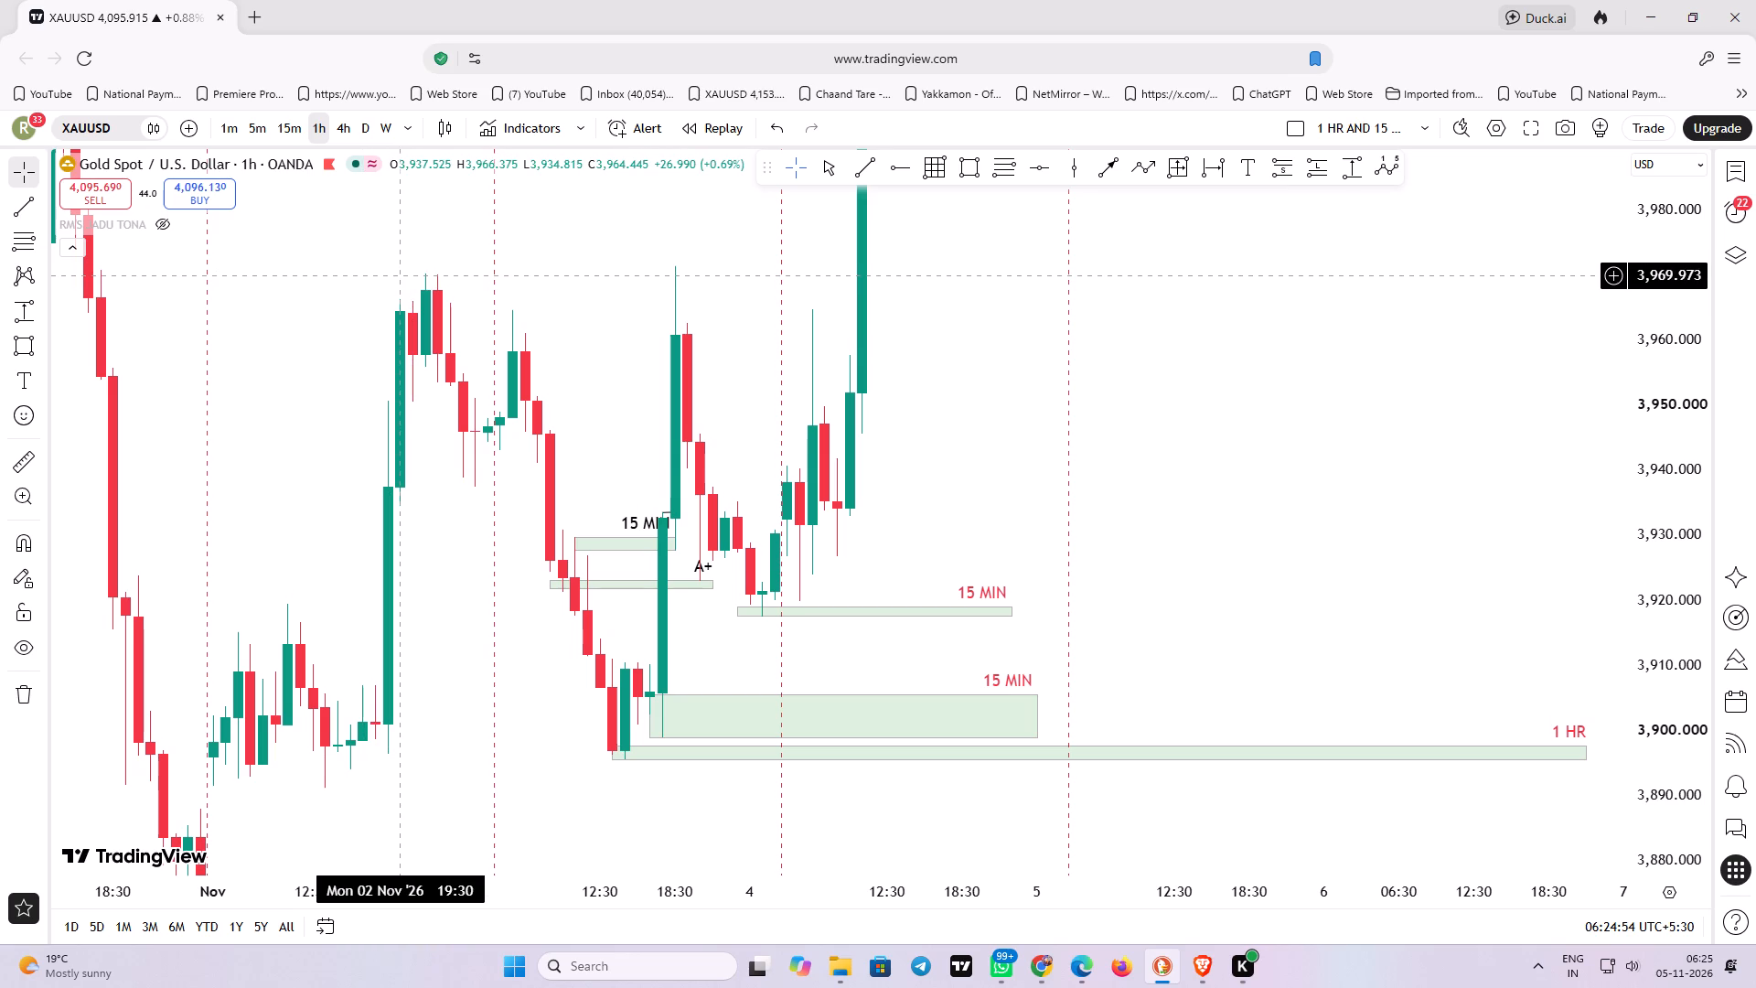
drag(534, 789, 566, 789)
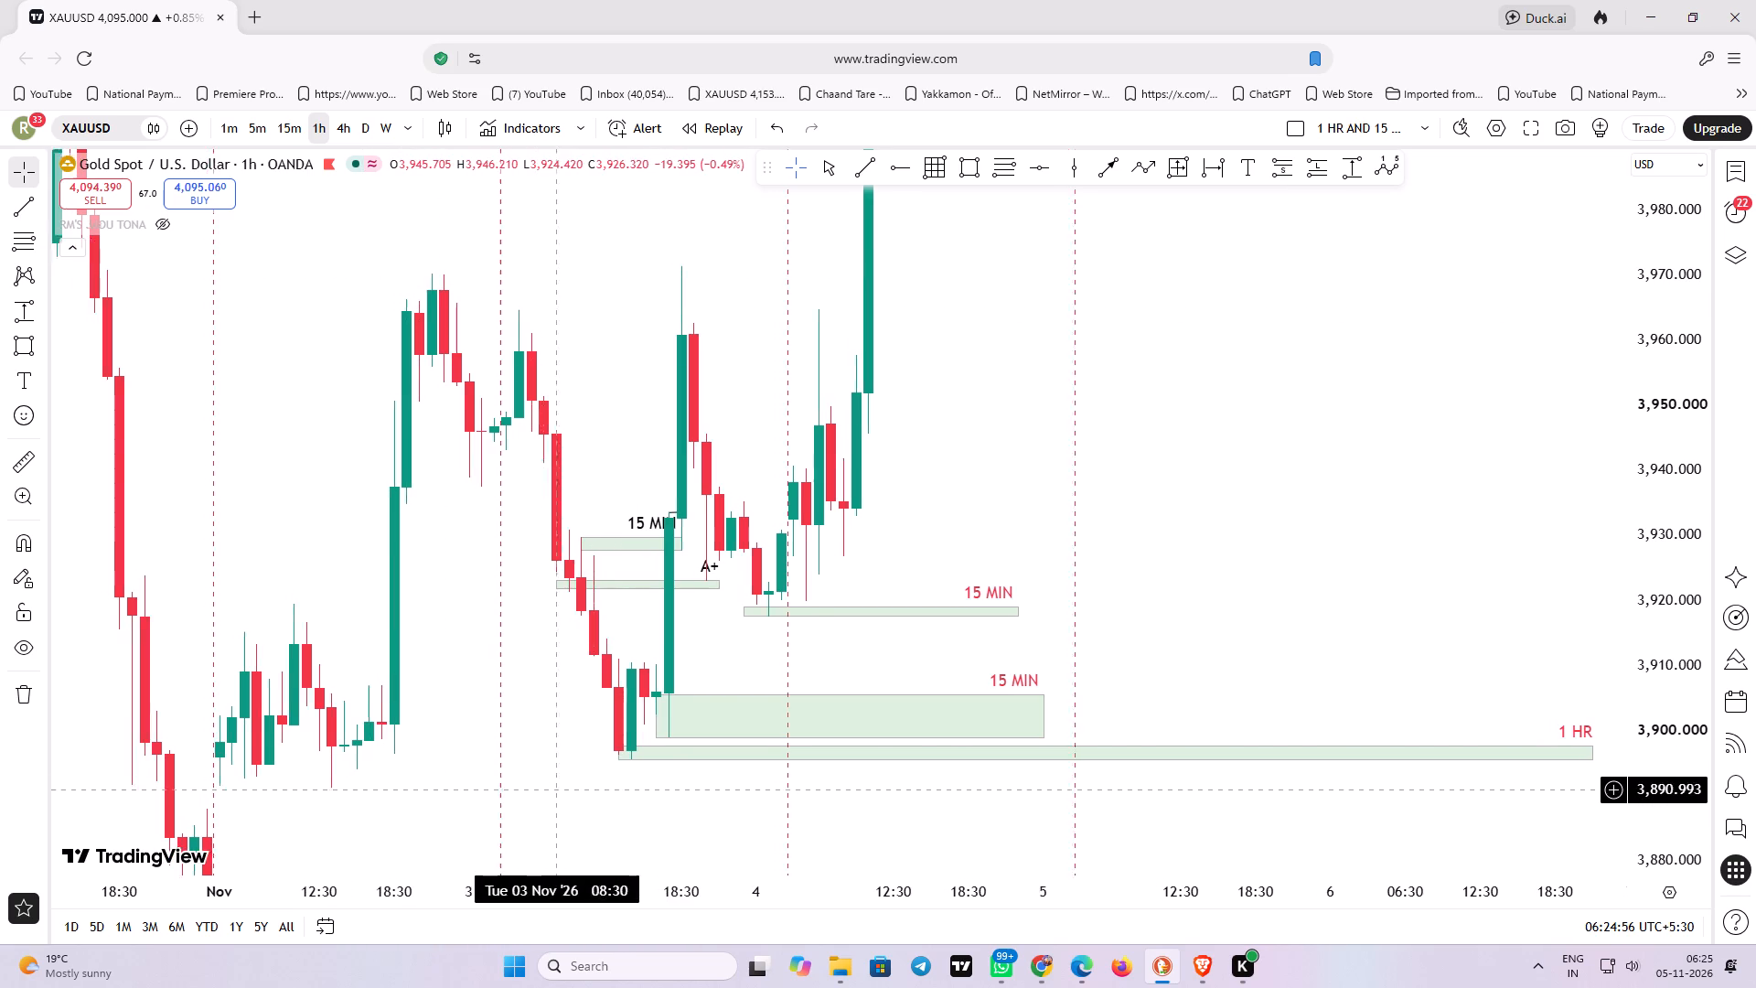
drag(566, 789, 672, 707)
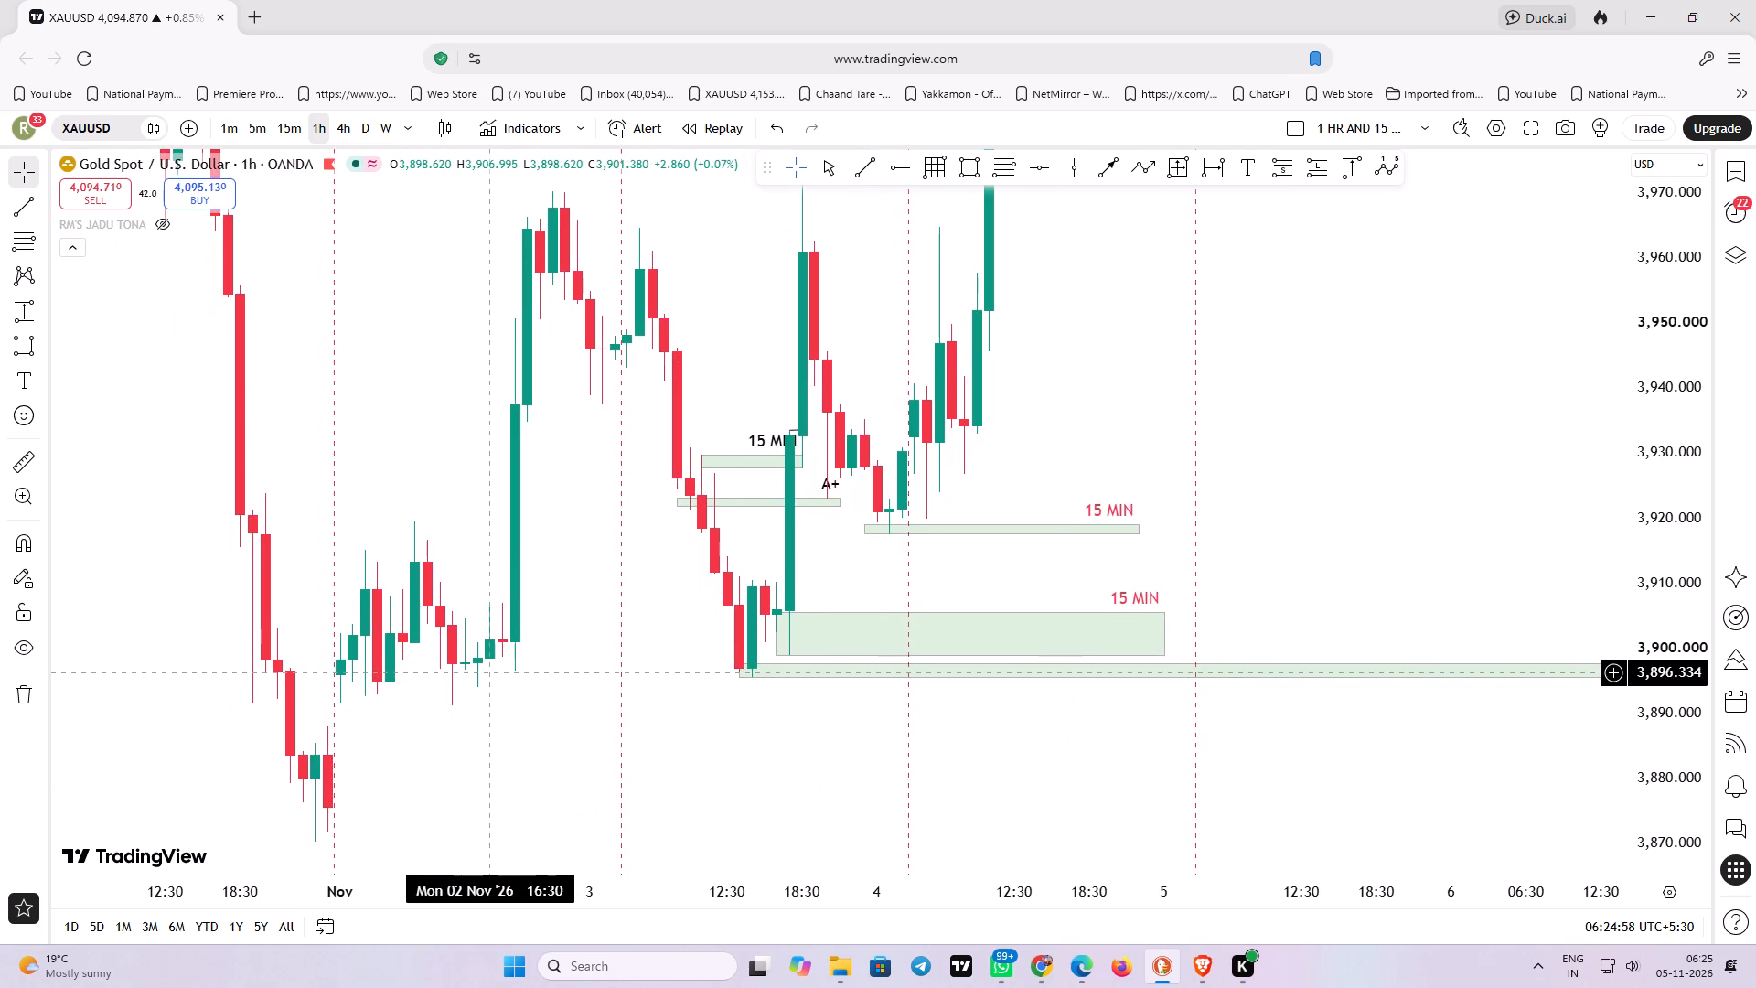
drag(625, 698, 633, 744)
drag(644, 653, 691, 553)
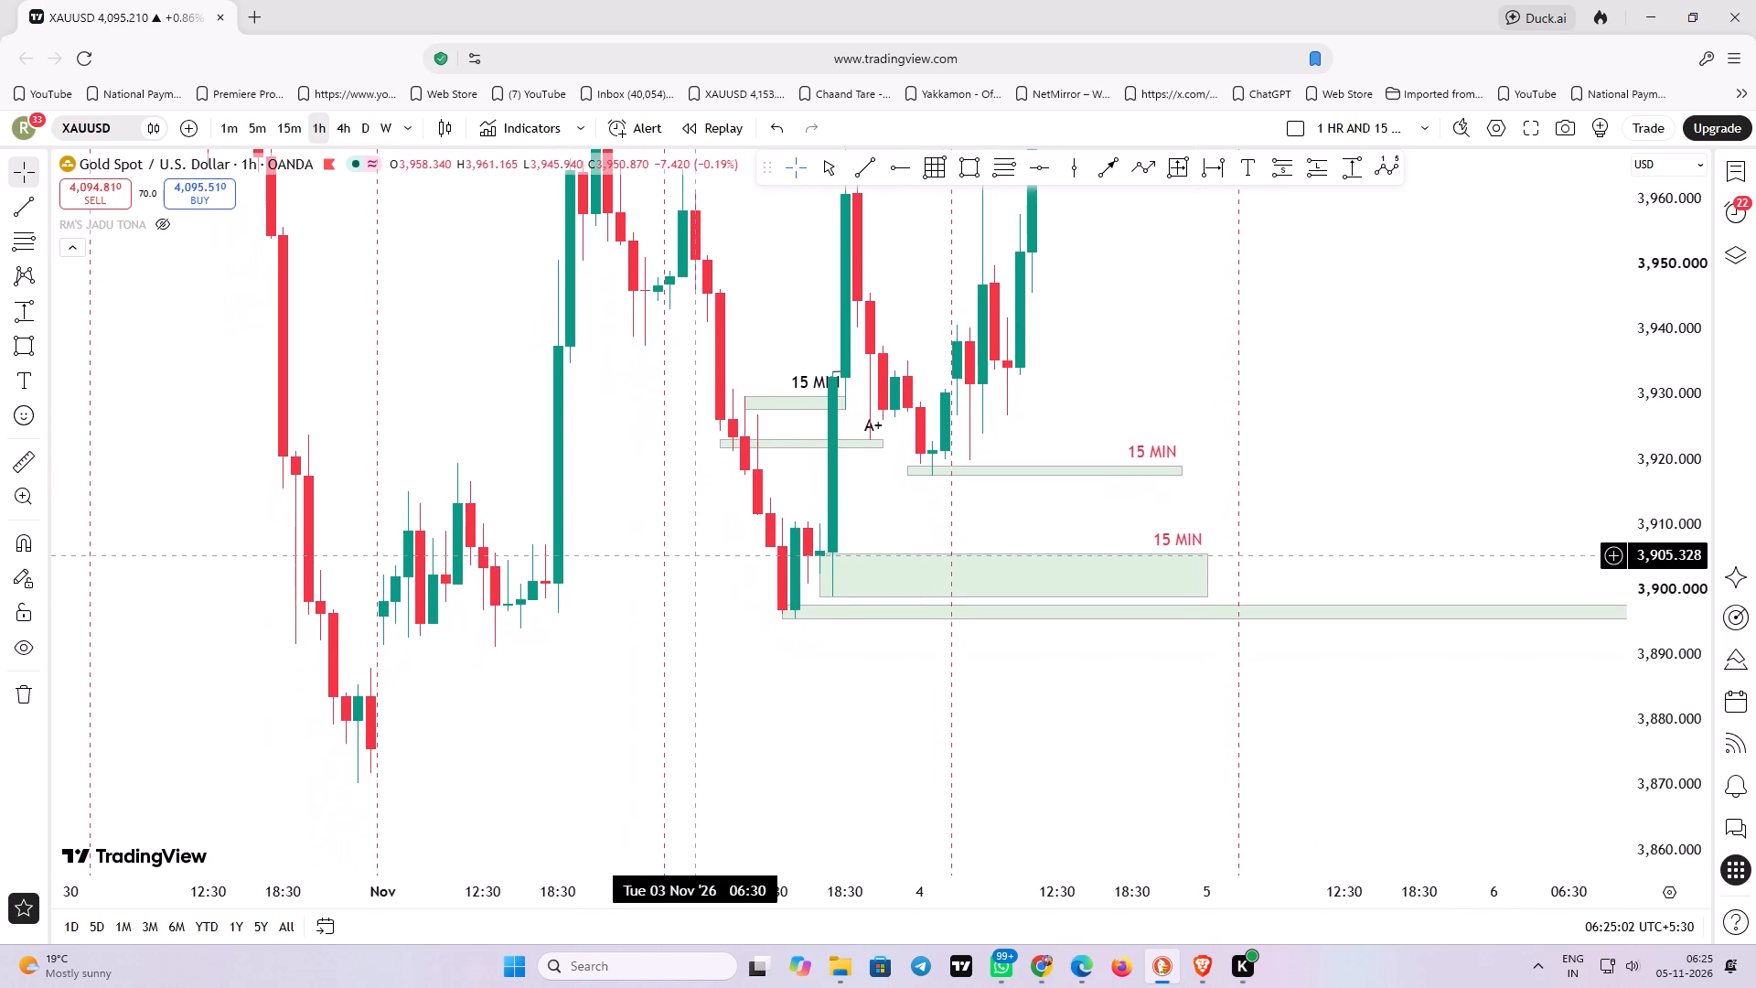
Return to the latest 1-hour price and examine it against the red zone, new 1 HR zone, 15 MIN zones, RBS/SBR and A+.
drag(691, 553, 507, 809)
drag(1007, 469, 1001, 481)
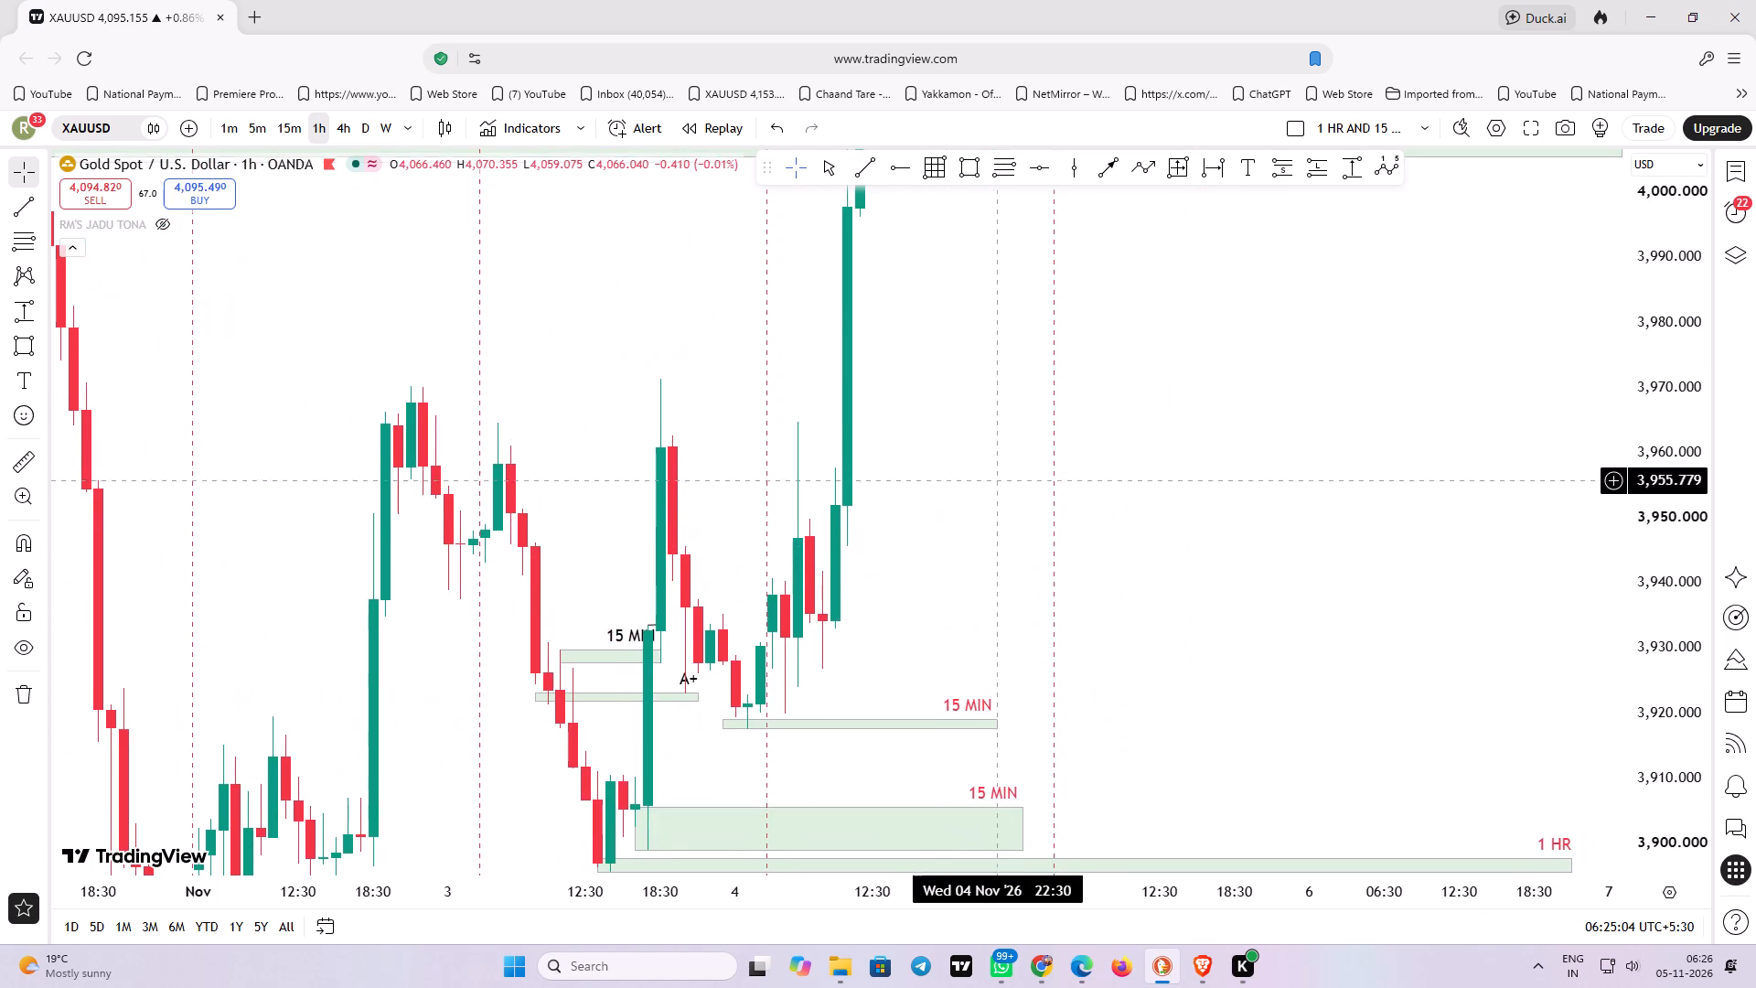
drag(1001, 481, 754, 736)
drag(821, 550, 795, 746)
drag(1097, 390, 1038, 603)
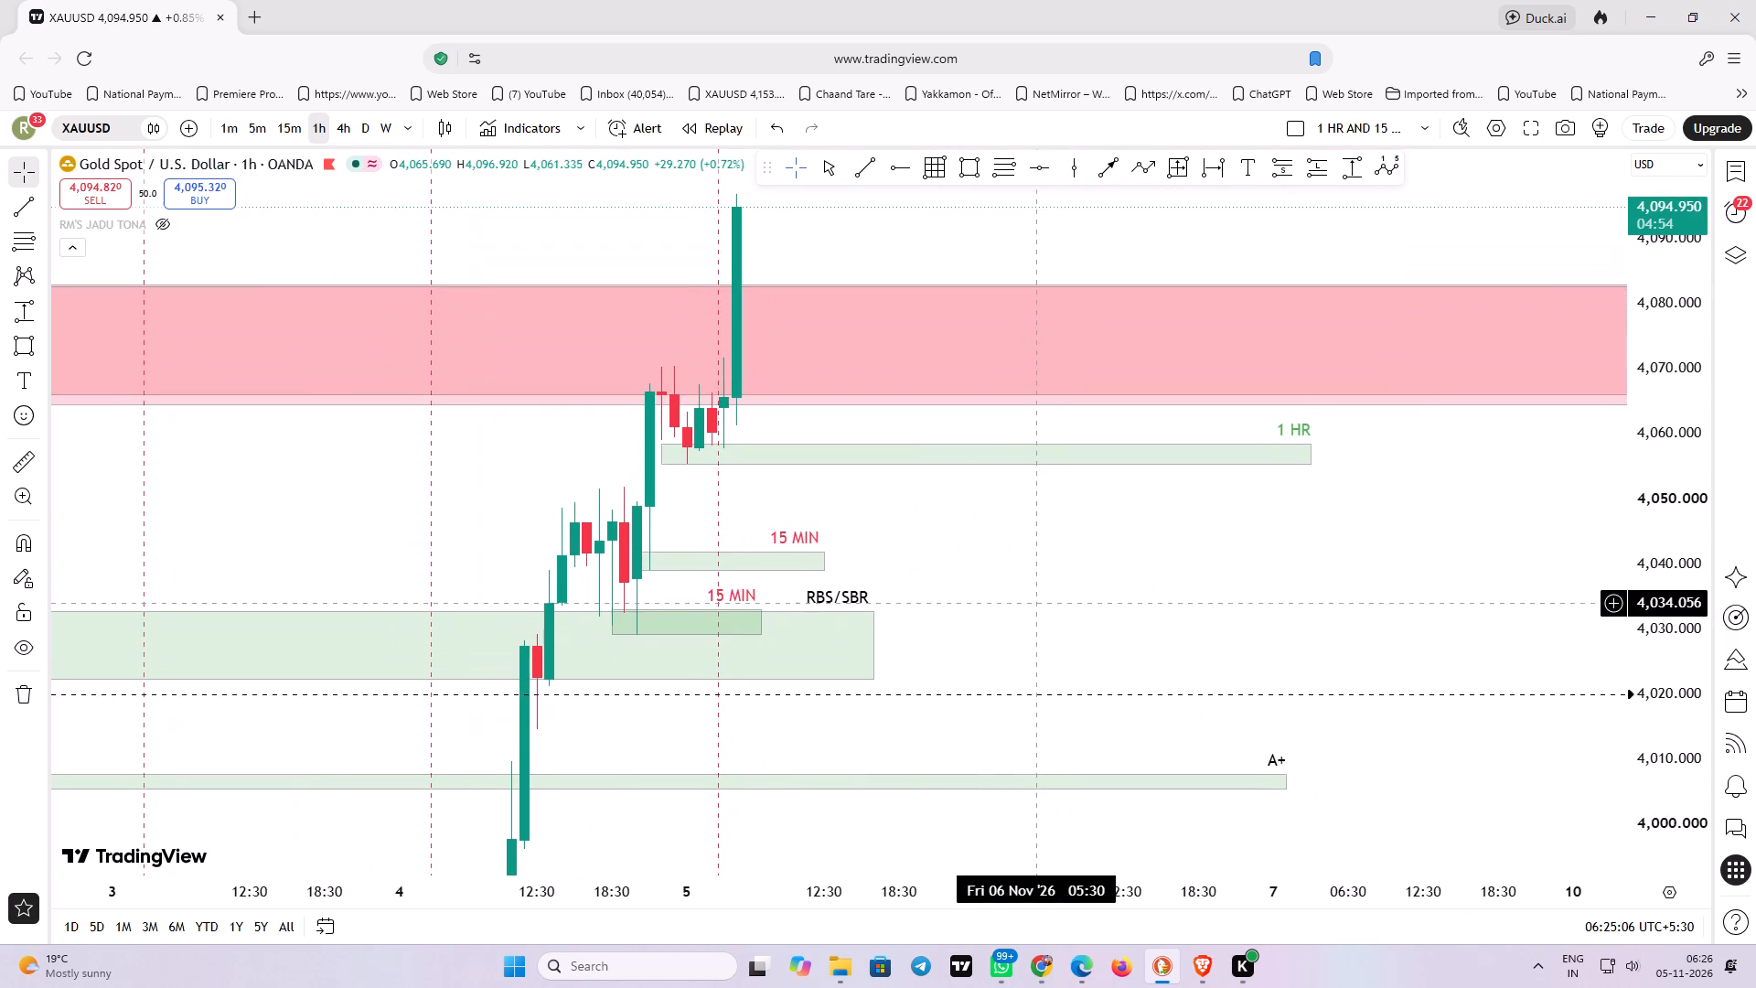
drag(1038, 603, 1012, 665)
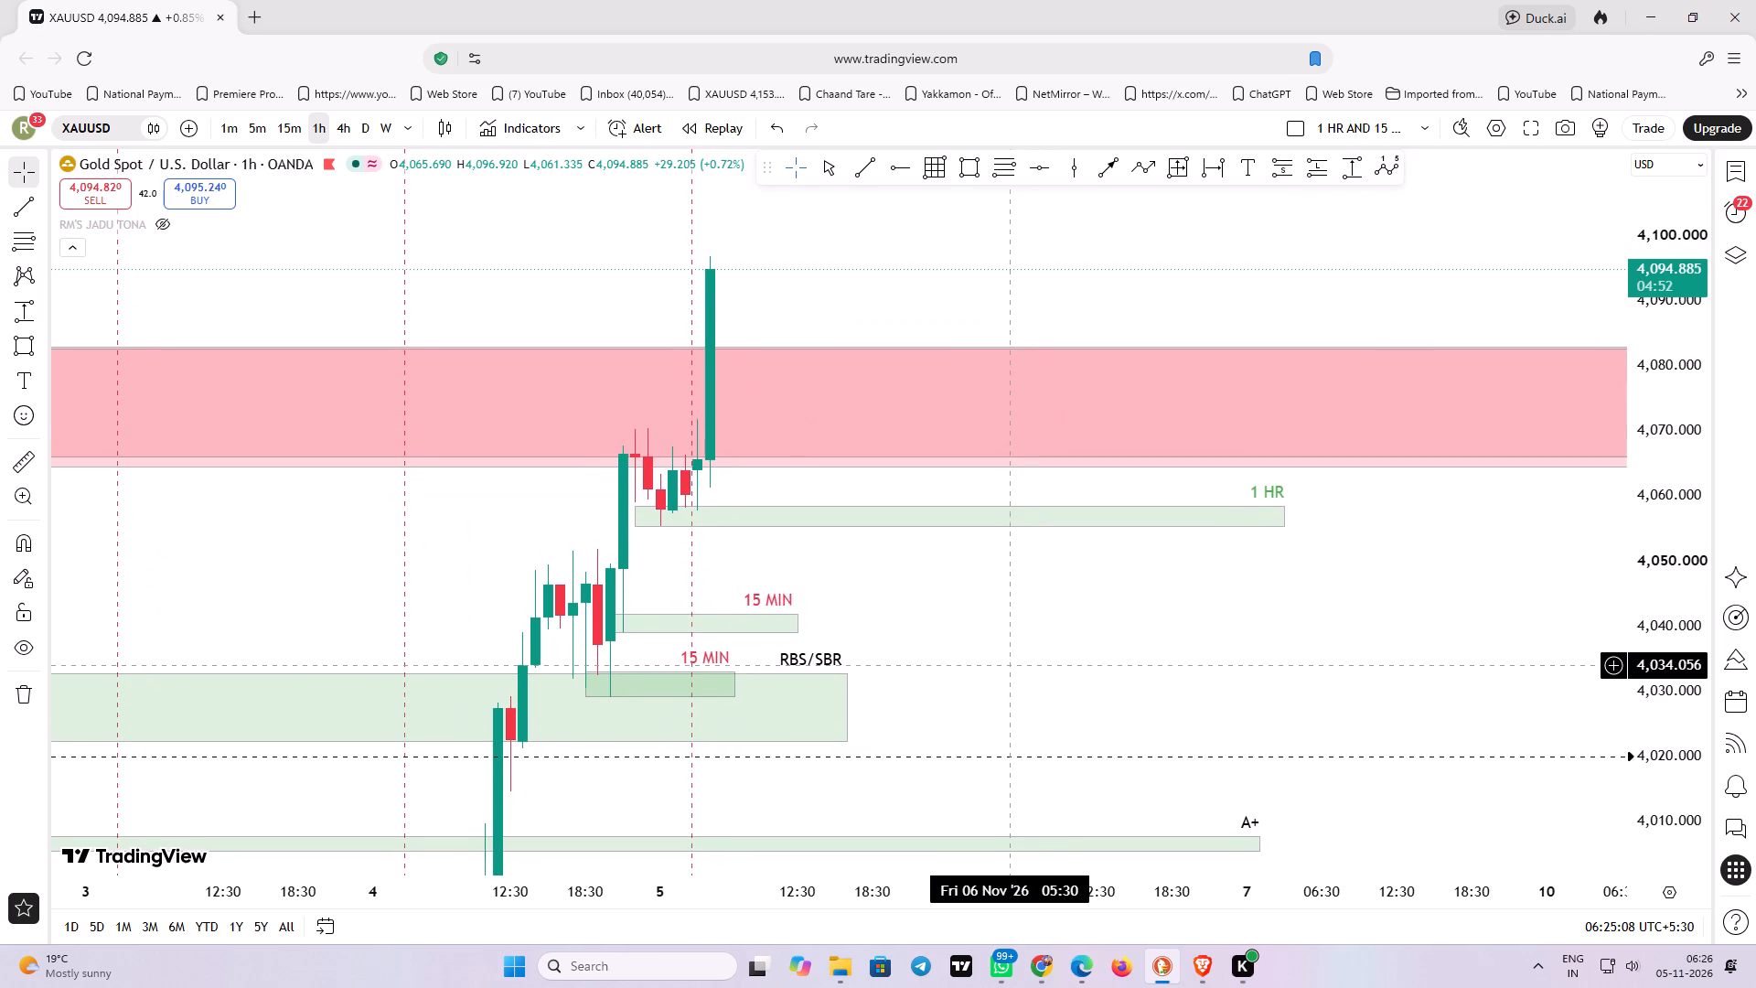
drag(1012, 665, 1044, 639)
drag(1001, 693, 1087, 477)
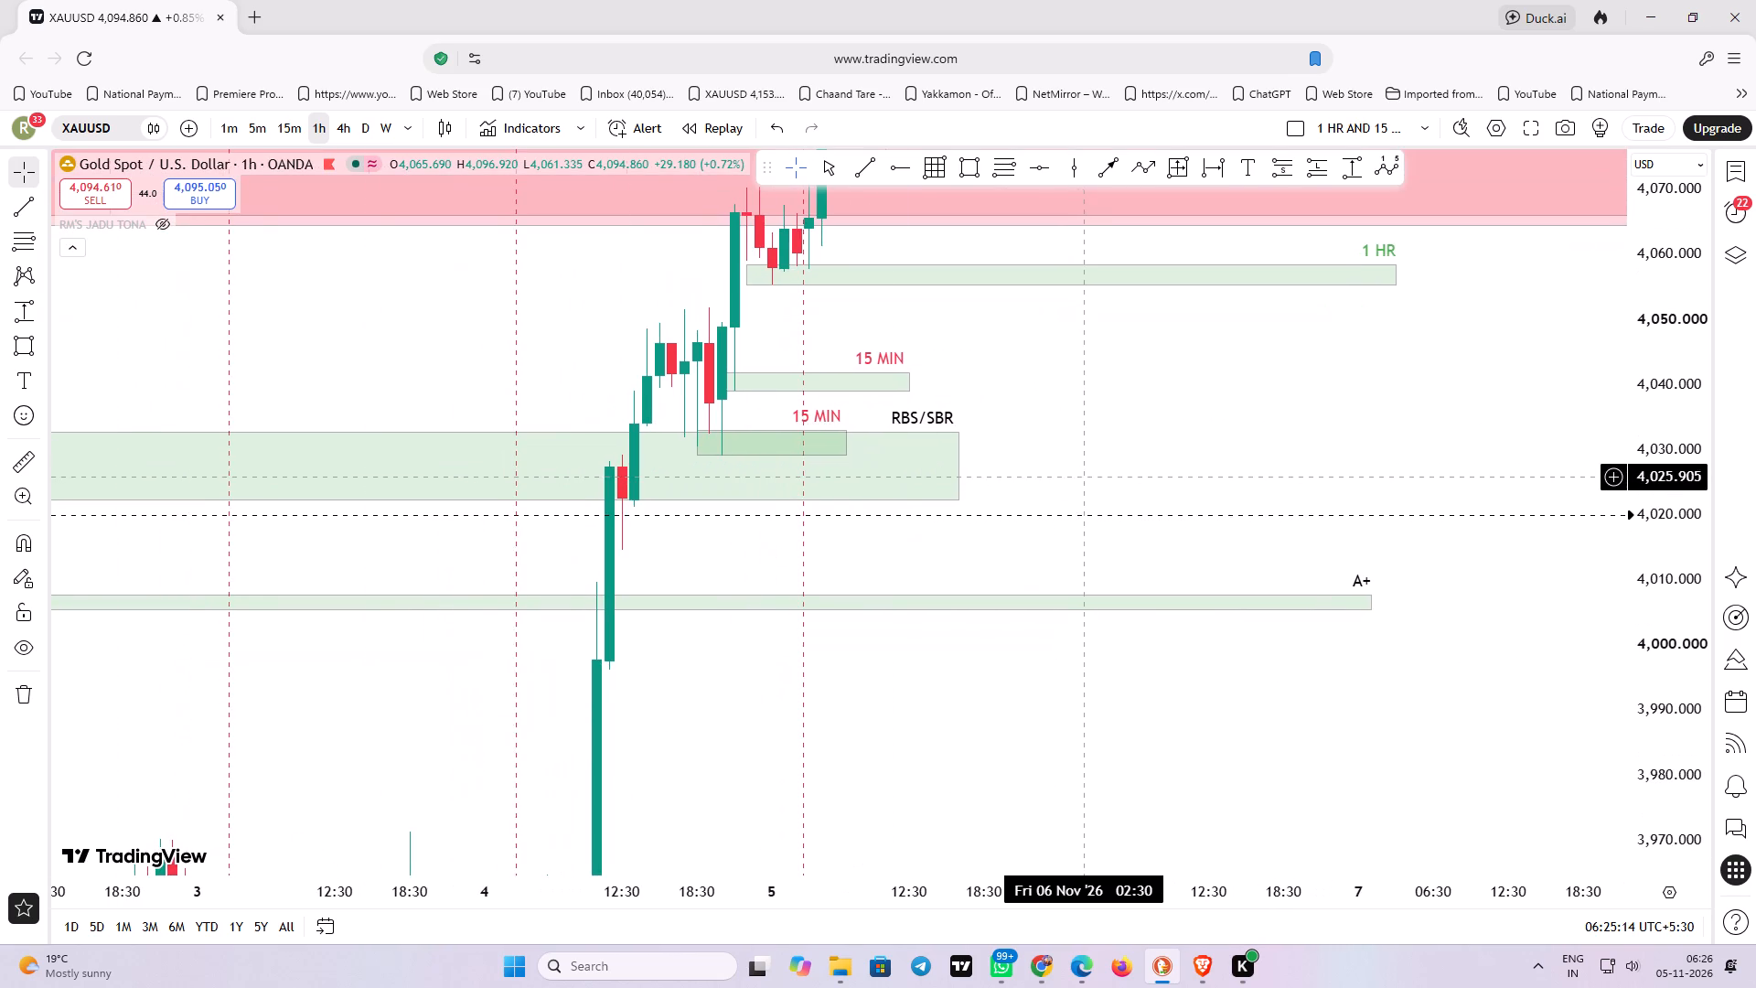
scroll(1087, 477, down, 3)
drag(1263, 464, 1260, 462)
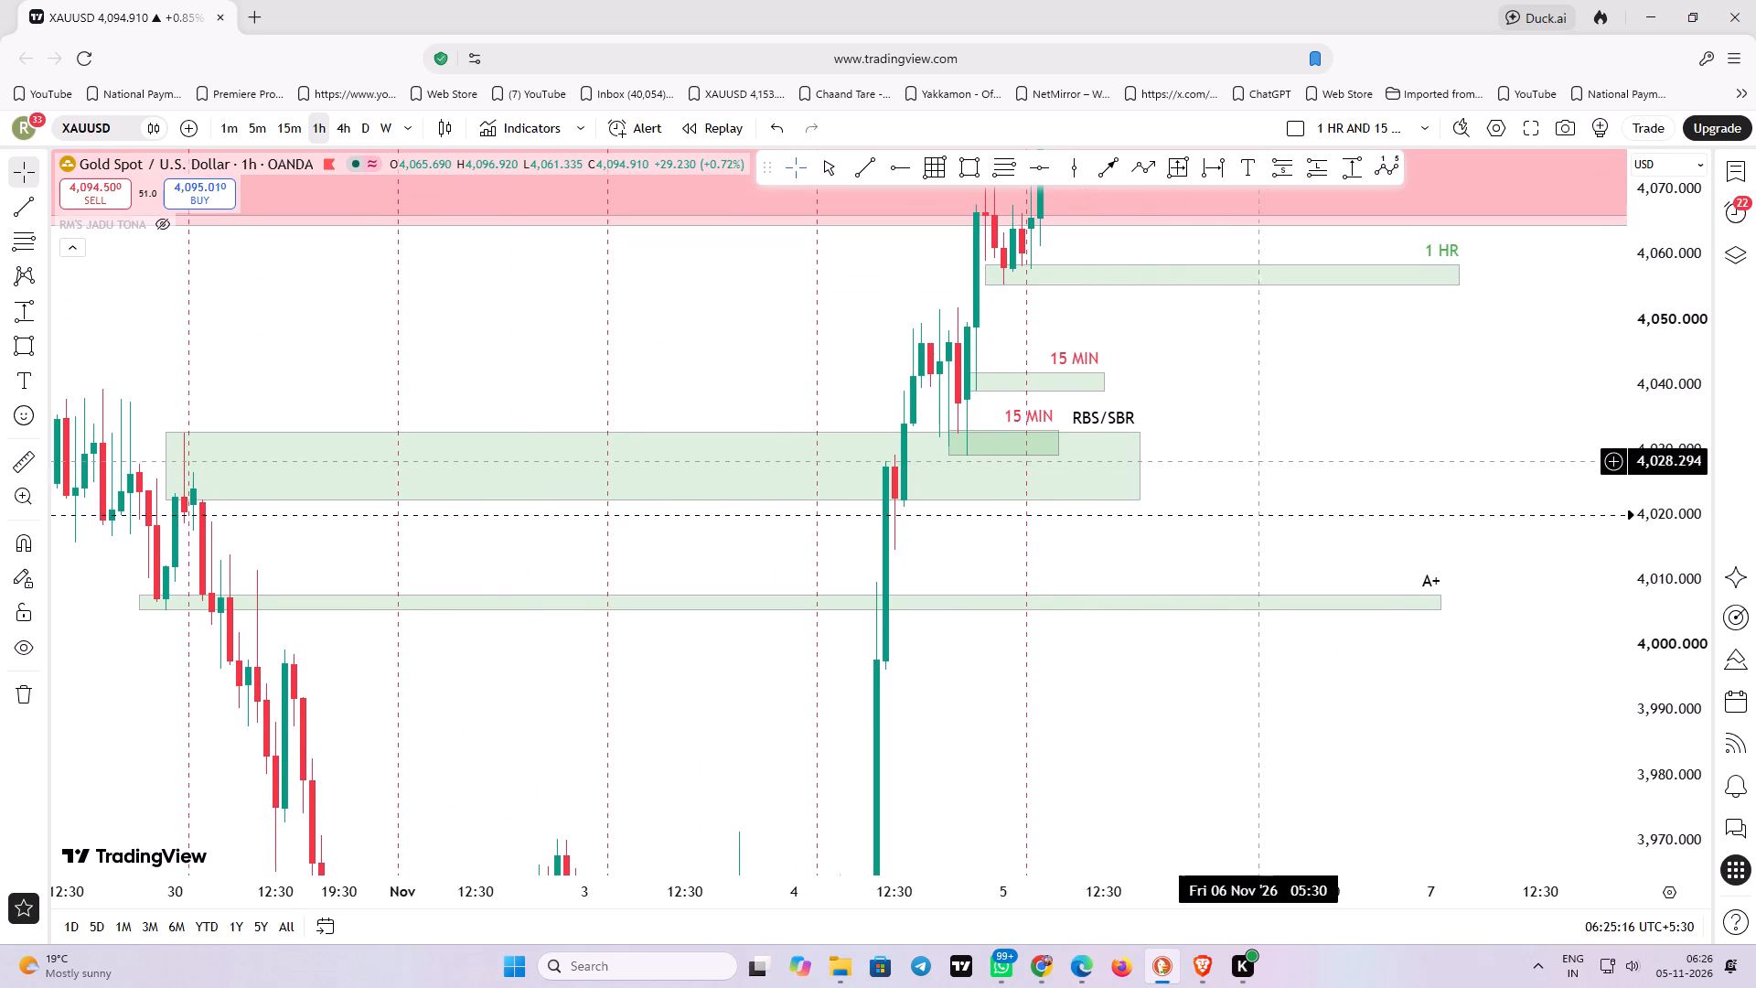
drag(1260, 462, 1087, 618)
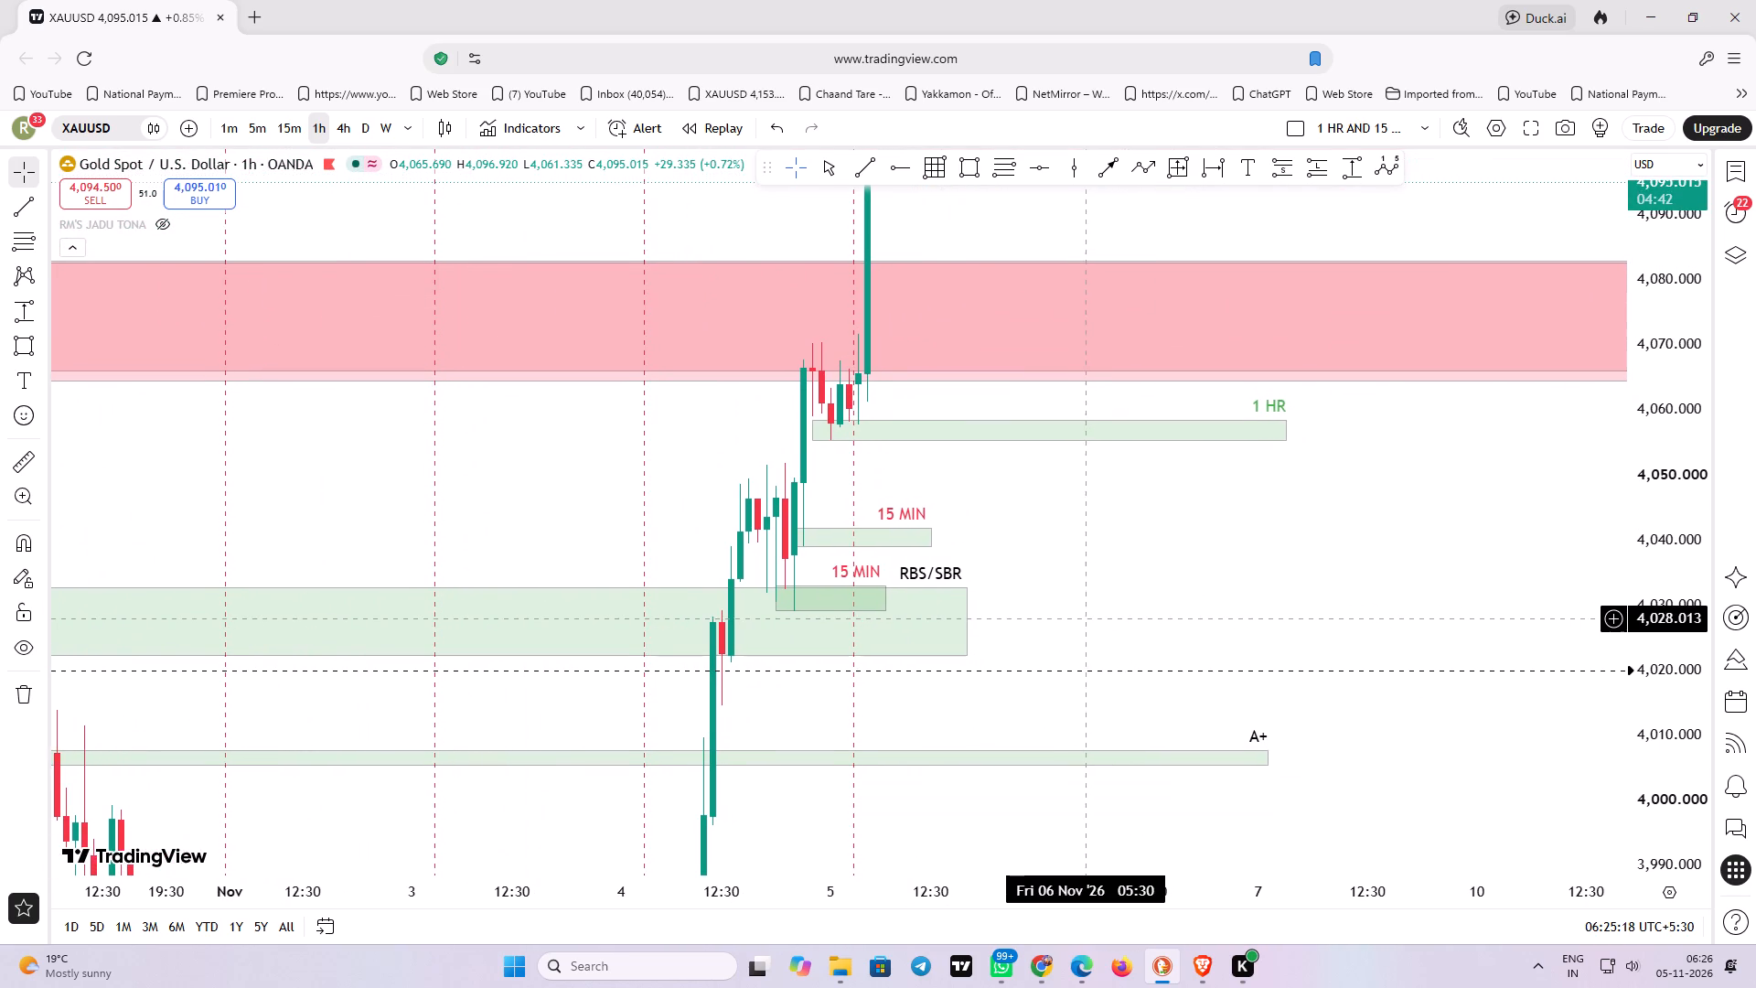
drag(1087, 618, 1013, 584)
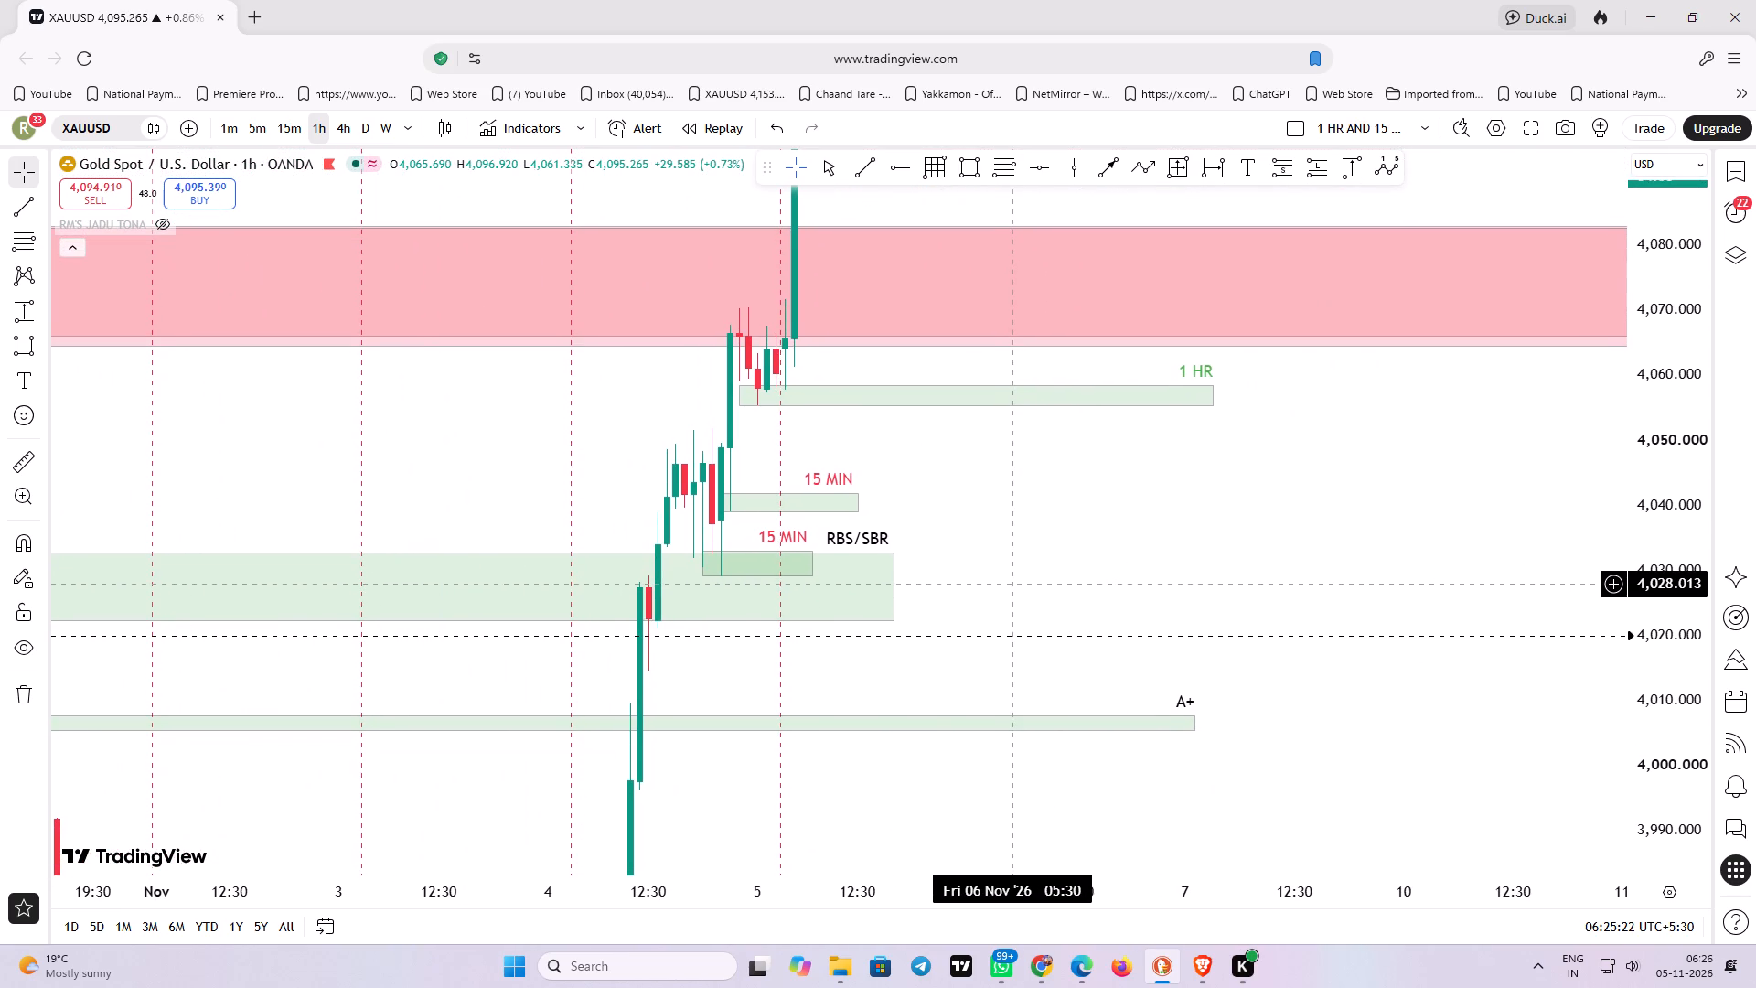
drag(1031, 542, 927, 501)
In Brave's 1-minute XAUUSD chart, shorten the line at about 4,095.02 to end at 06:19 and apply the TJL-1 template.
click(1205, 971)
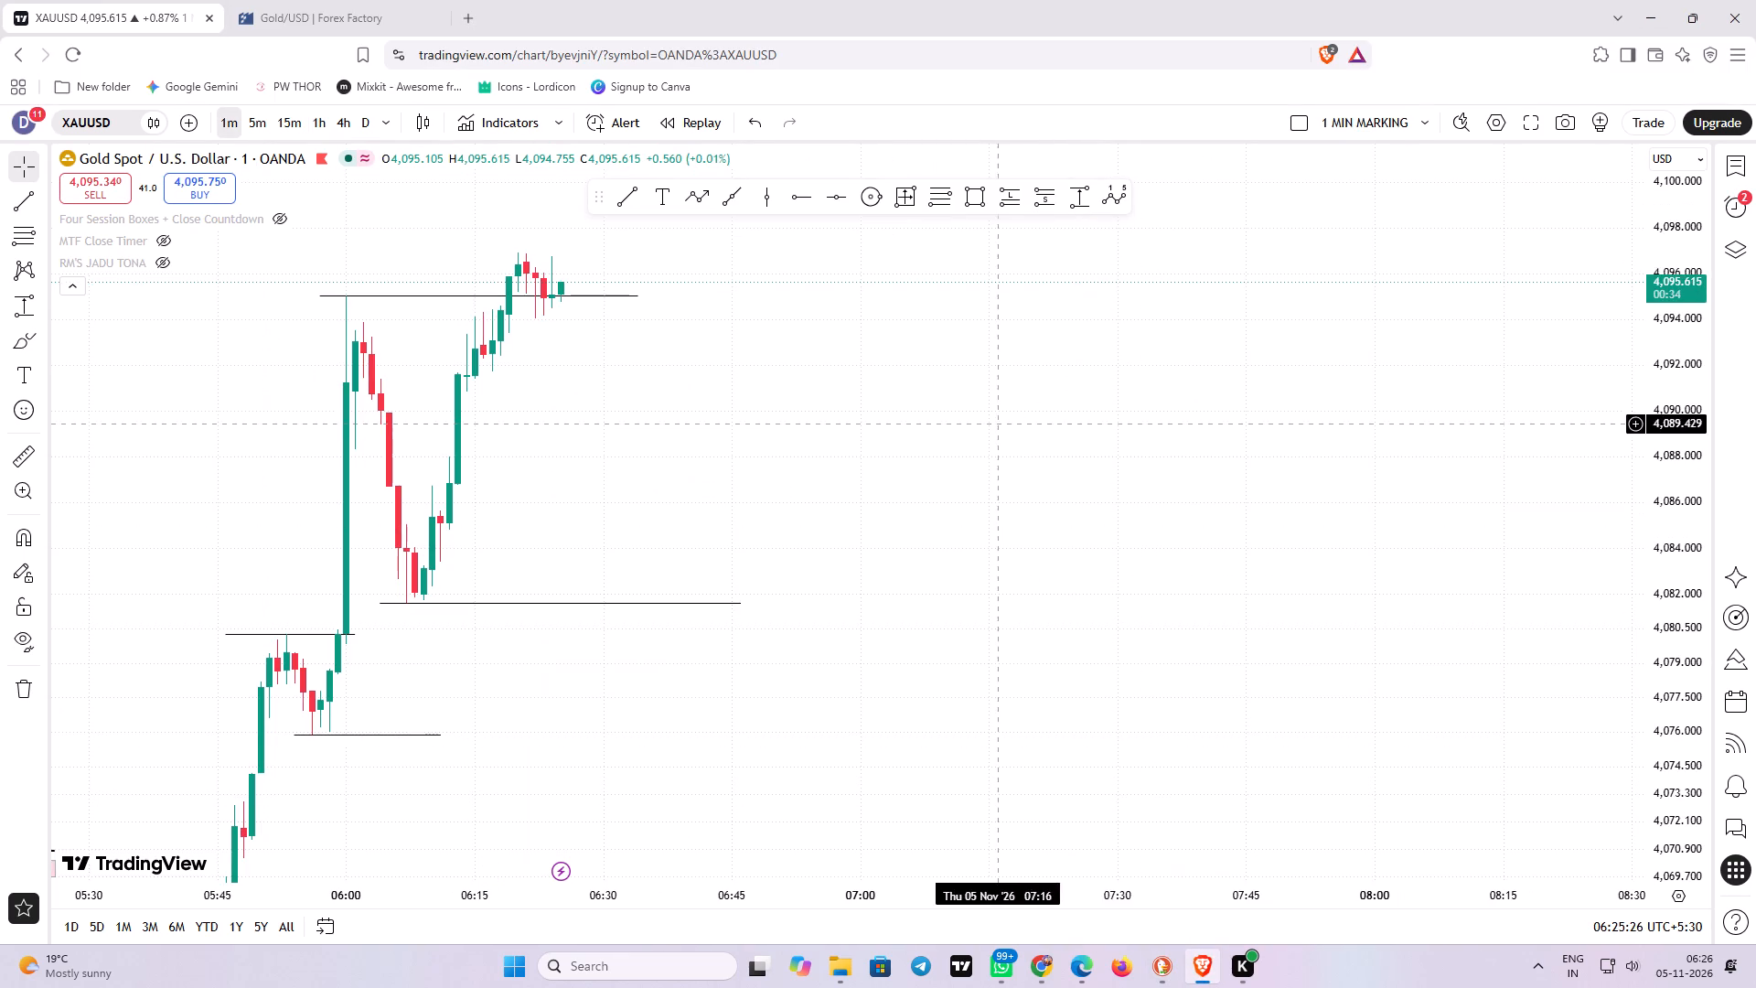
drag(1001, 432, 1125, 504)
scroll(926, 481, up, 1)
drag(627, 493, 691, 529)
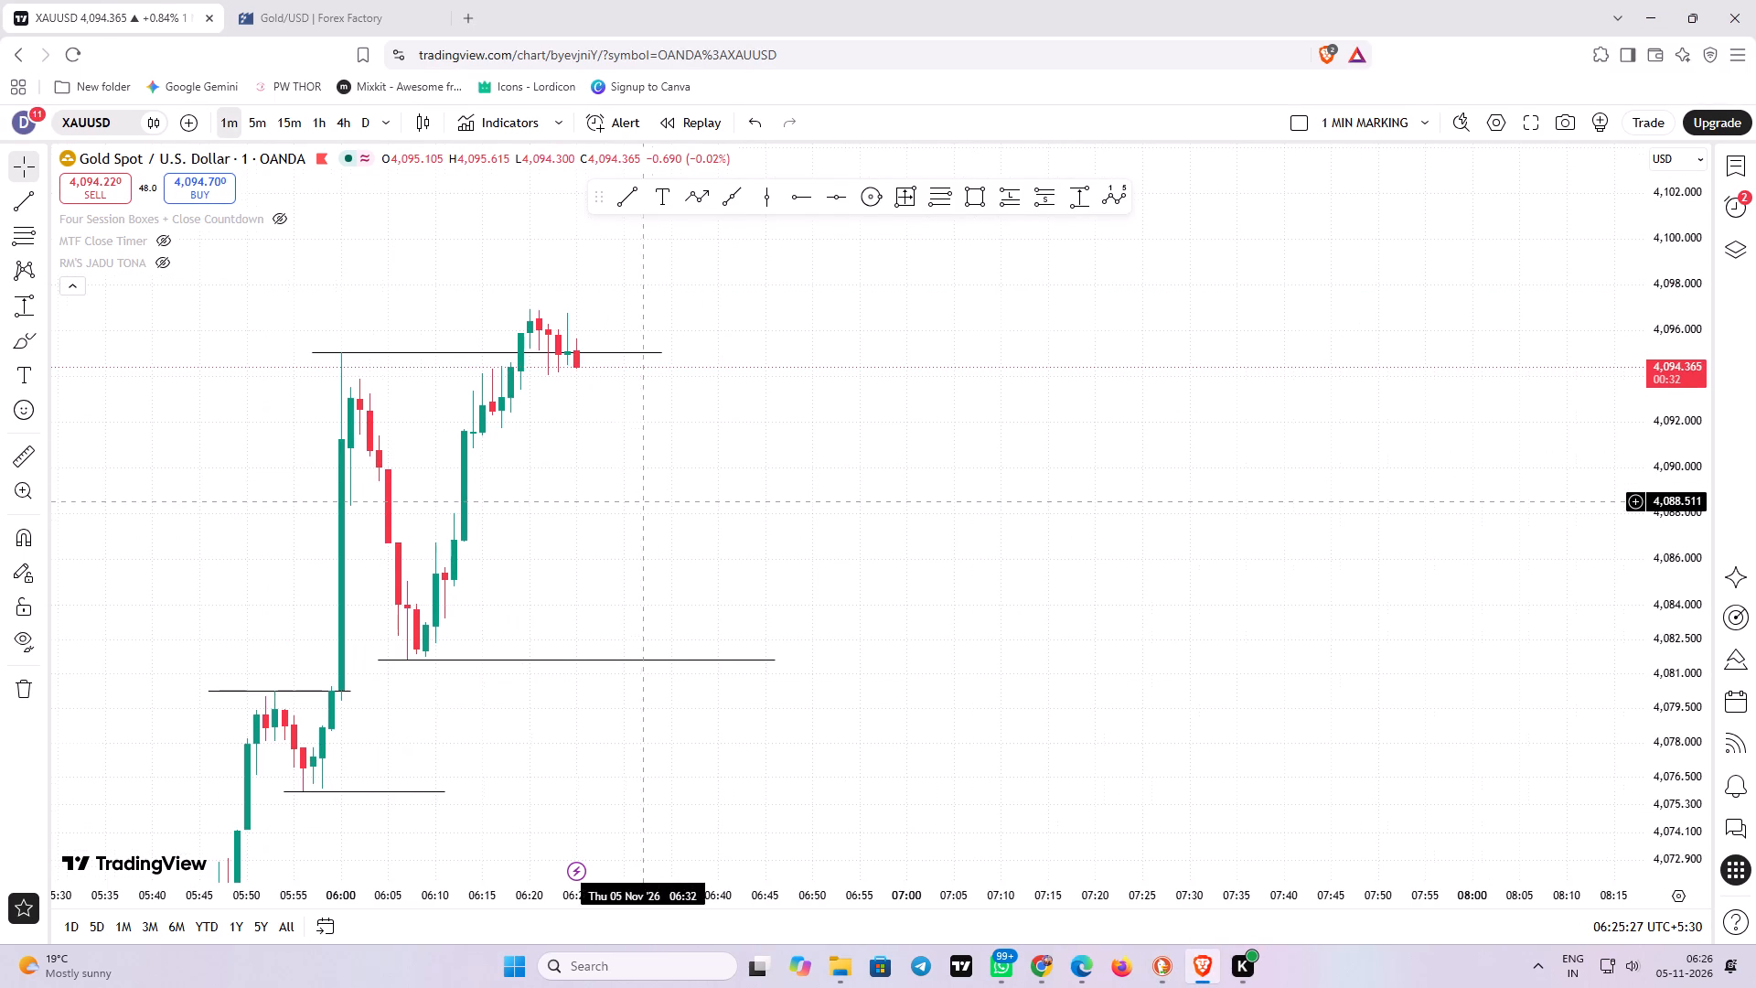
drag(691, 529, 716, 538)
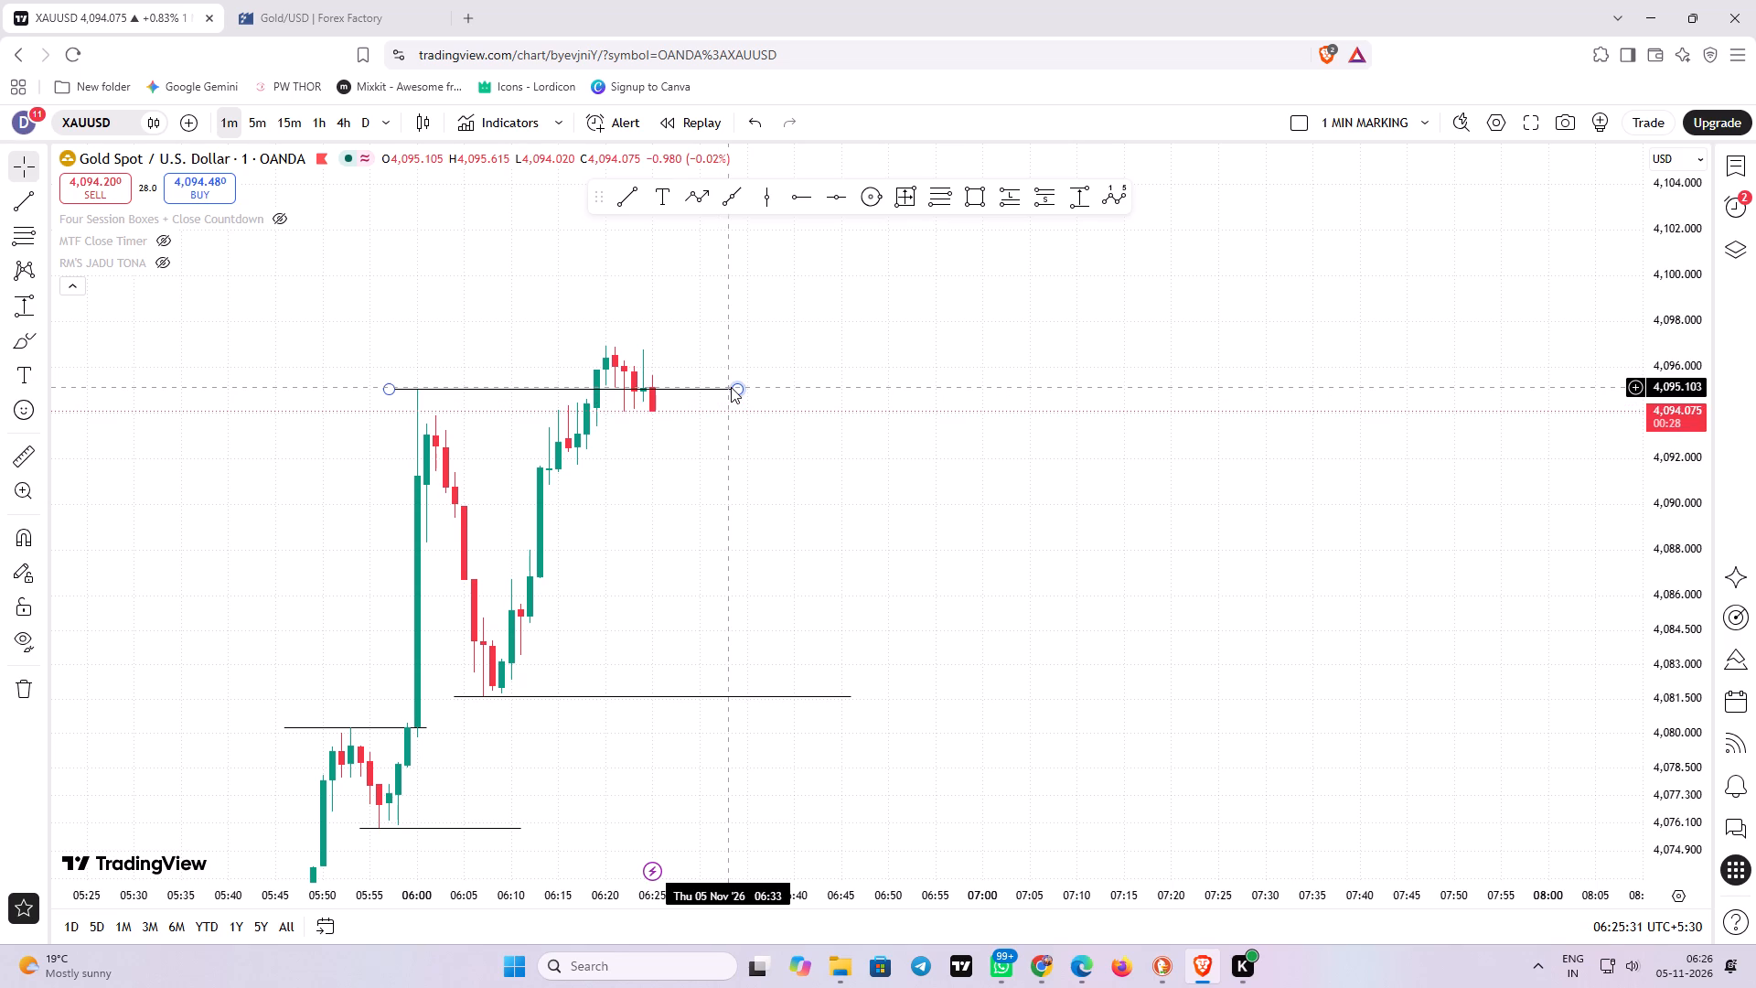
drag(733, 389, 684, 383)
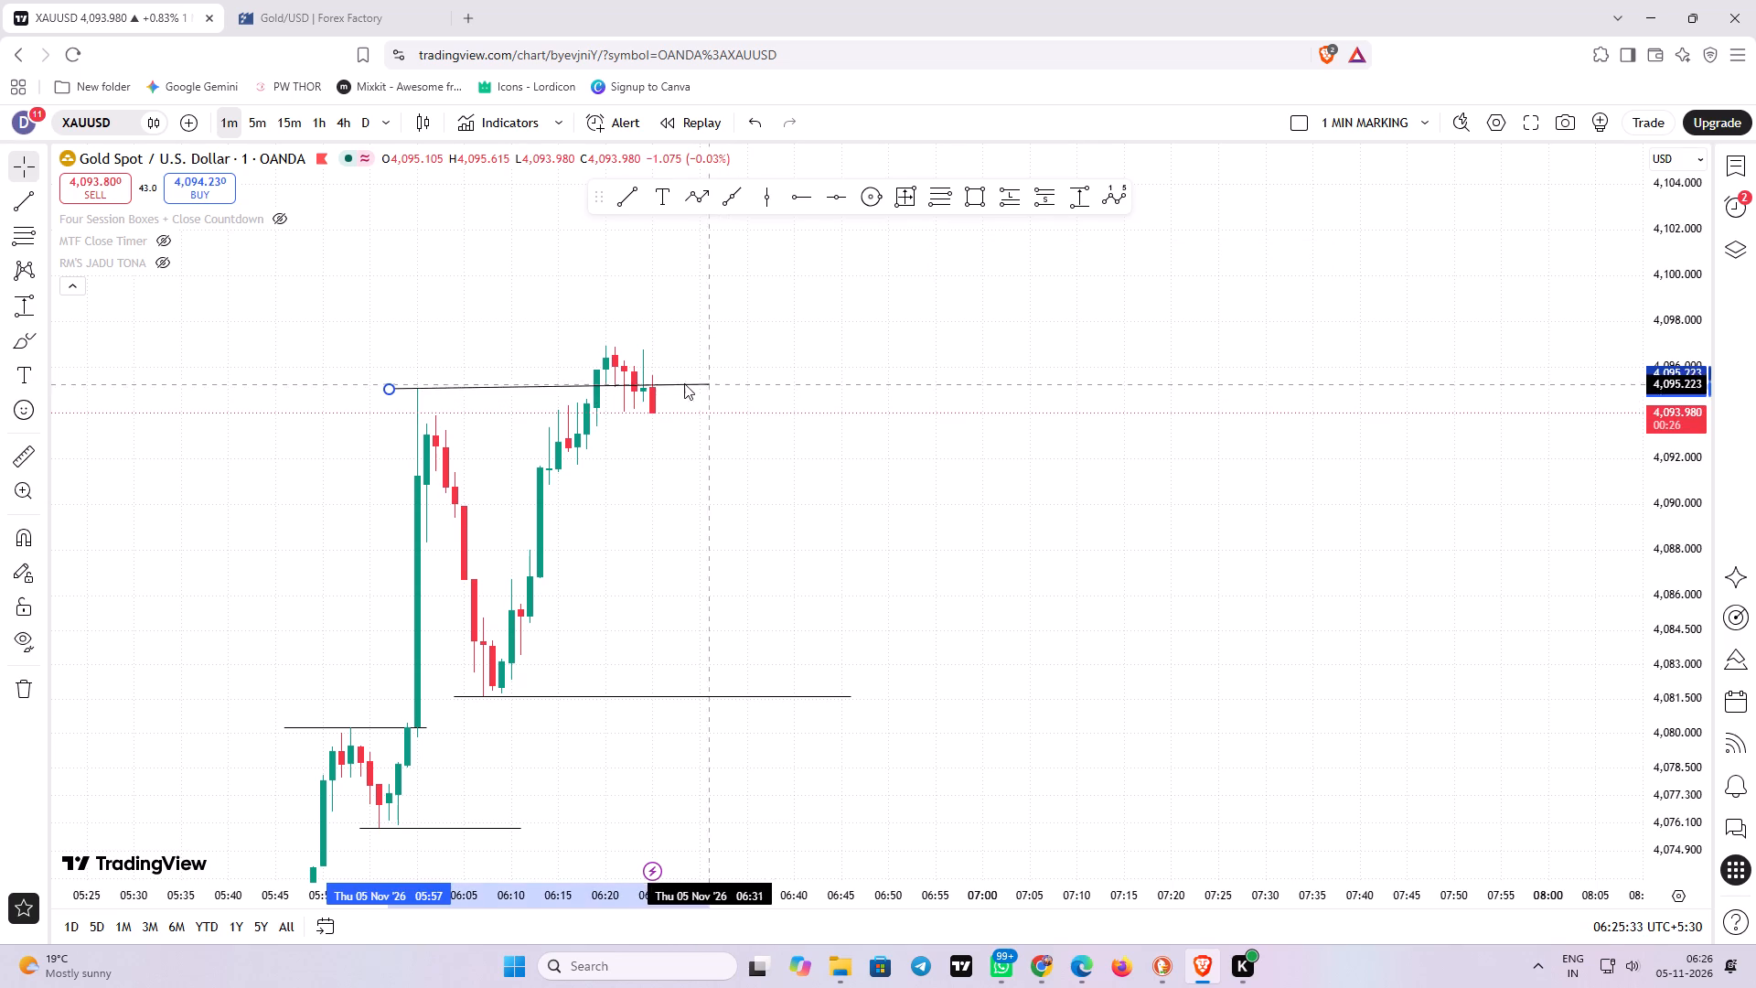
drag(684, 383, 599, 389)
click(959, 257)
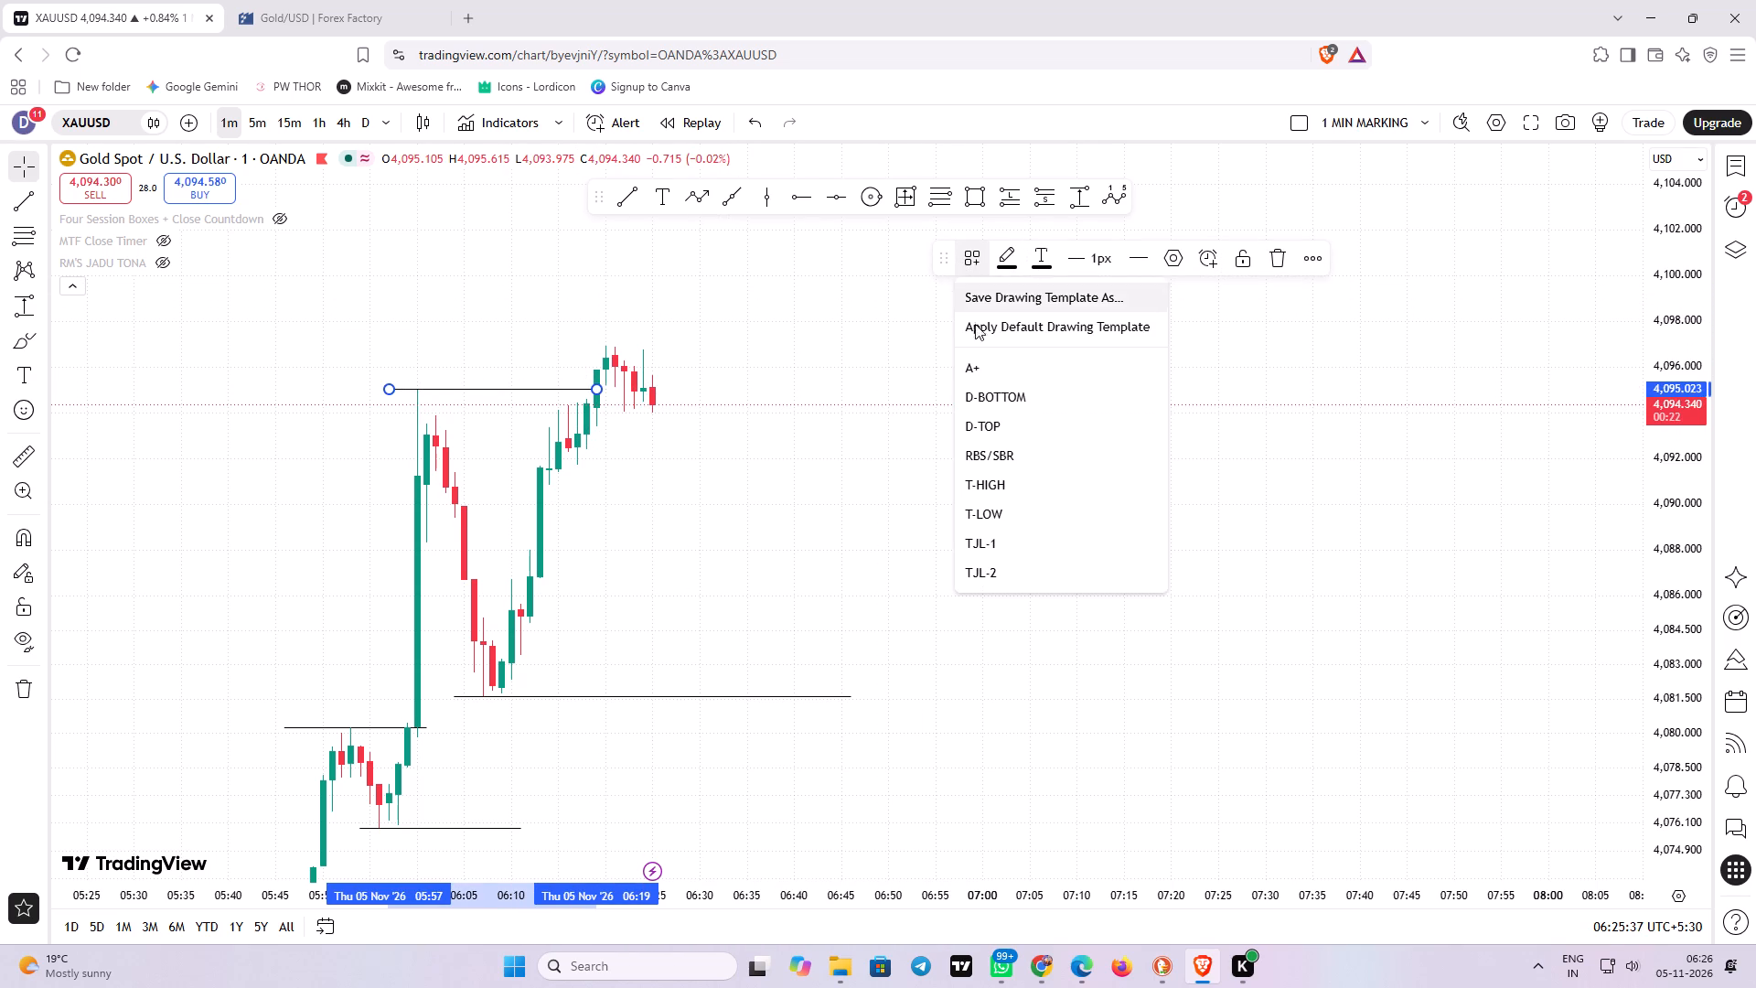
click(1008, 537)
Apply the TJL-2 drawing template to the 1-minute line under the swing low at about 4,081.6.
drag(763, 518, 763, 489)
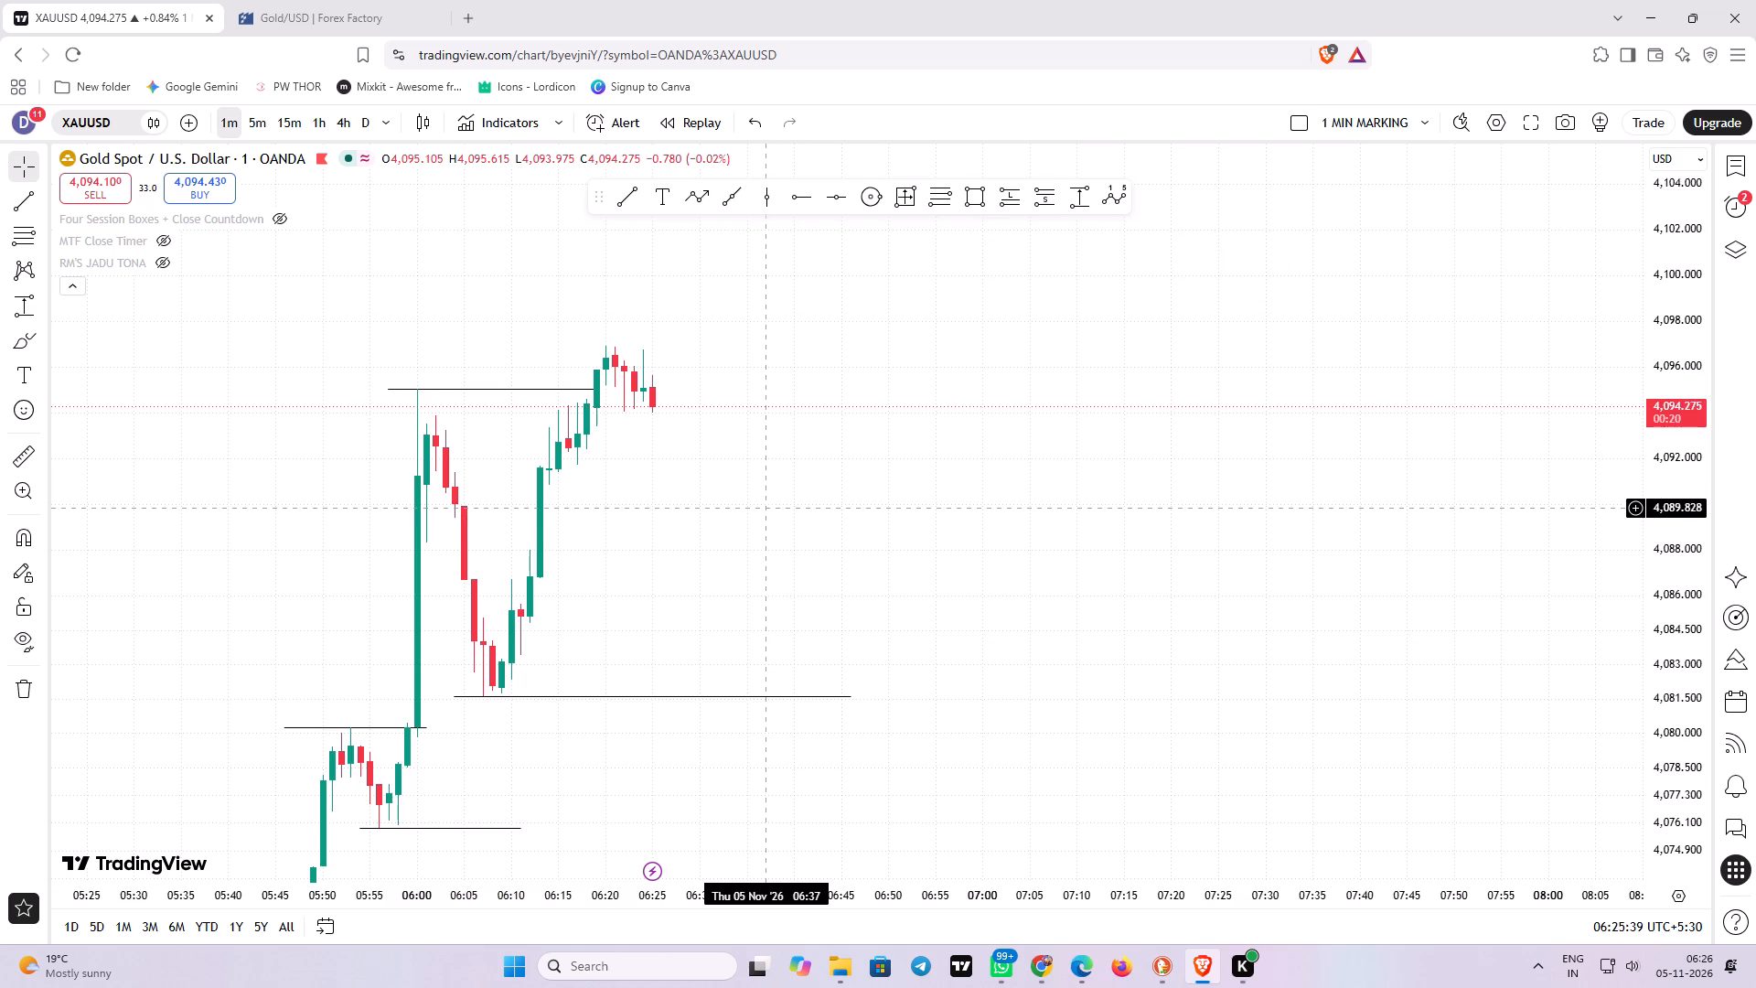
drag(763, 489, 764, 478)
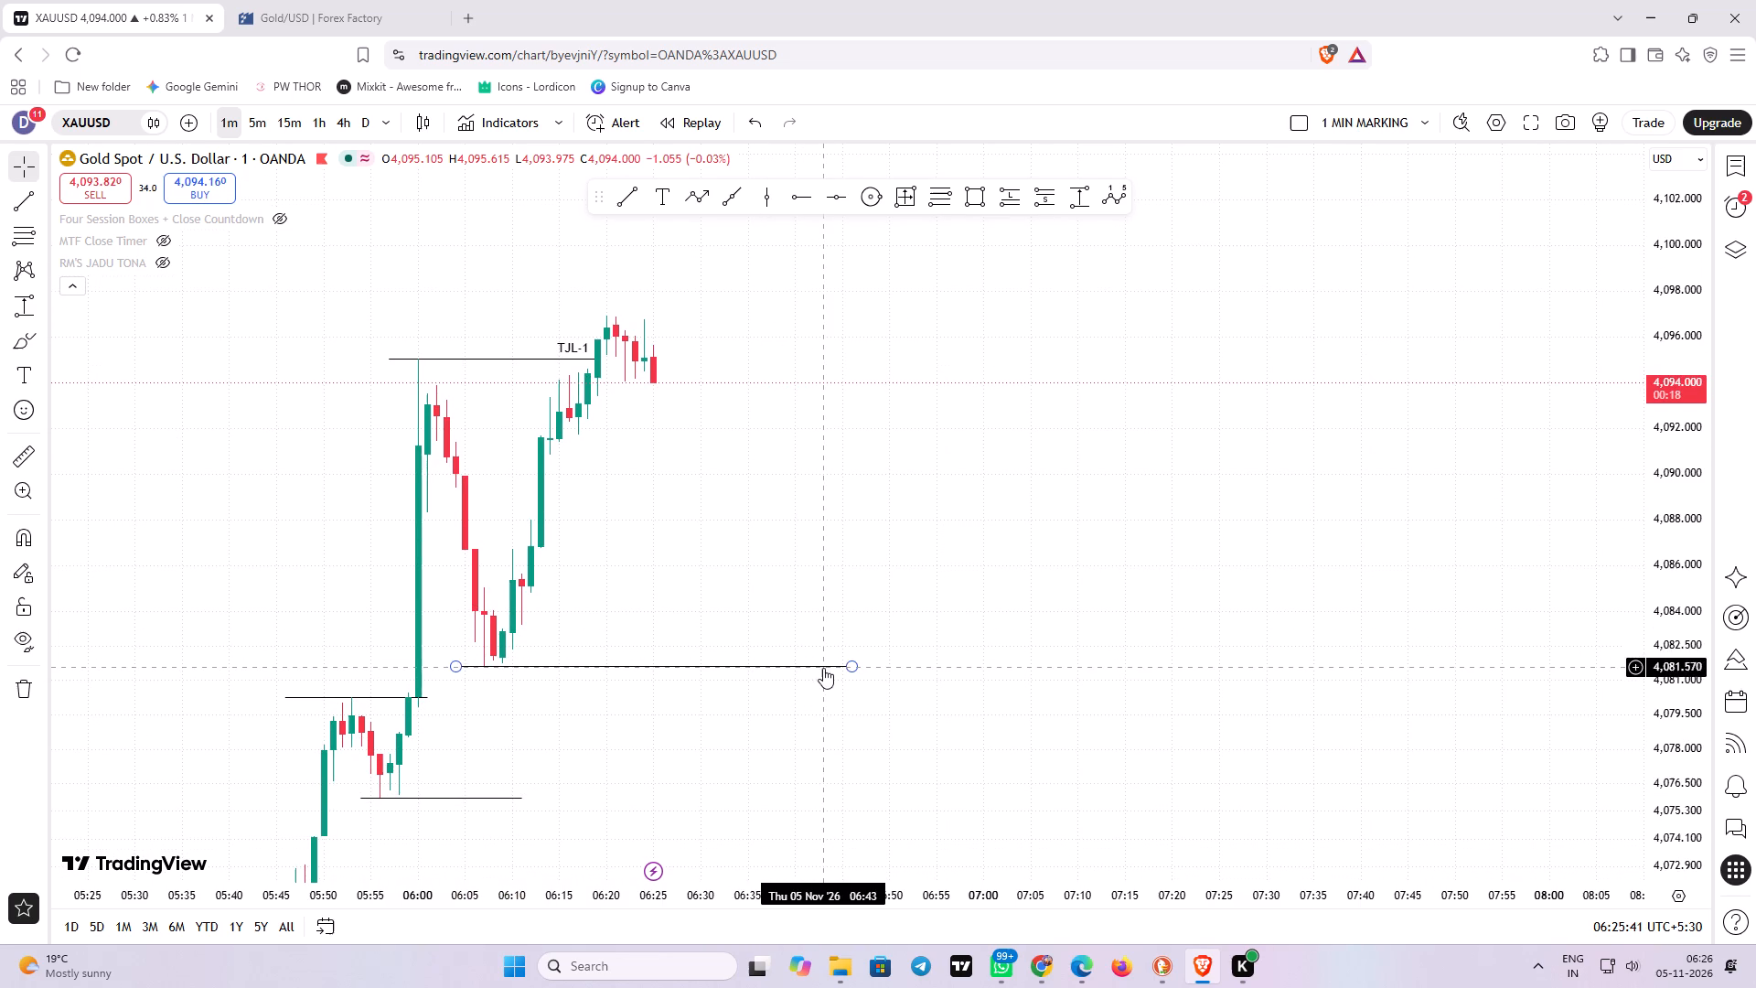
click(824, 668)
click(975, 246)
click(999, 571)
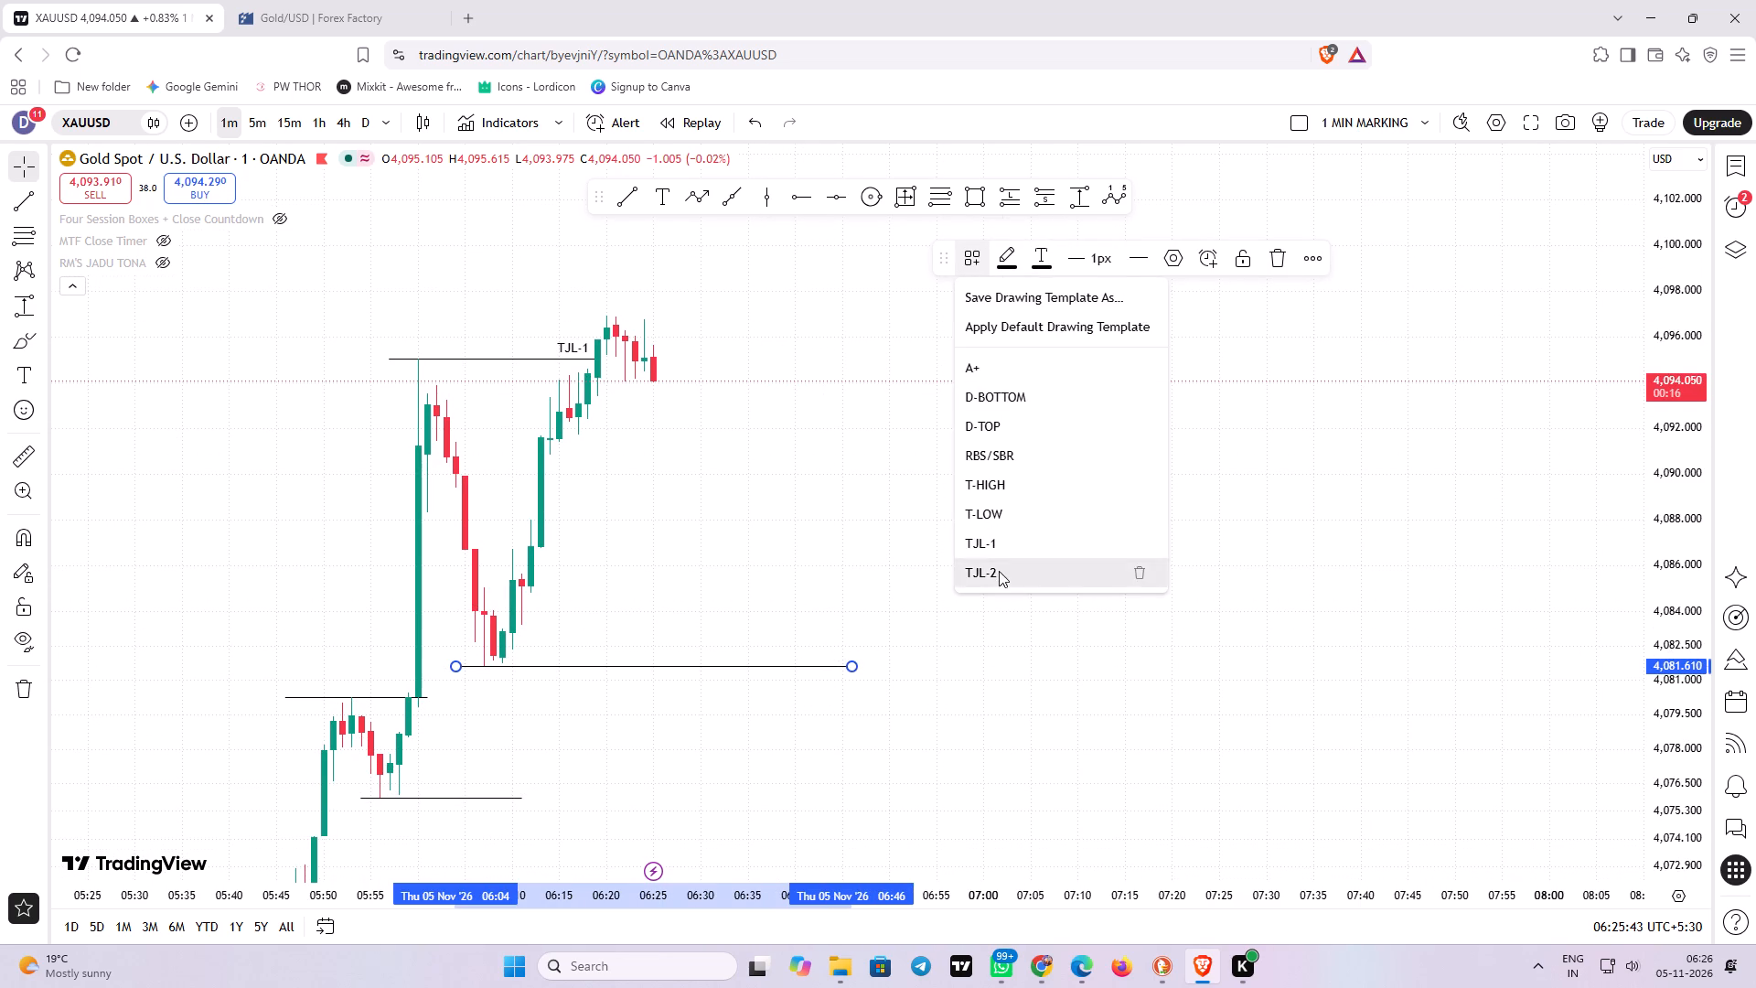
drag(998, 556, 944, 540)
drag(691, 435, 723, 466)
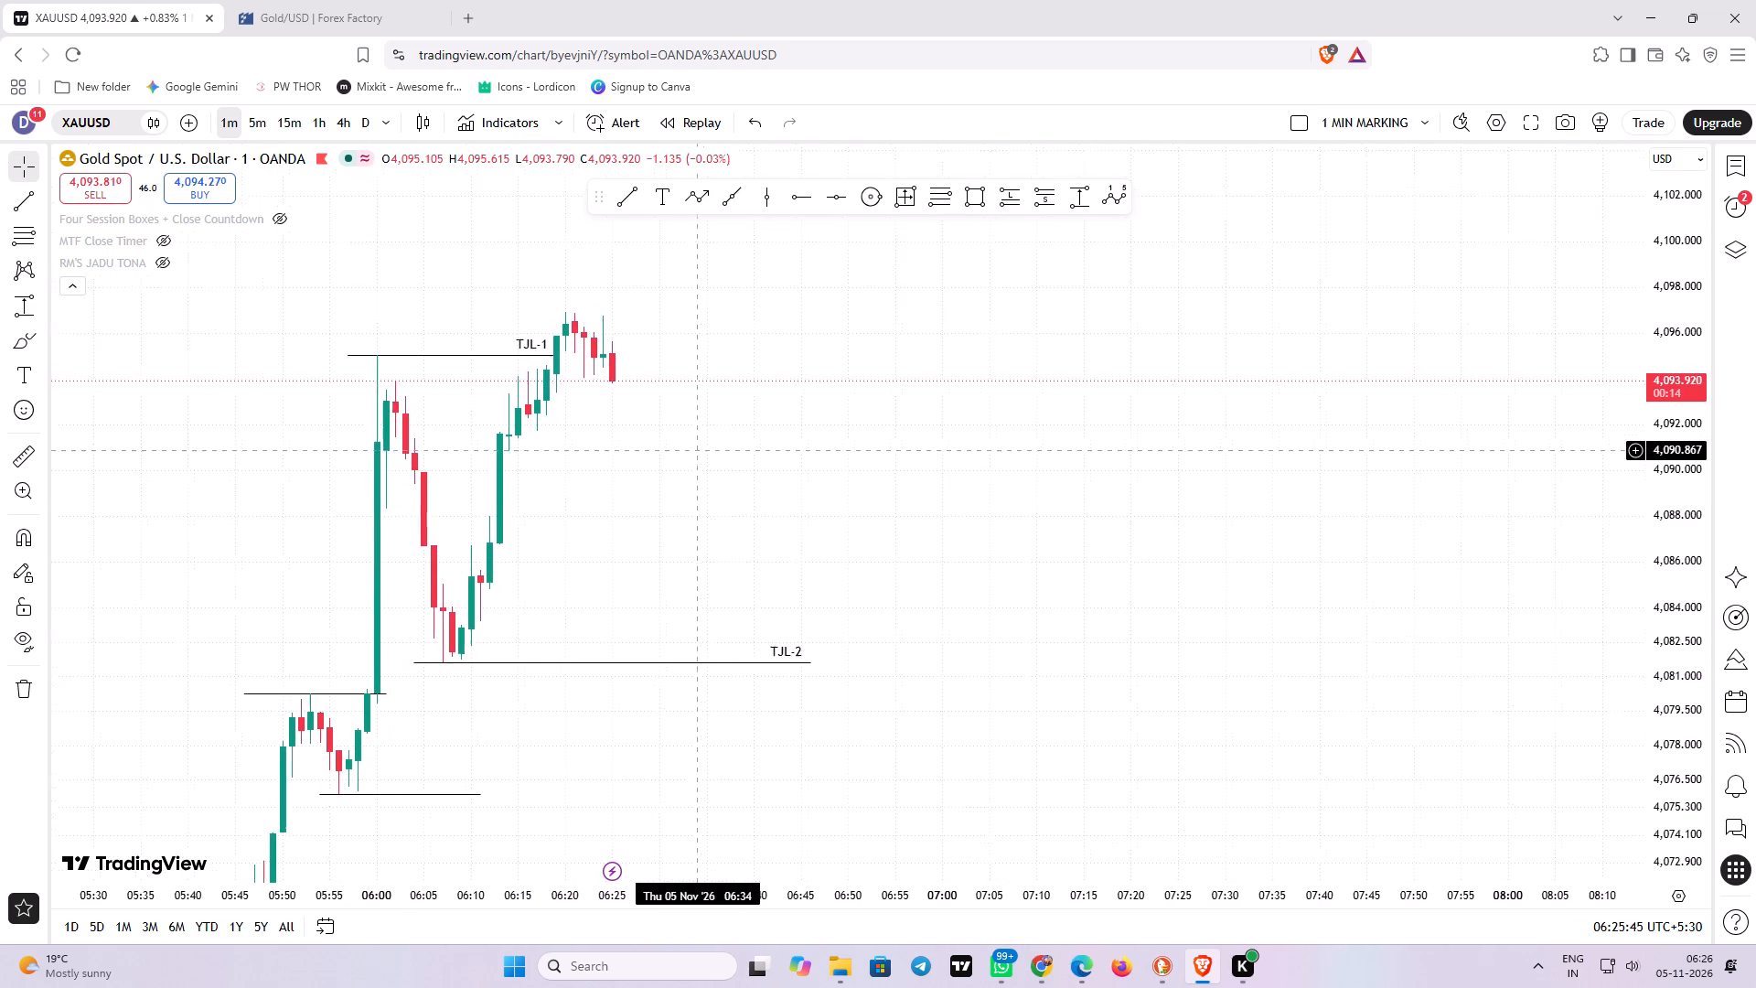
drag(723, 466, 732, 470)
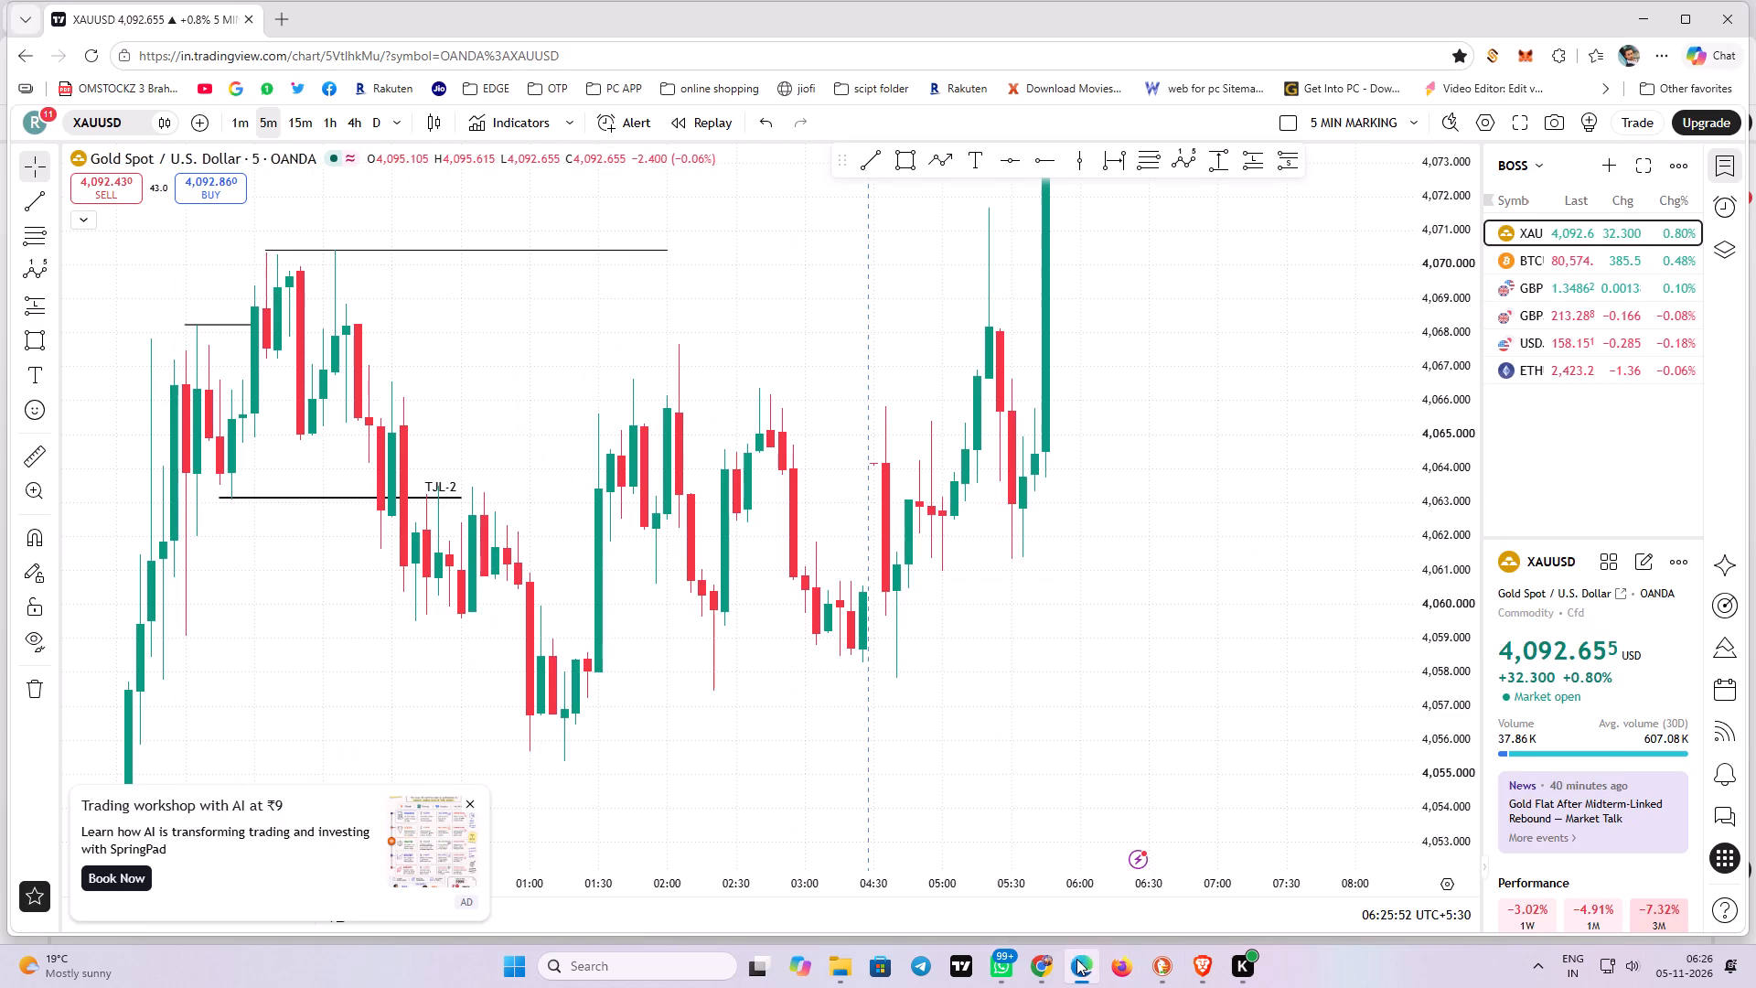
On the 5-minute chart in Edge, extend the line at the 4,070.4 highs to the 05:45 breakout candle.
drag(773, 660, 807, 726)
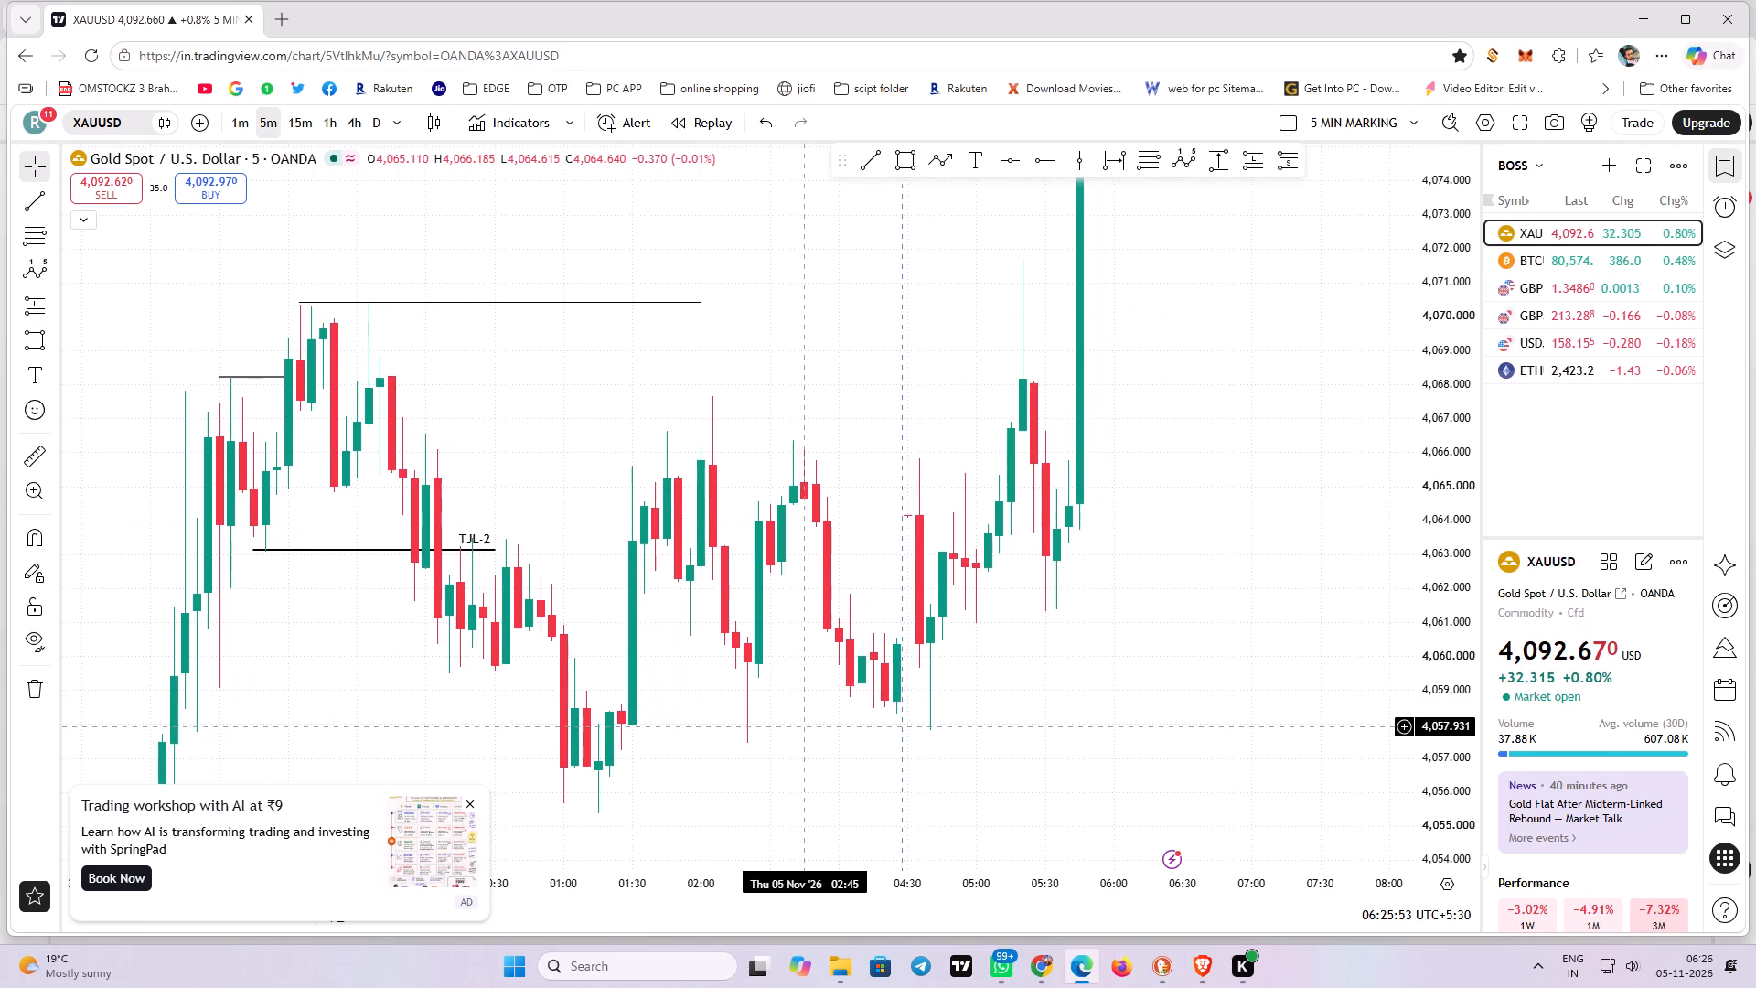
drag(807, 726, 807, 729)
drag(802, 676, 806, 600)
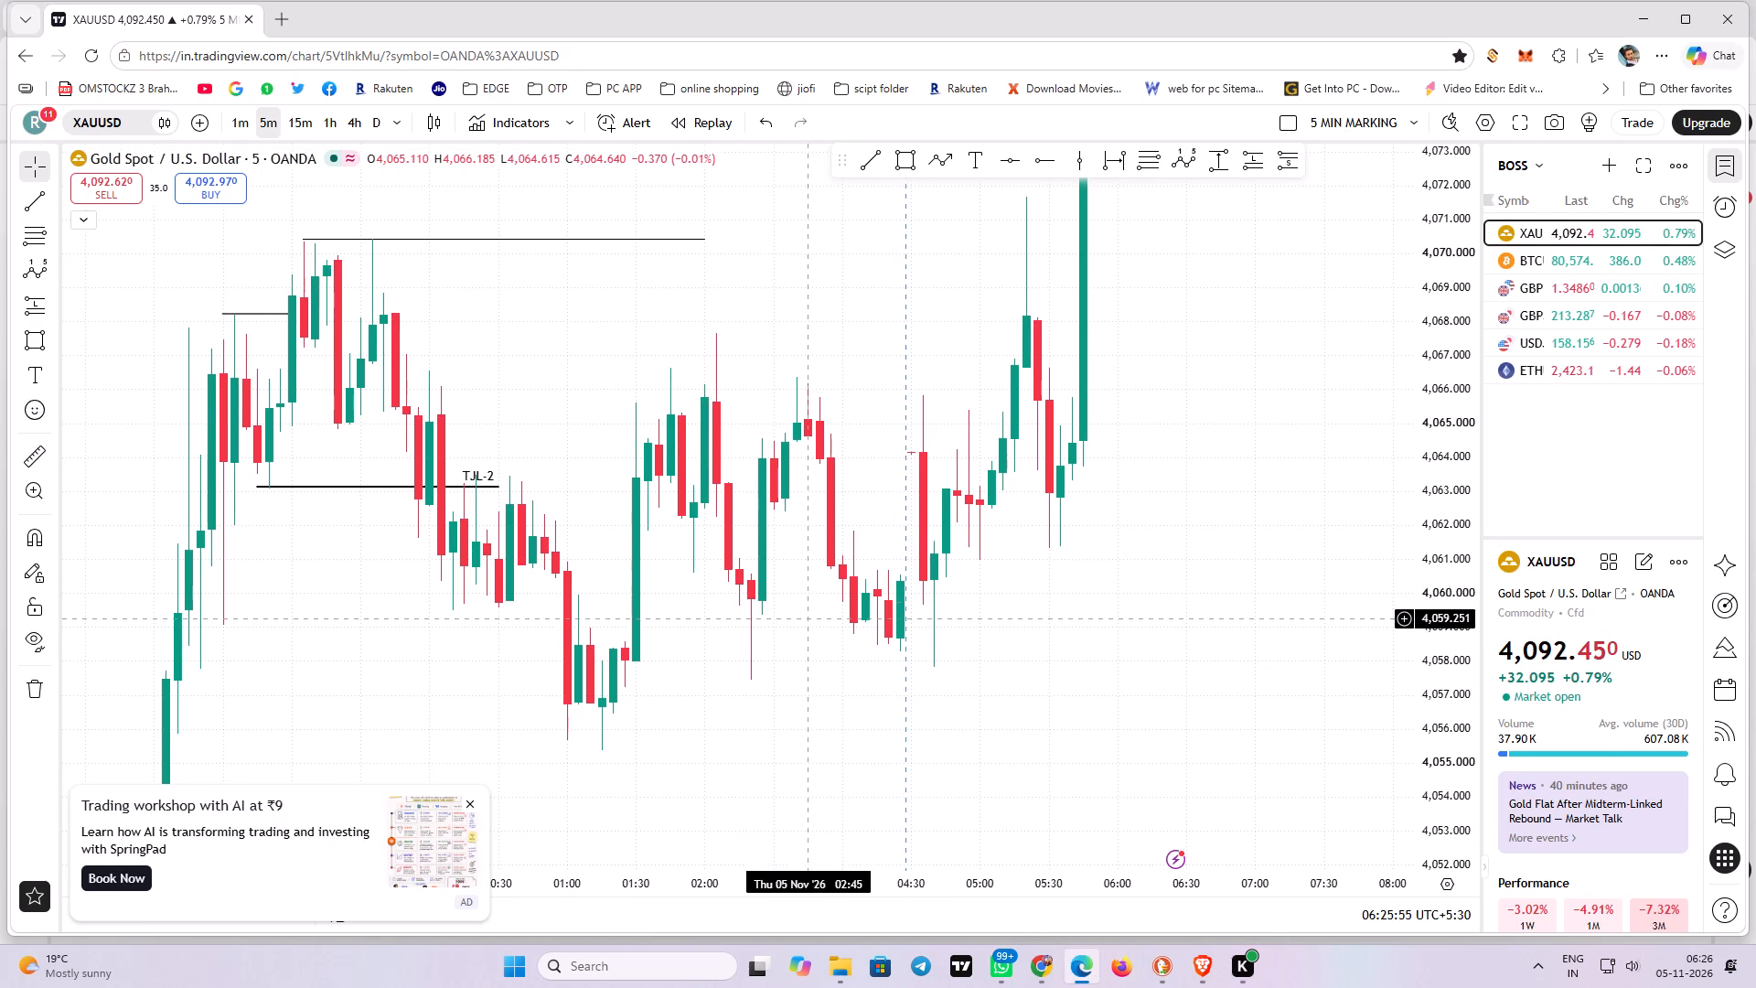
scroll(790, 599, down, 1)
drag(746, 643, 774, 596)
drag(815, 295, 782, 384)
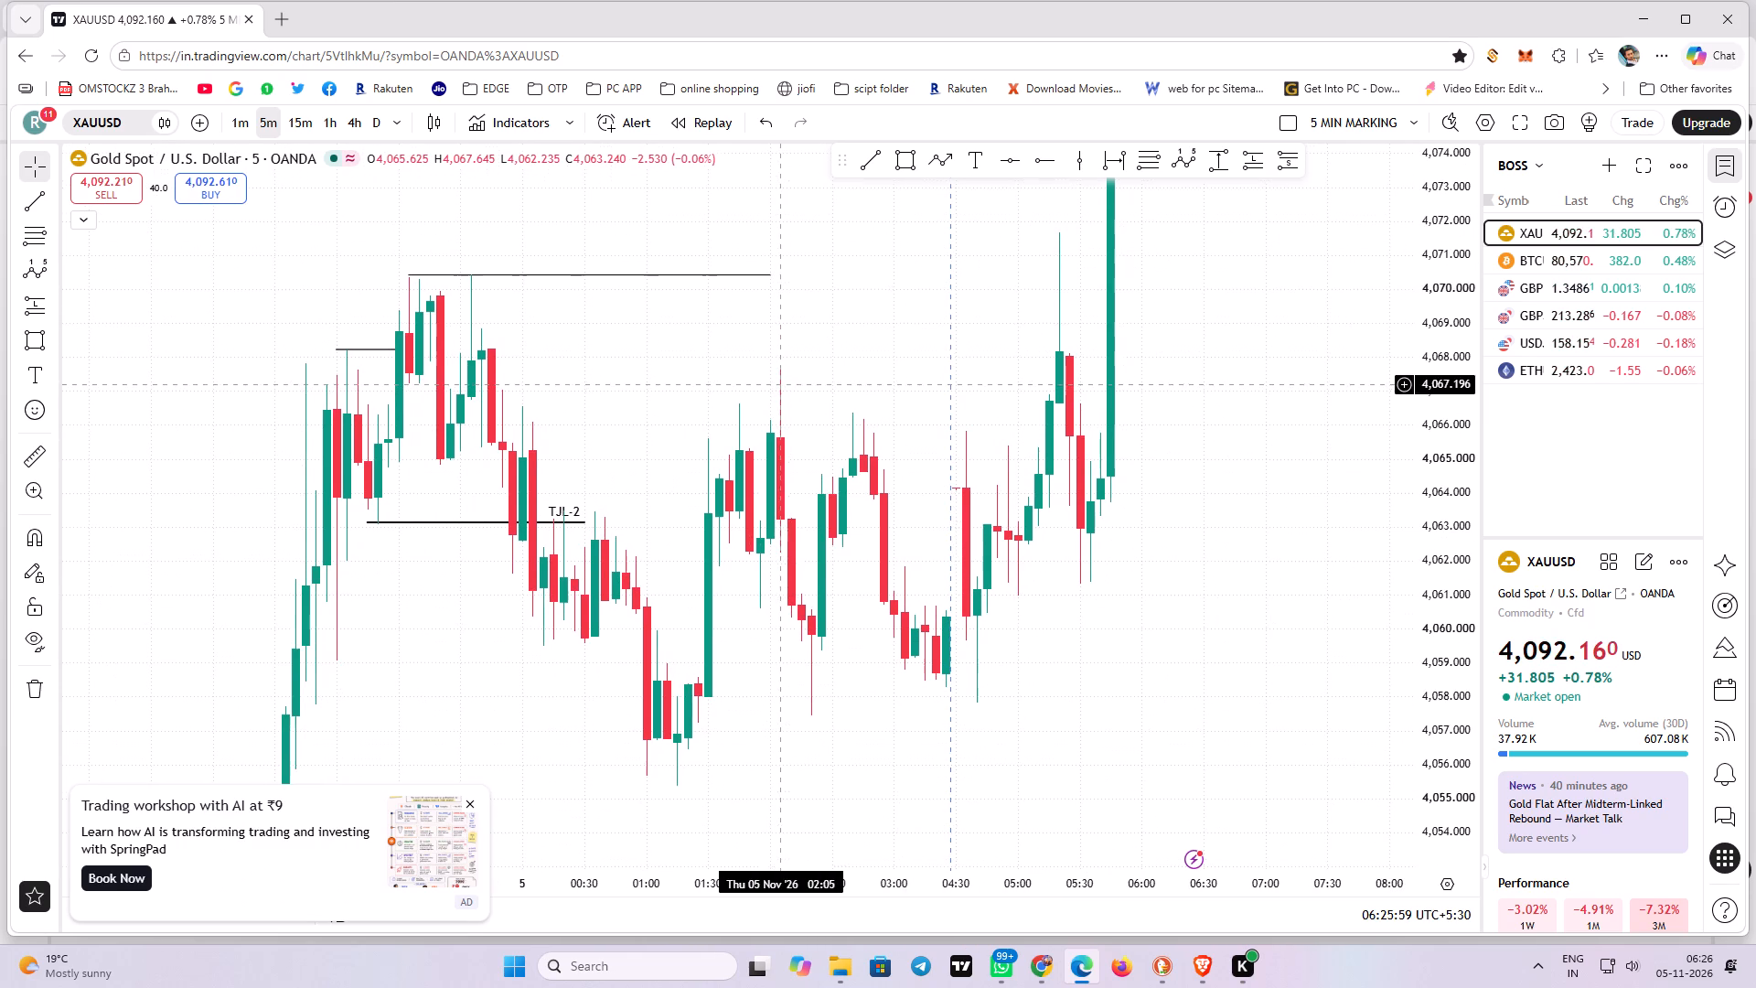
drag(782, 384, 782, 386)
shift+drag(768, 281, 889, 281)
click(917, 306)
click(976, 317)
drag(1012, 317, 884, 338)
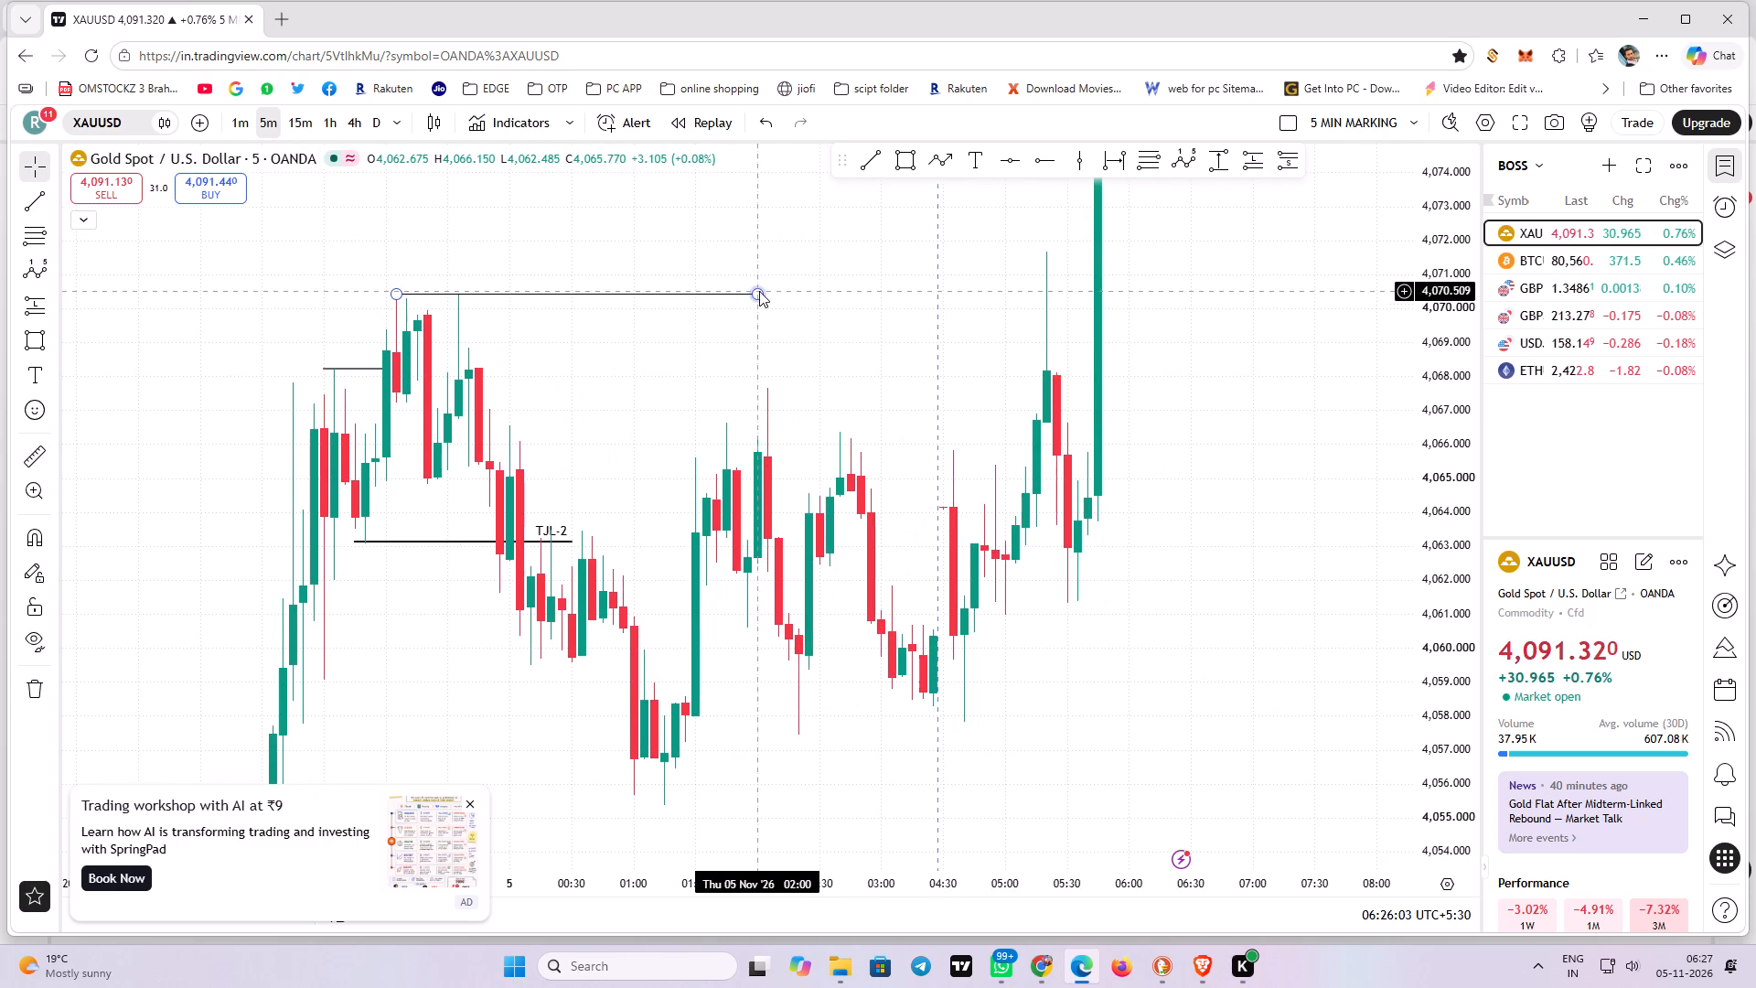
drag(759, 291, 1097, 282)
Delete the short unlabelled line at about 4,068.2 on the 5-minute chart.
drag(752, 453, 786, 398)
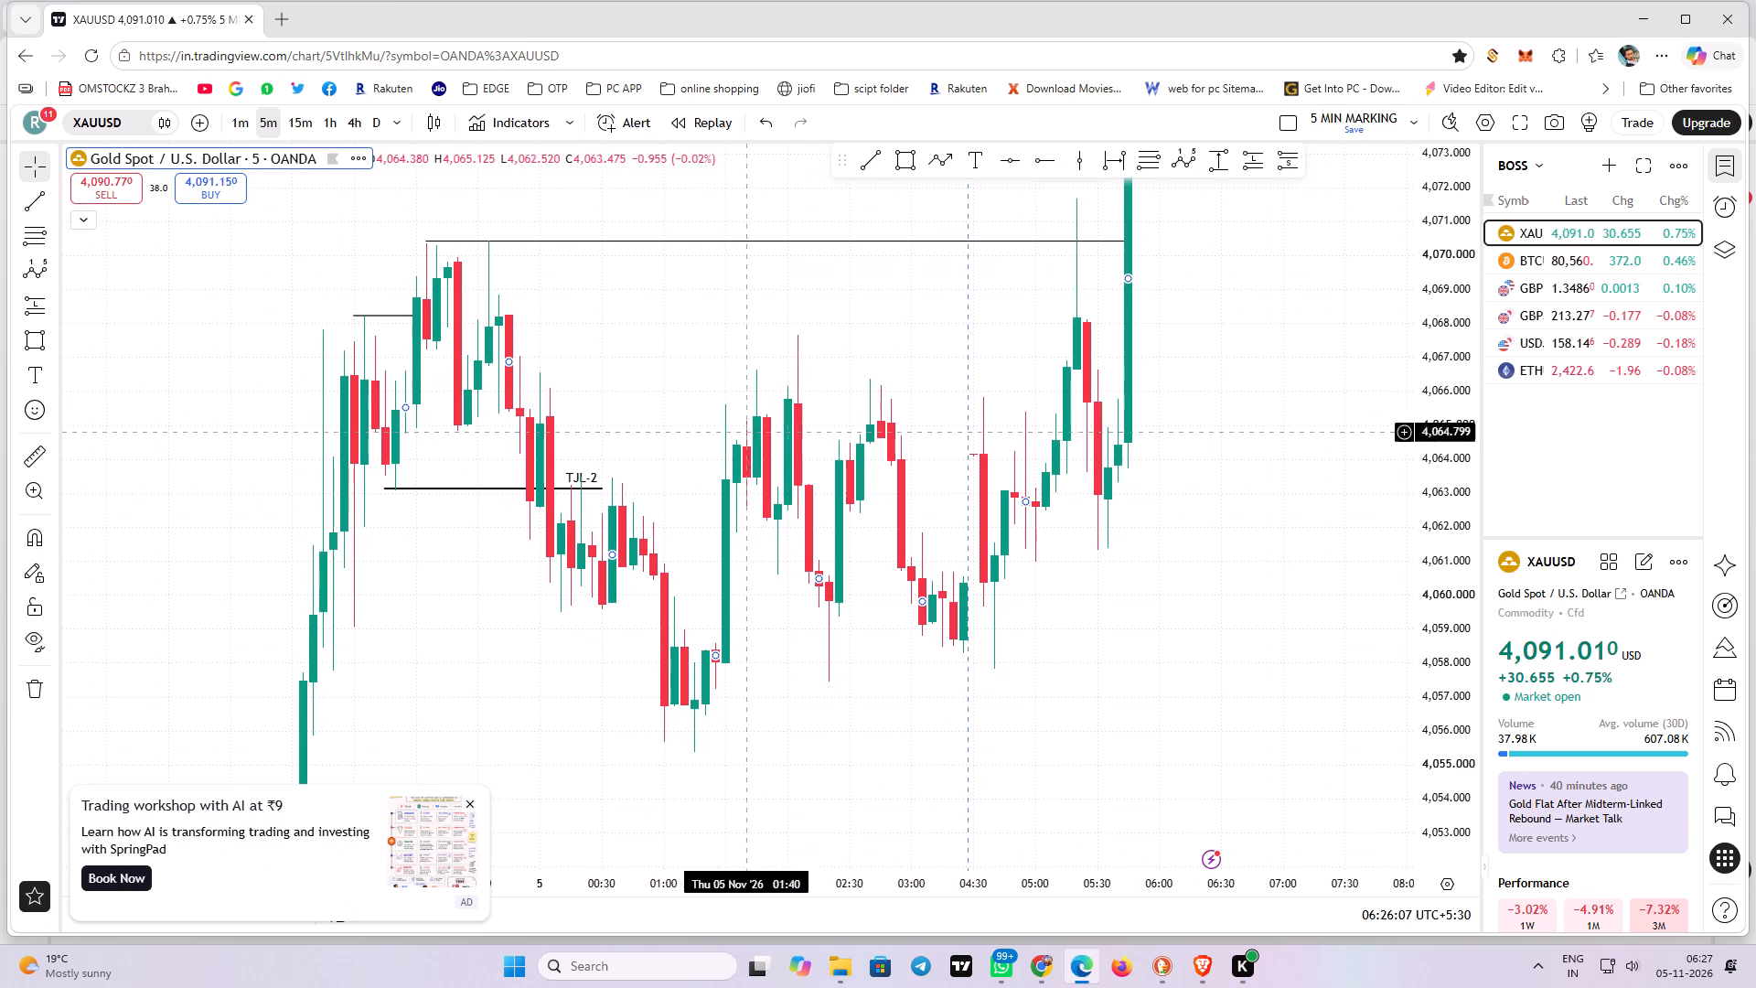
click(416, 313)
click(1269, 209)
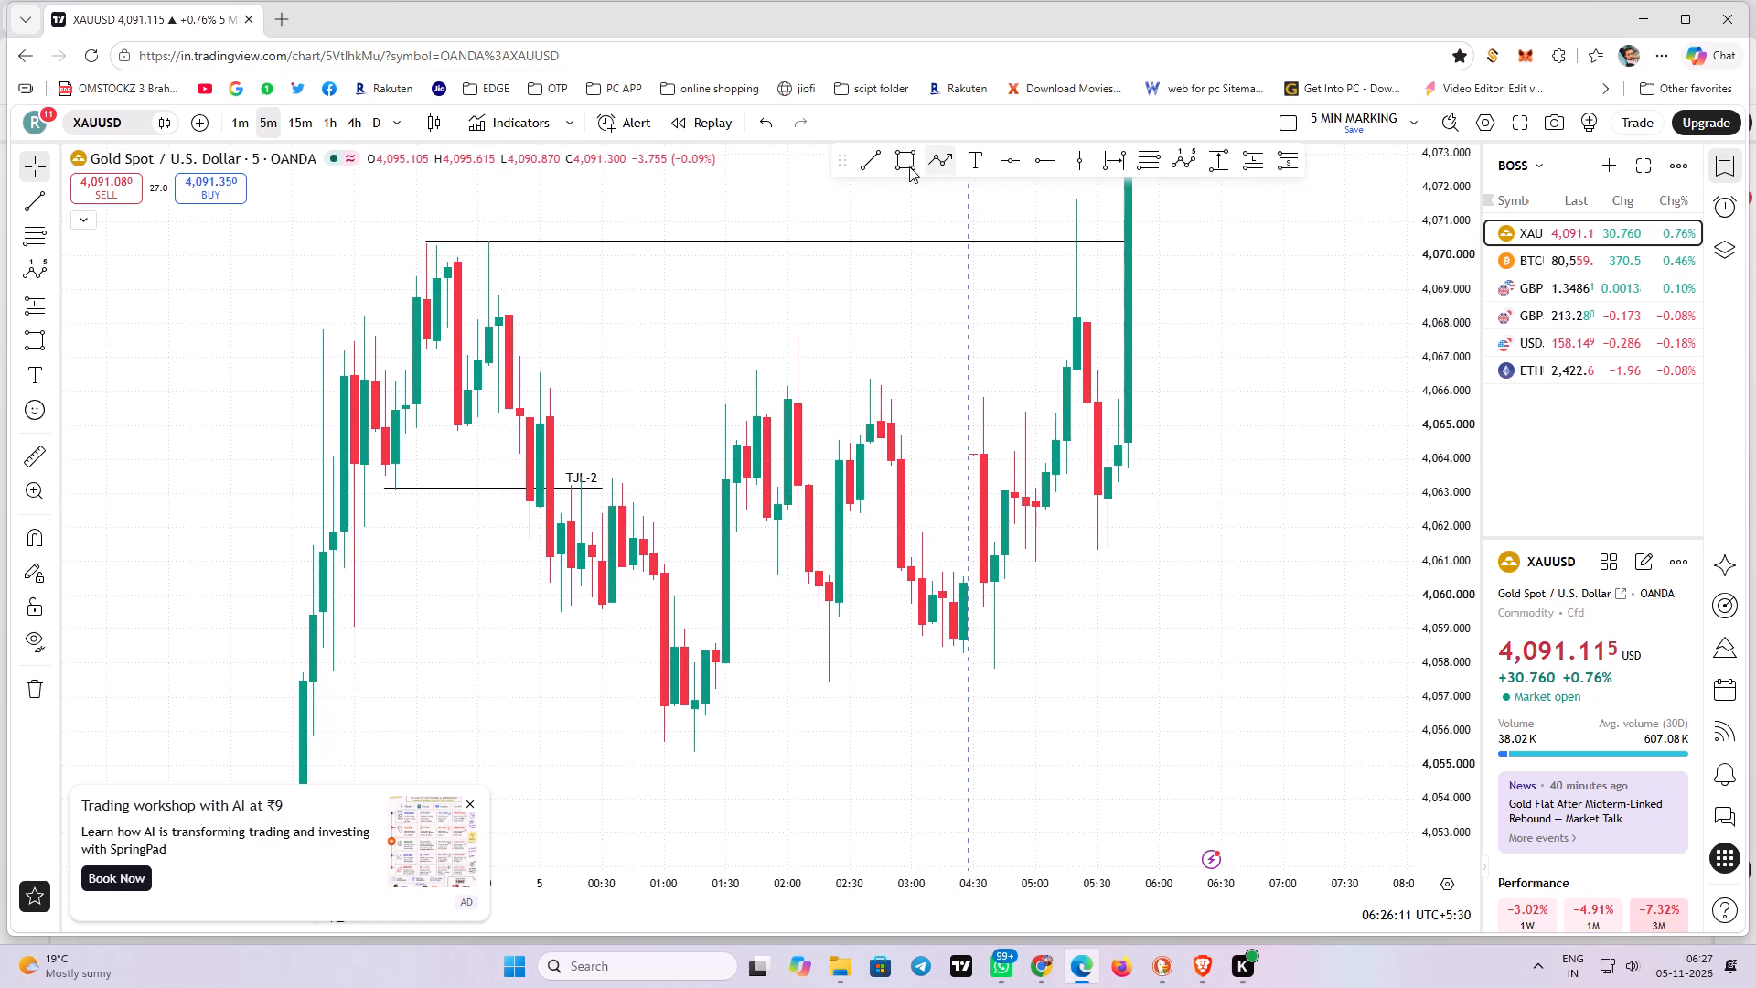
Draw a rectangle zone between about 4,066.15 and 4,068.22, from the first swing high to 05:50.
click(908, 164)
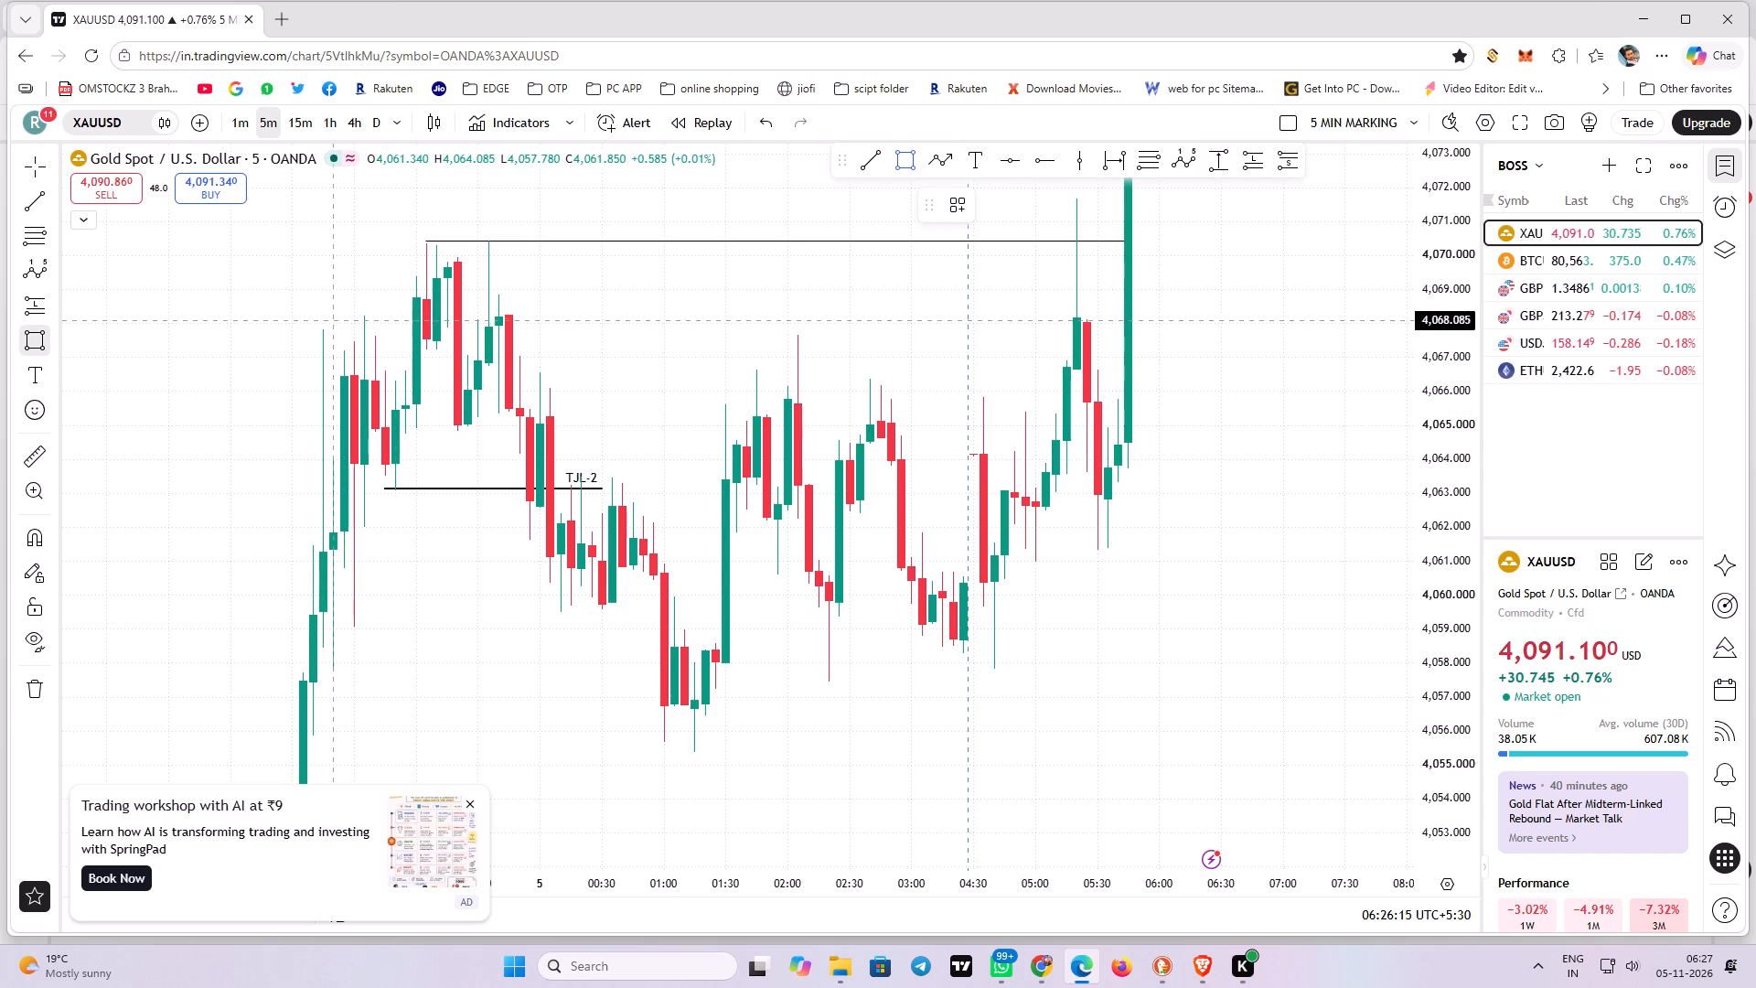
click(339, 386)
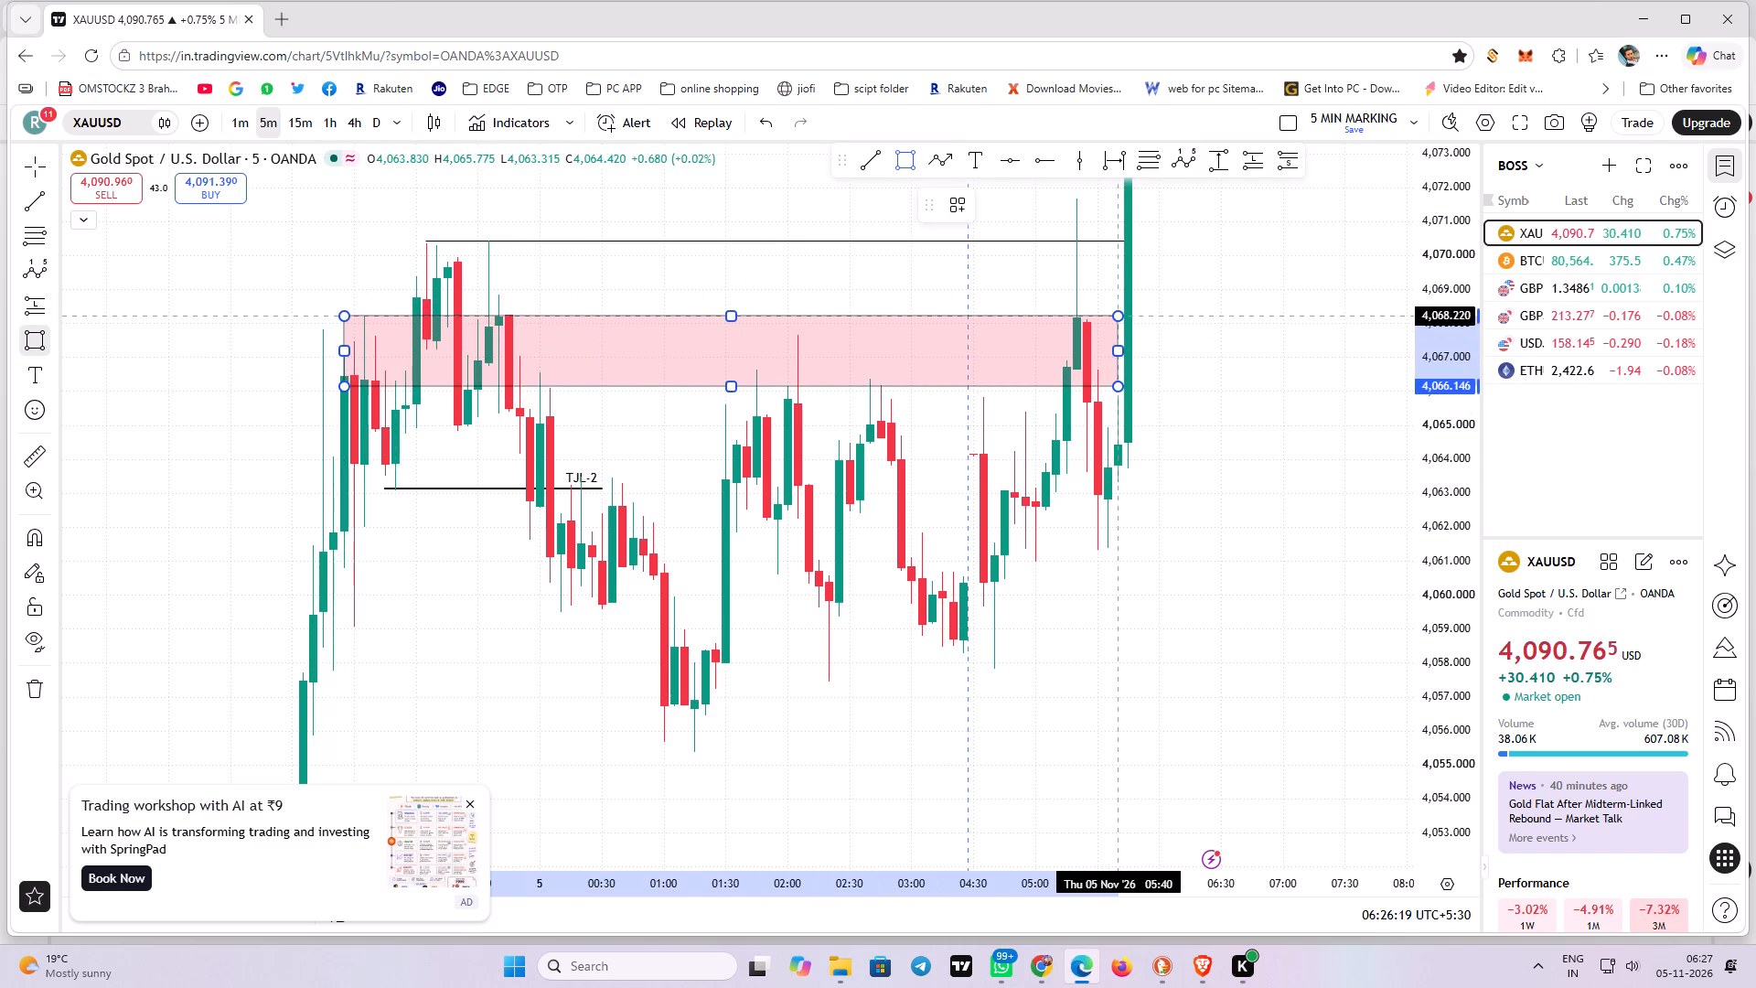
click(1121, 316)
drag(1120, 352, 1136, 352)
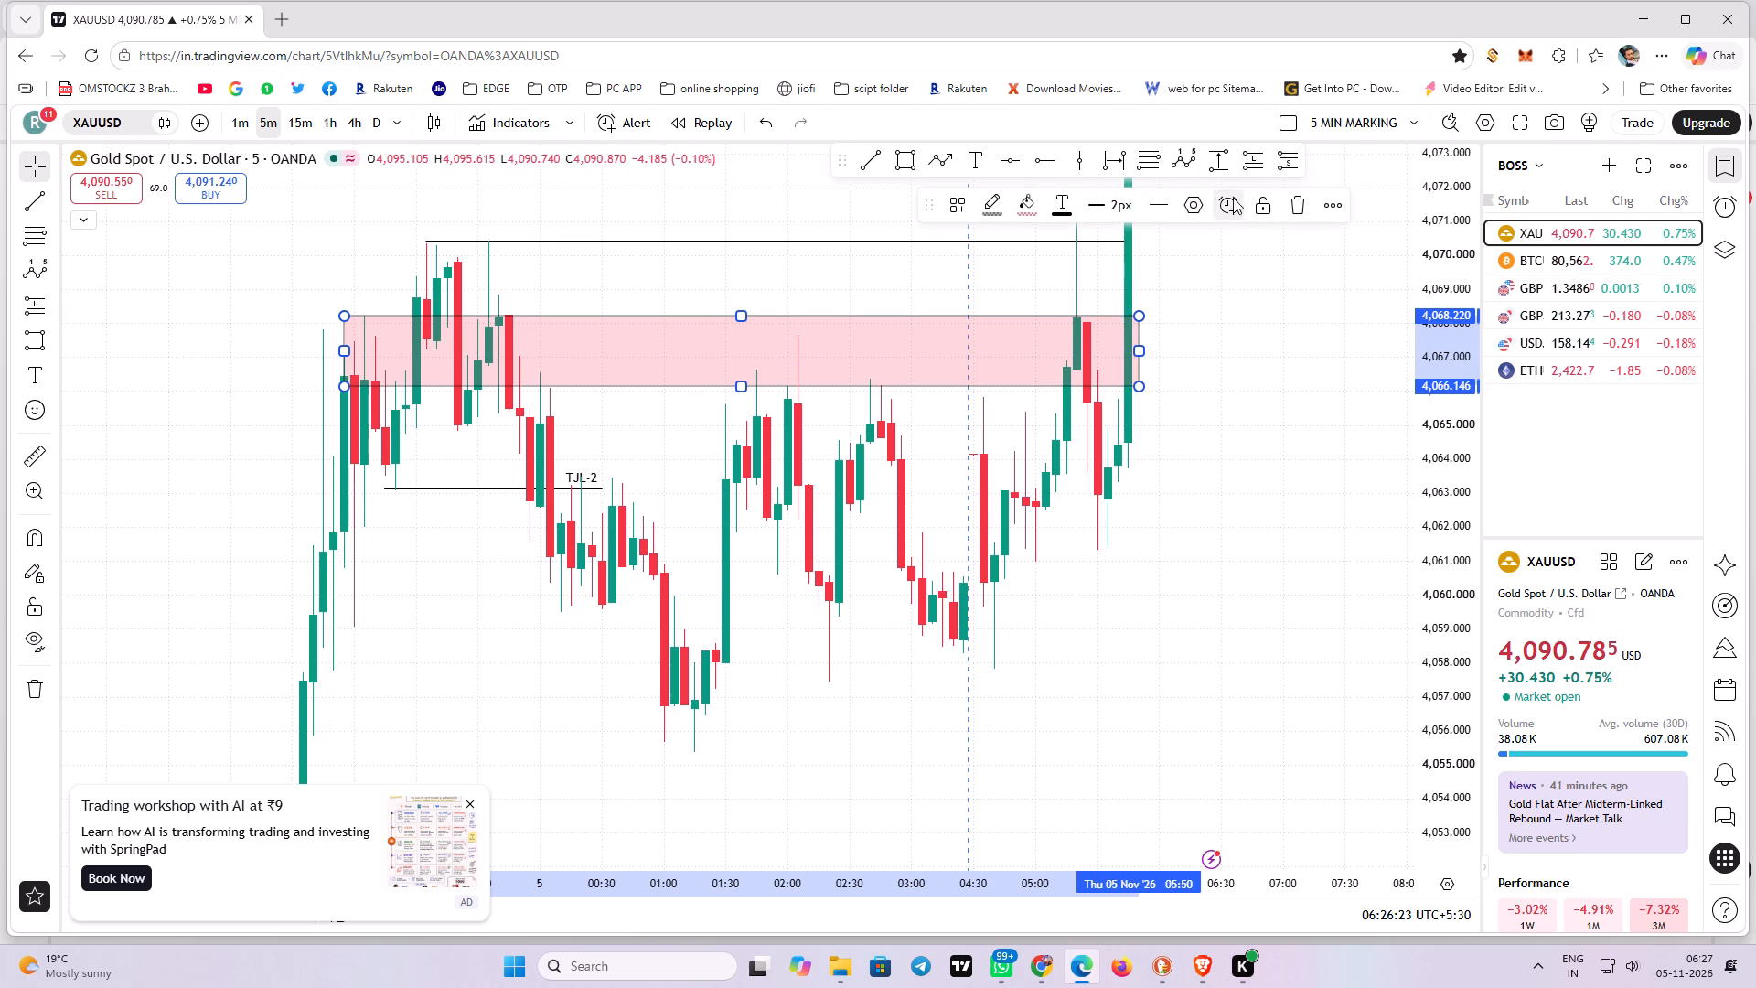
Measure the price range from the new zone's lower edge down to the swing low before the breakout, and remove the measurement.
click(1221, 159)
click(1113, 385)
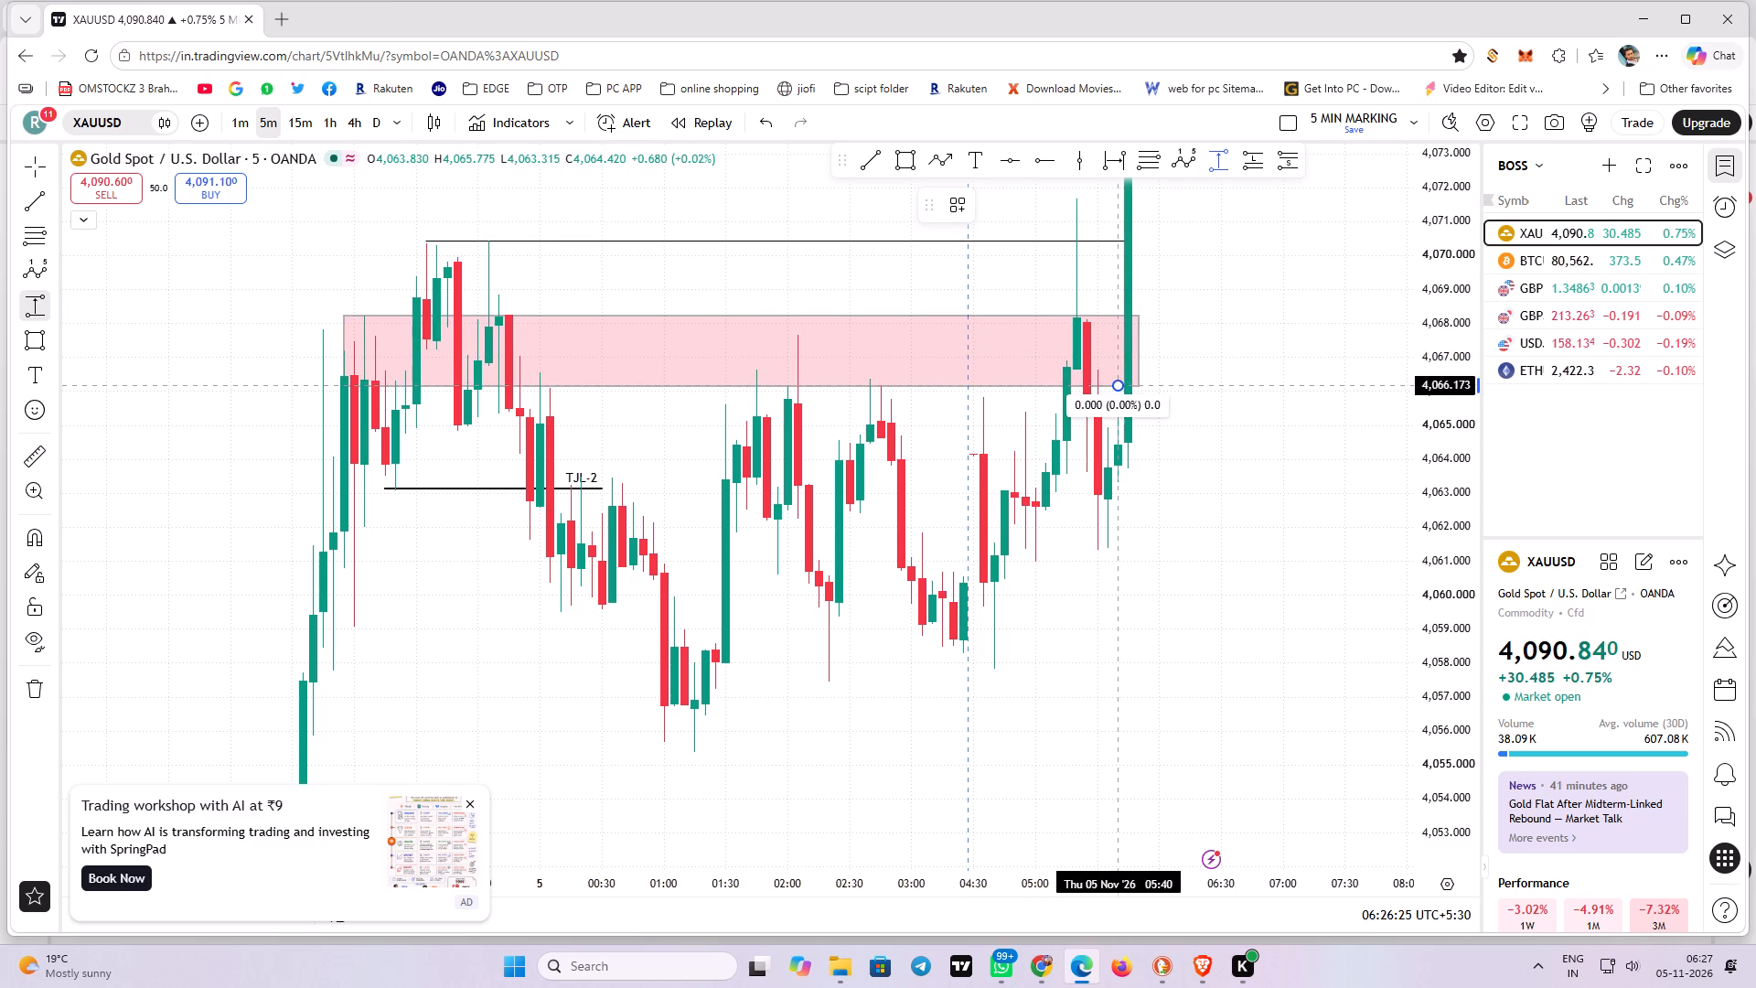
click(1144, 549)
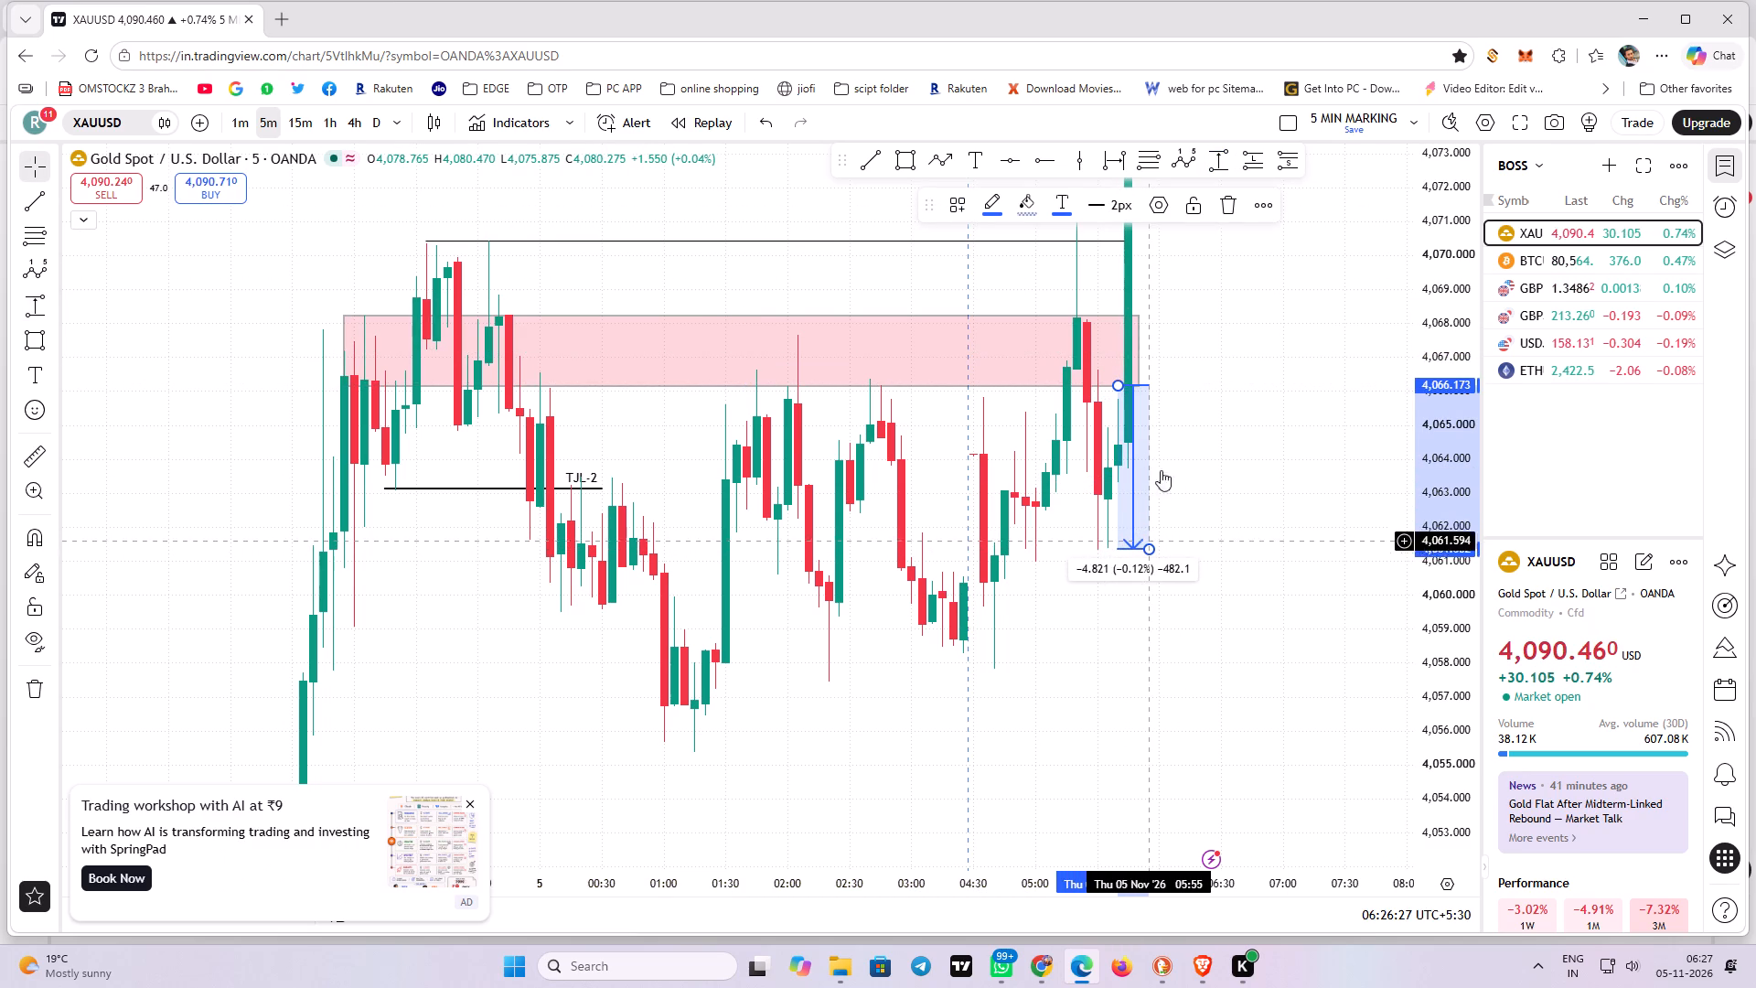
click(1220, 202)
Apply the TJL-1 drawing template to the extended line at about 4,070.44.
drag(1199, 329, 1133, 426)
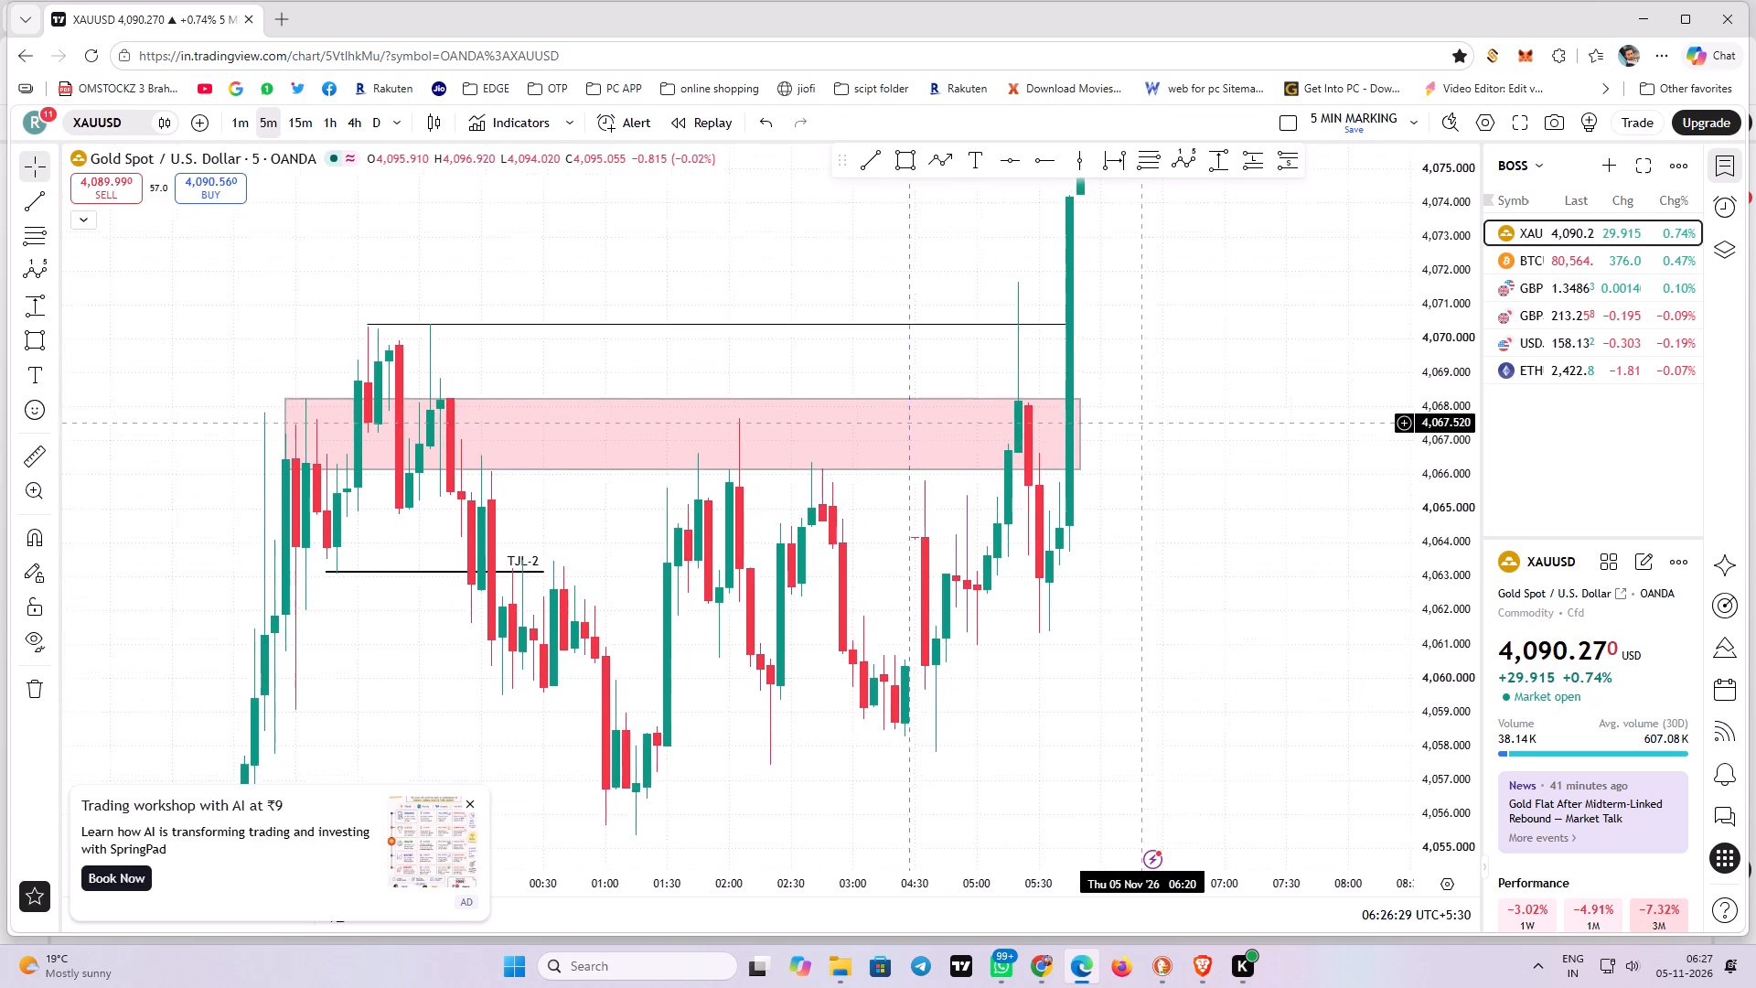
drag(1133, 426, 1104, 432)
drag(1146, 317, 1146, 341)
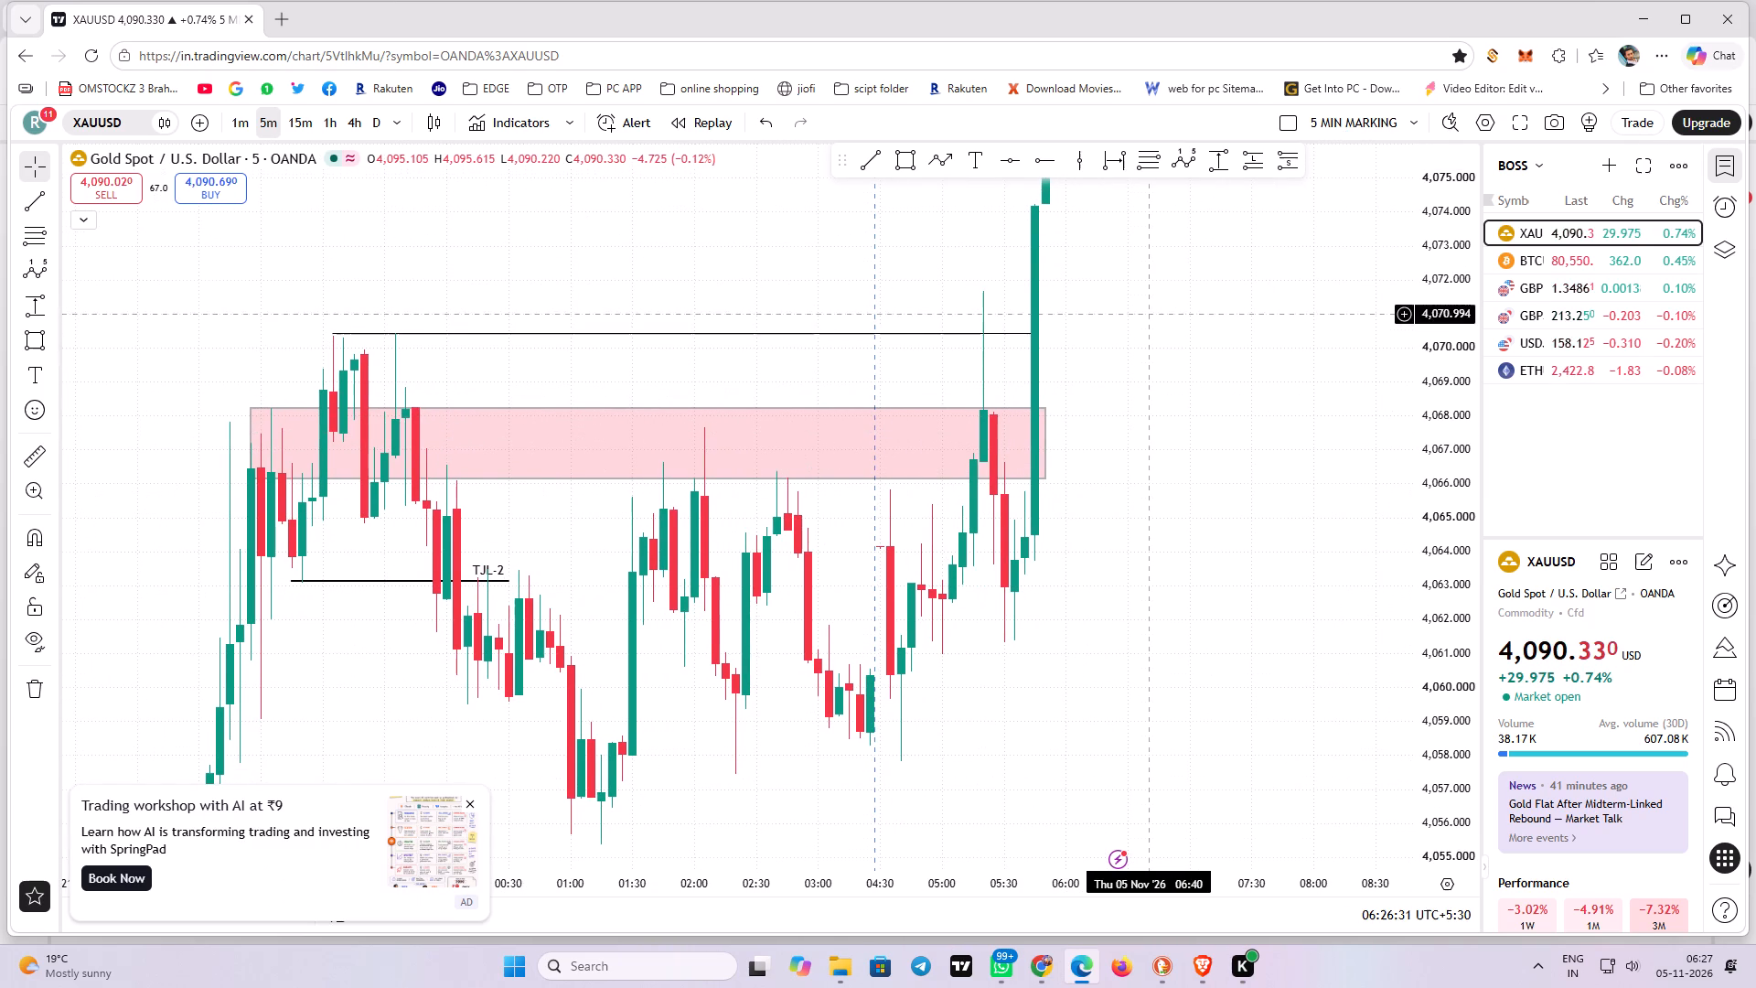
drag(1146, 341, 1145, 362)
click(1026, 363)
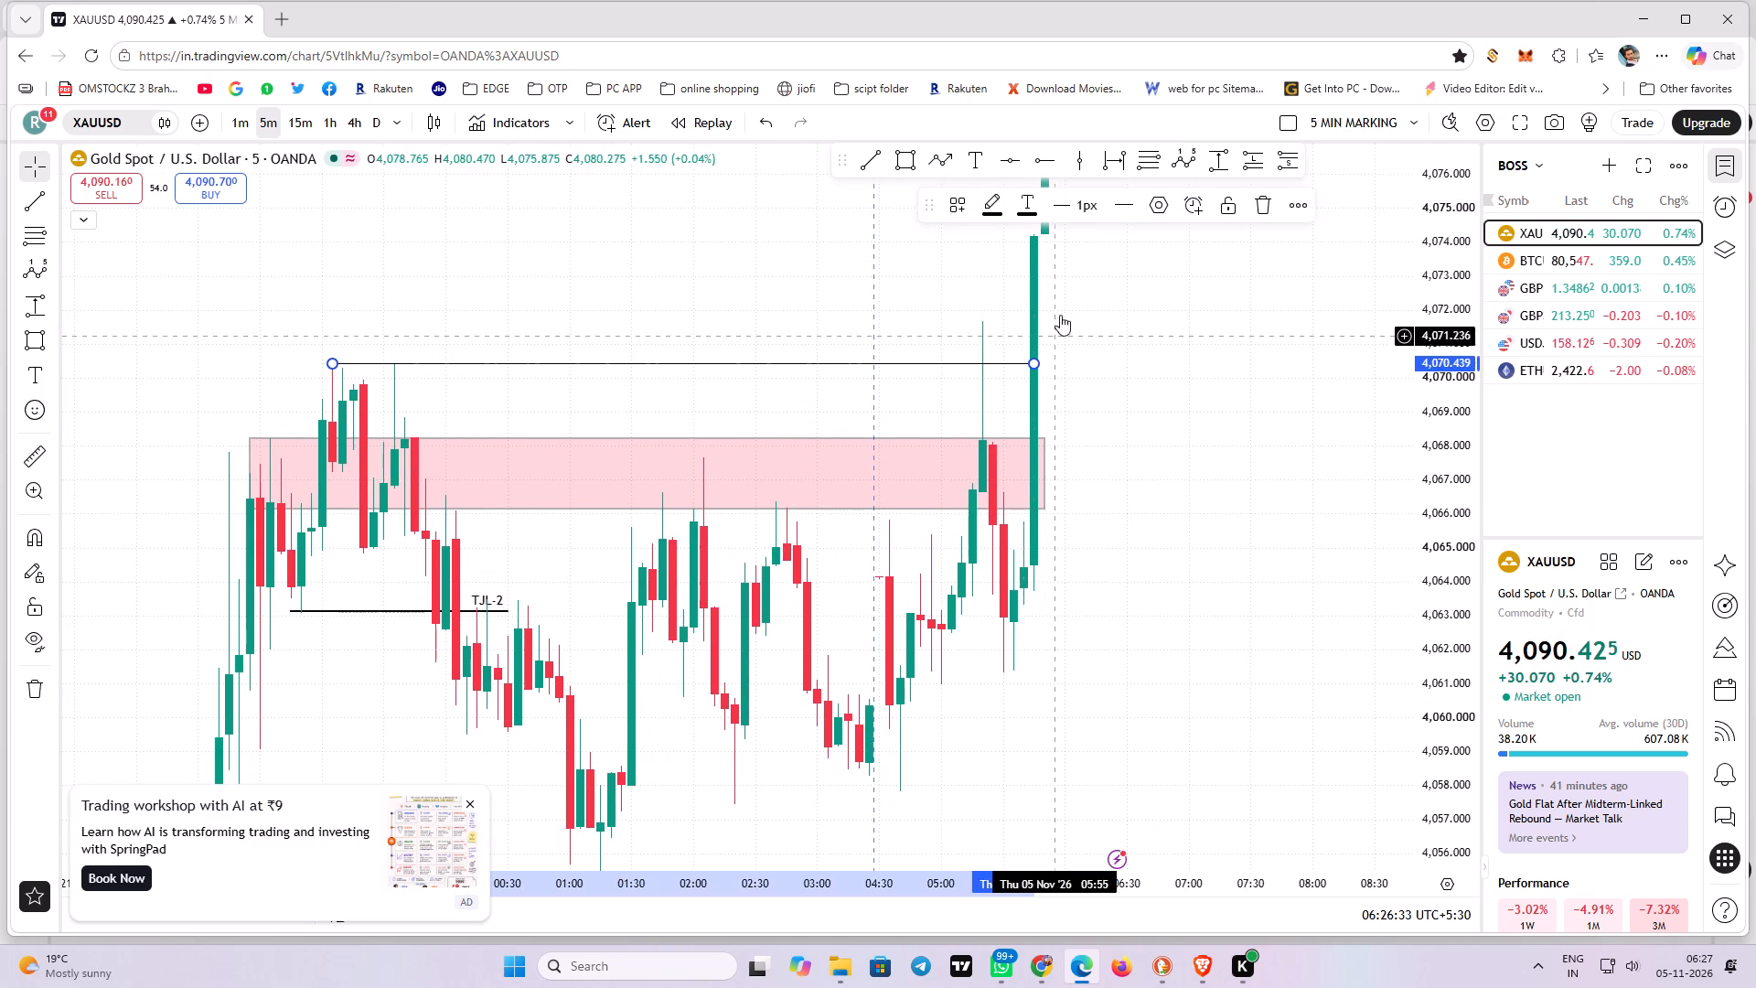
click(956, 205)
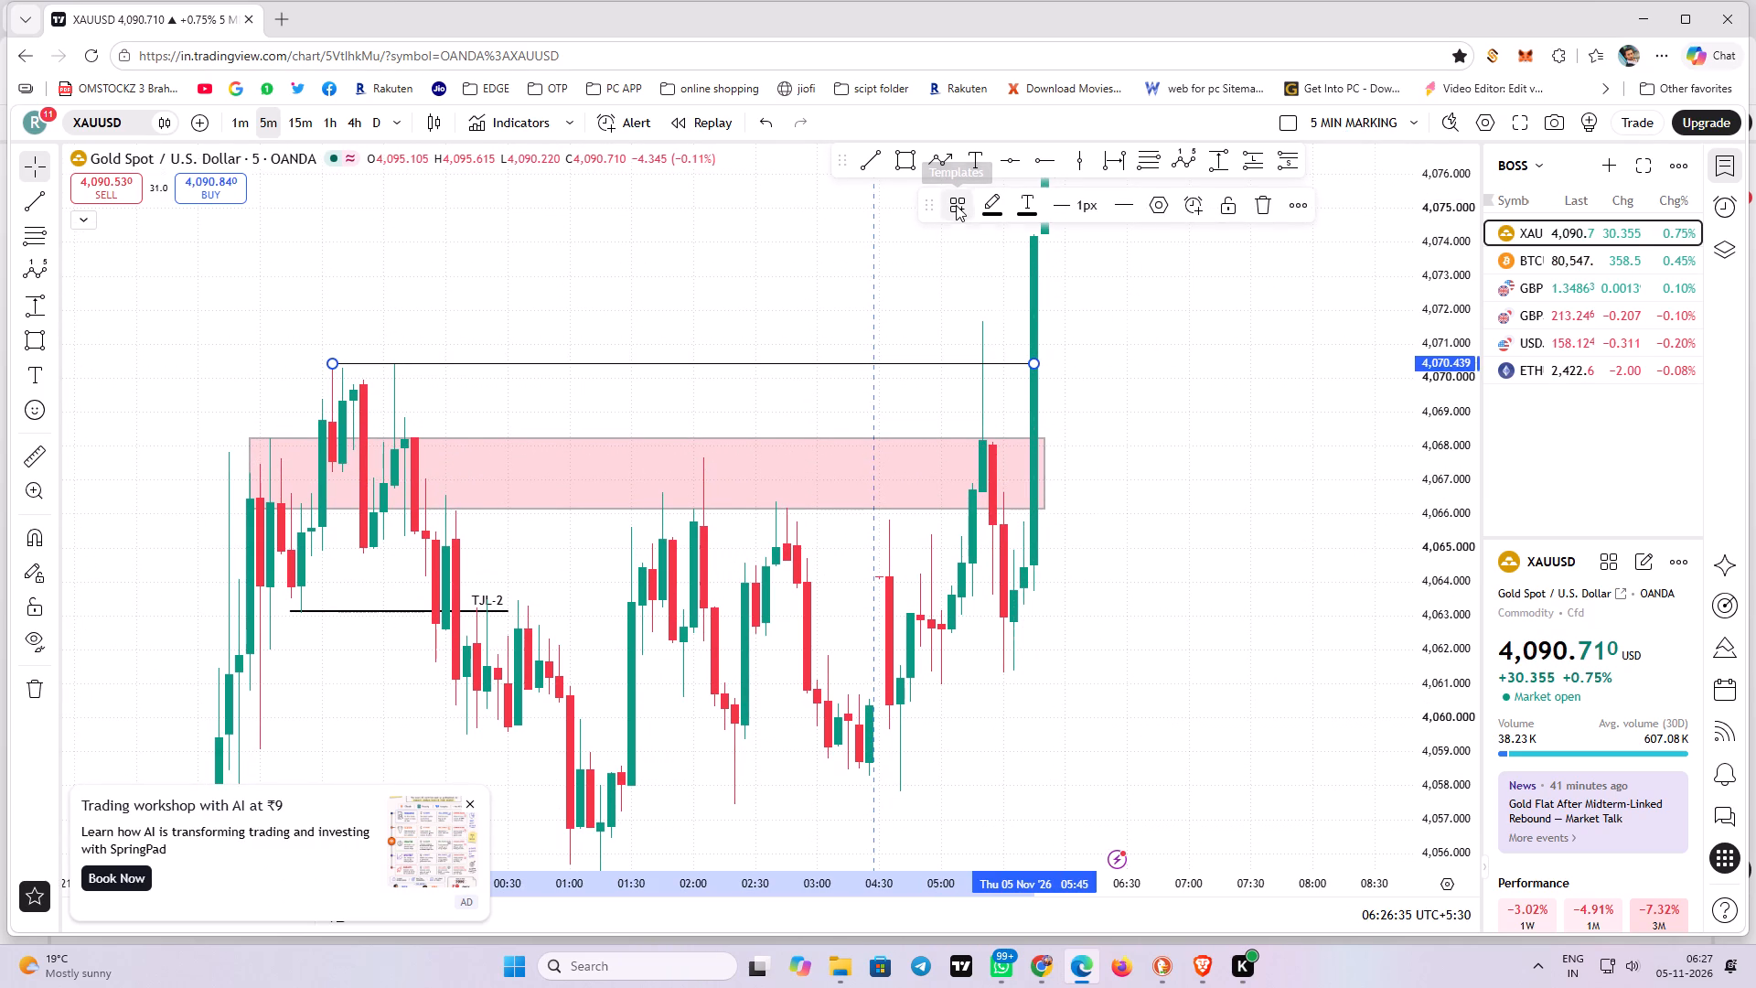
click(1009, 479)
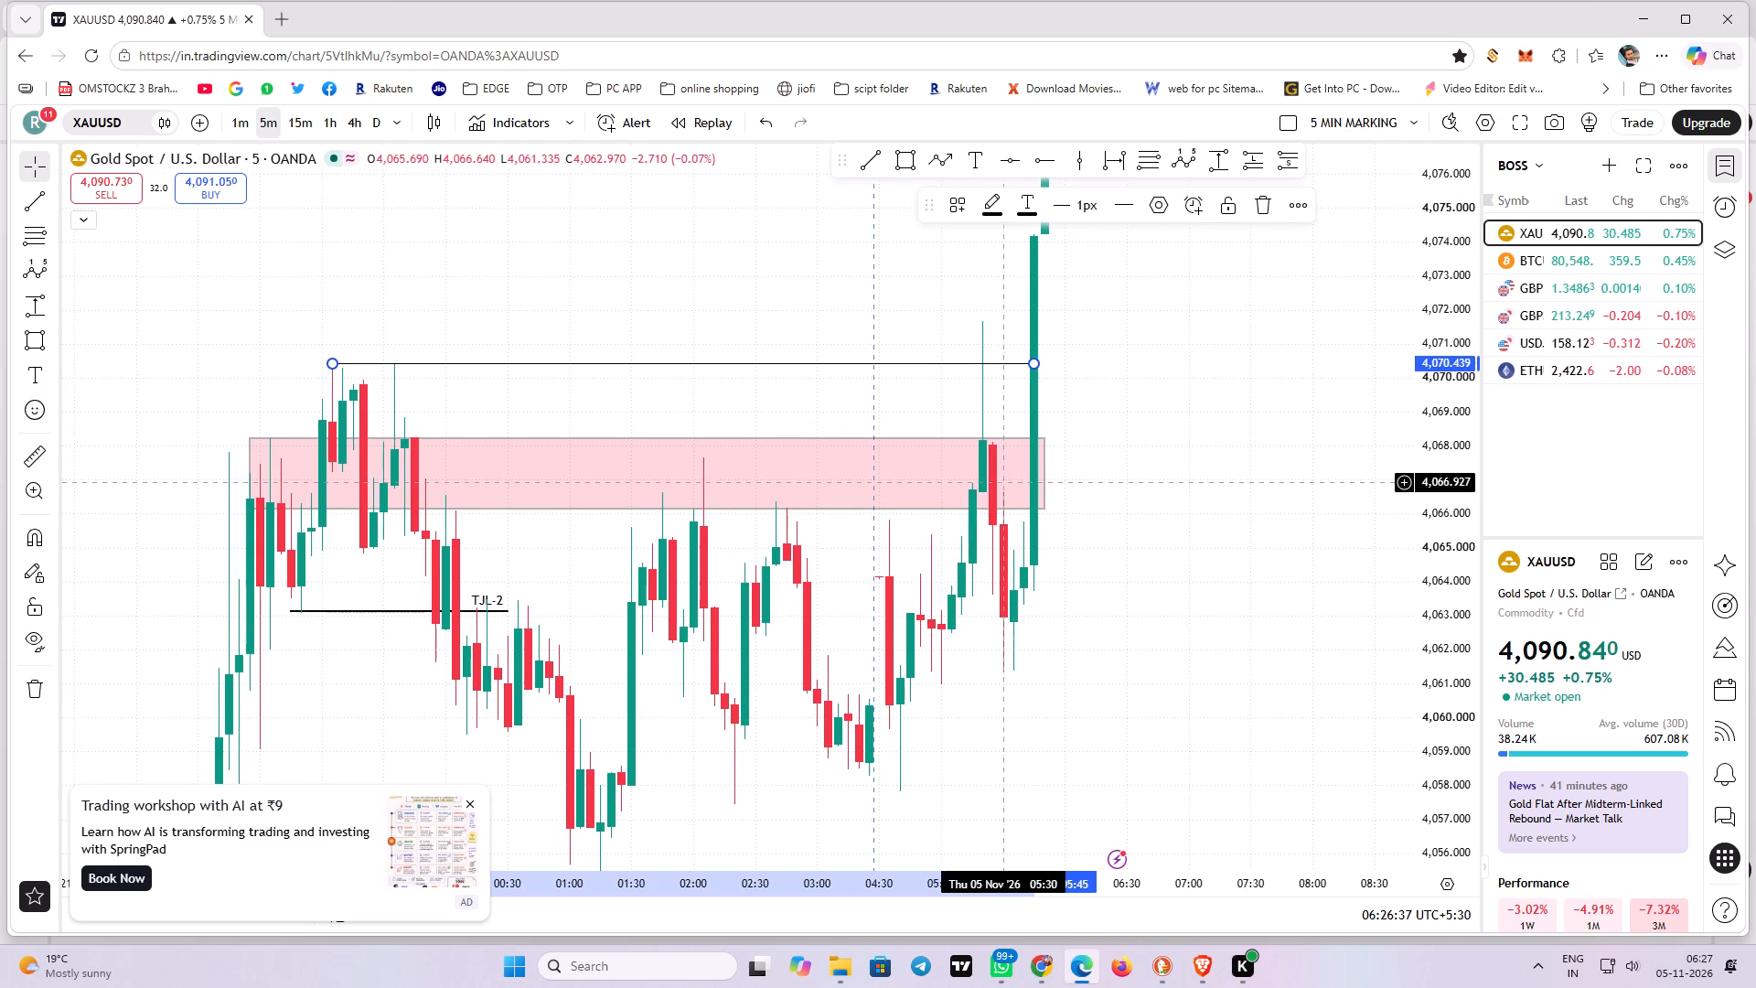
drag(1183, 496, 1138, 342)
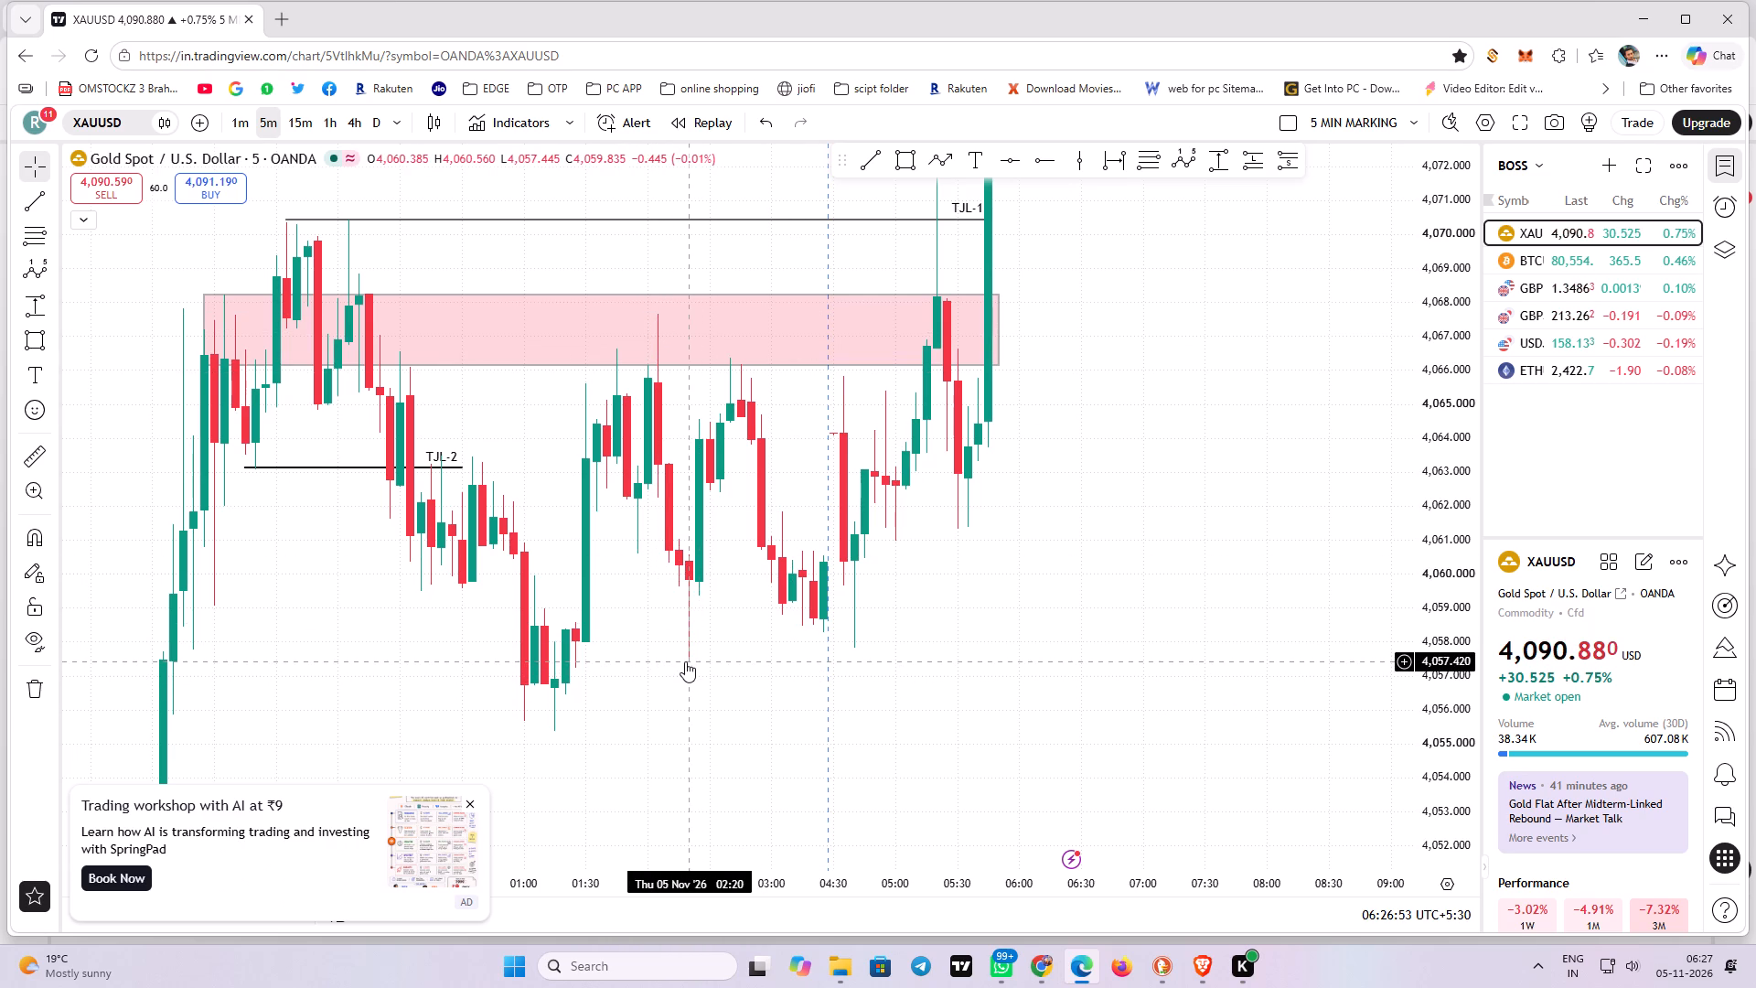
Draw a horizontal trend line at the latest 5-minute high, about 4,096.96, from 05:50 to 07:55, and apply the TJL-1 template.
drag(1031, 554, 930, 770)
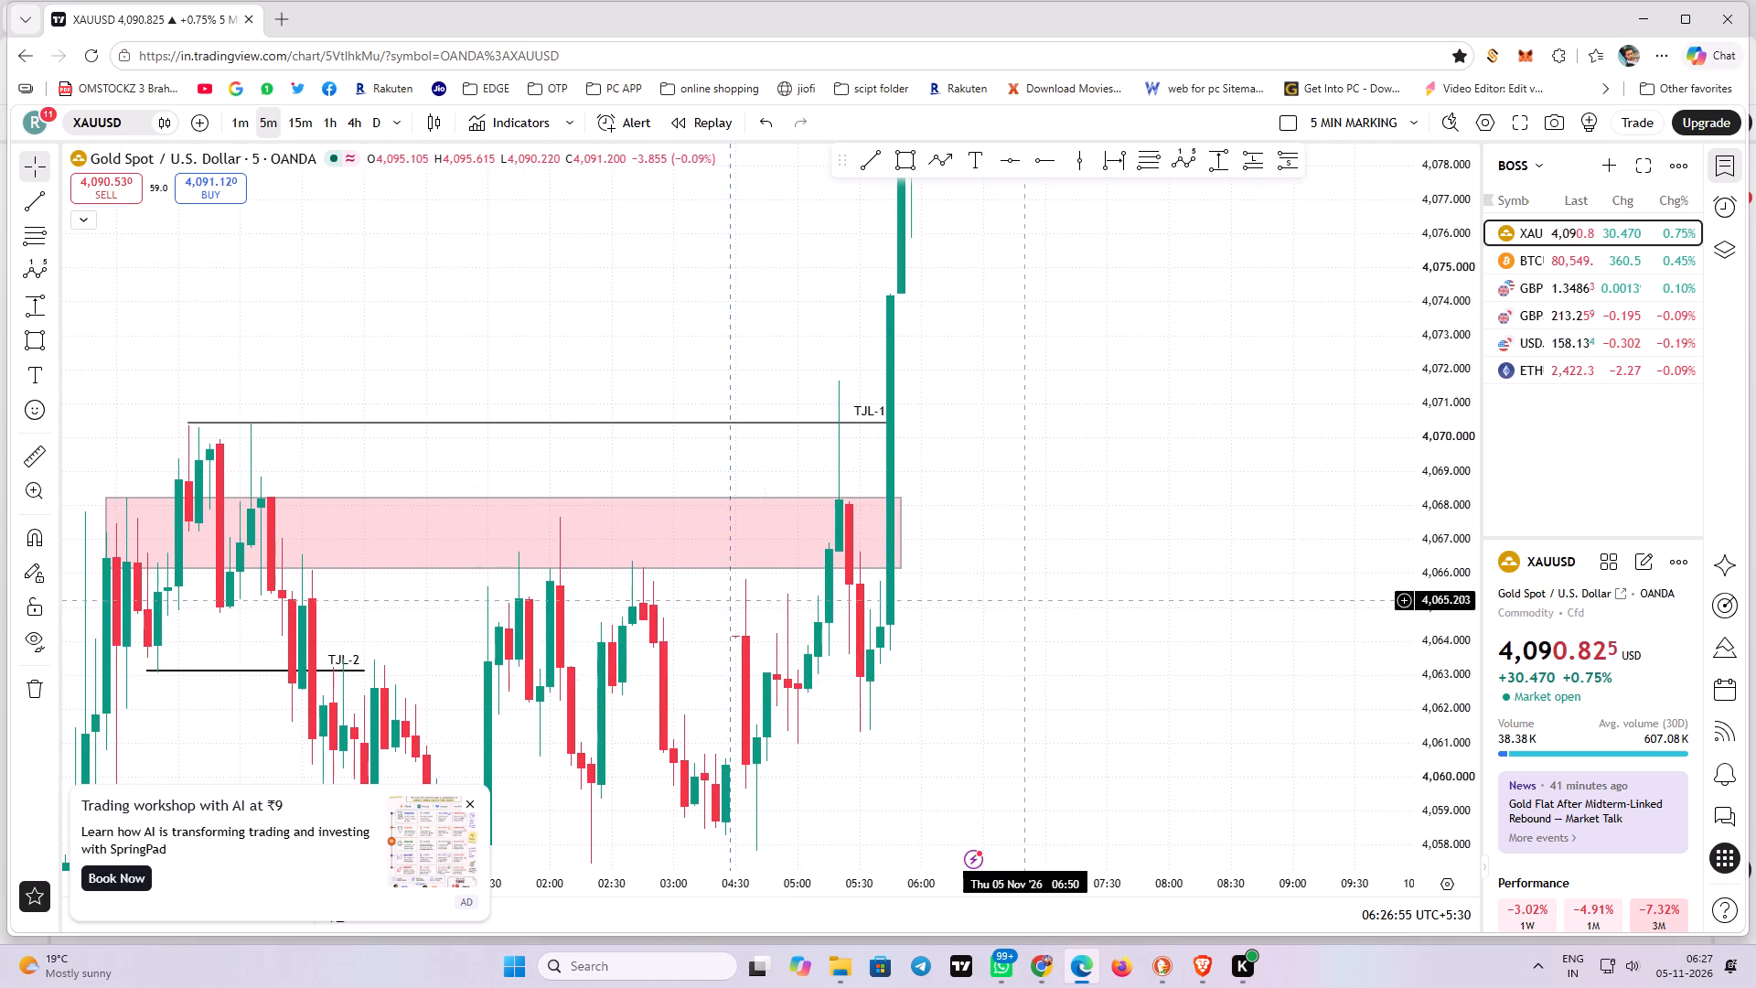
drag(1029, 557, 909, 768)
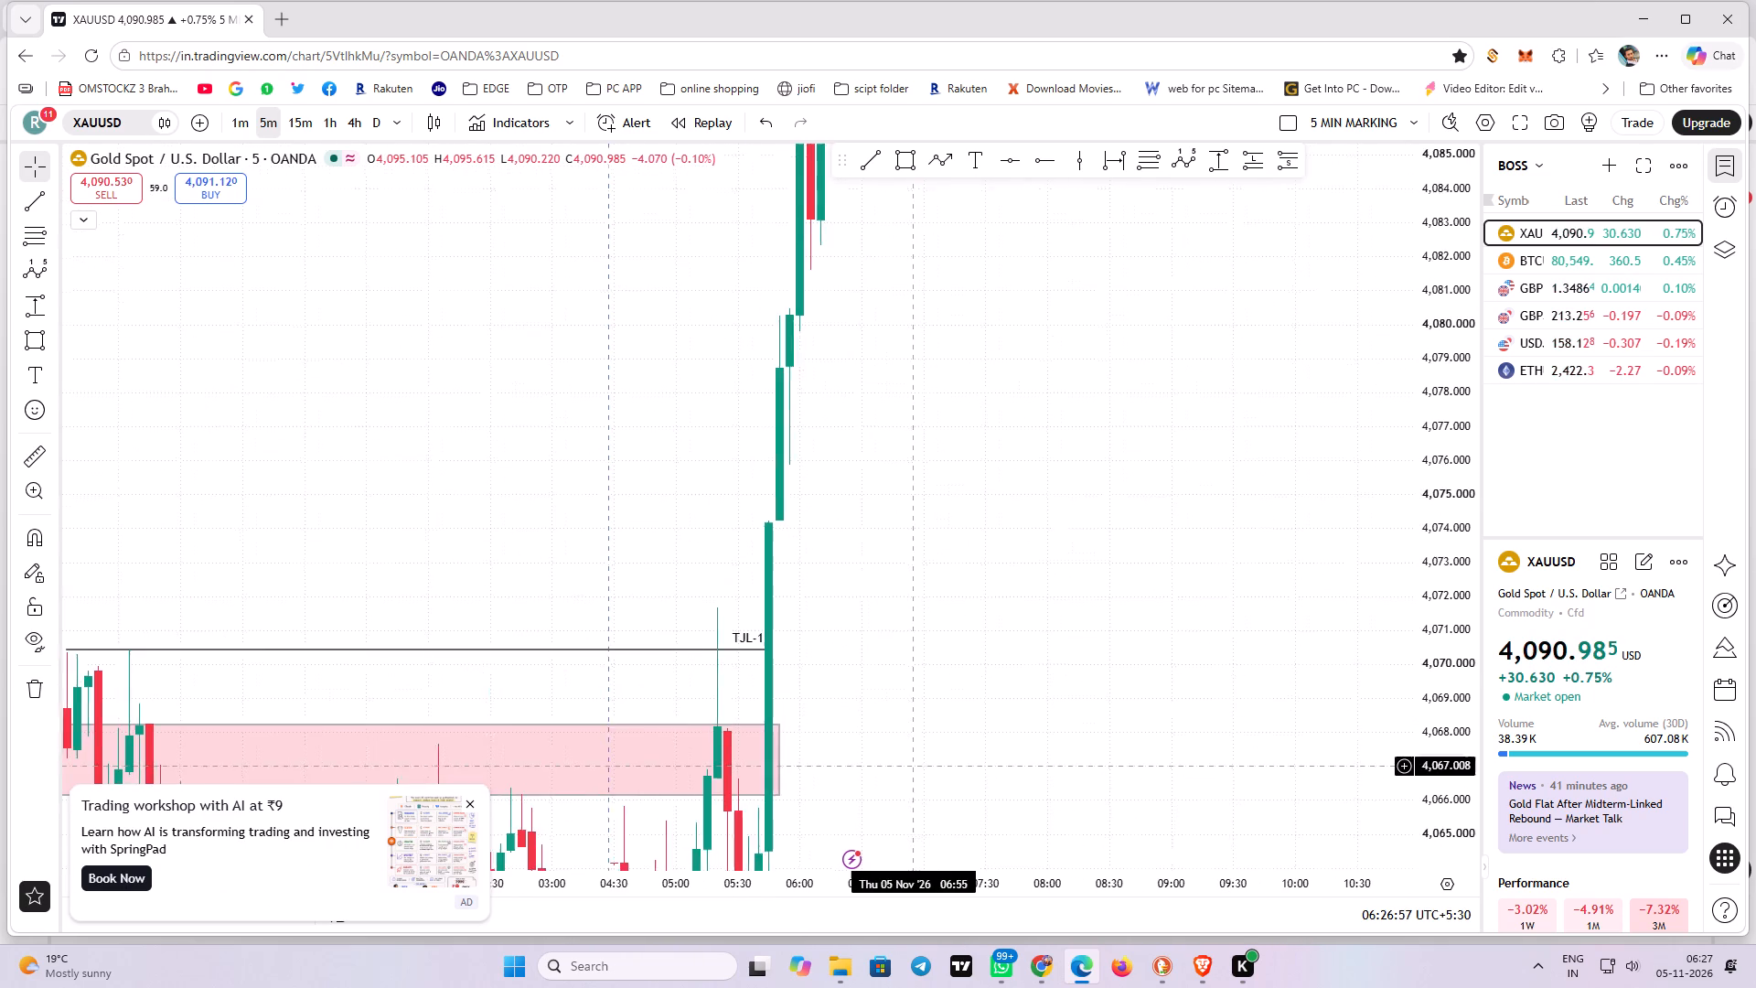
drag(973, 499, 951, 800)
drag(1001, 511, 987, 778)
drag(990, 523, 975, 617)
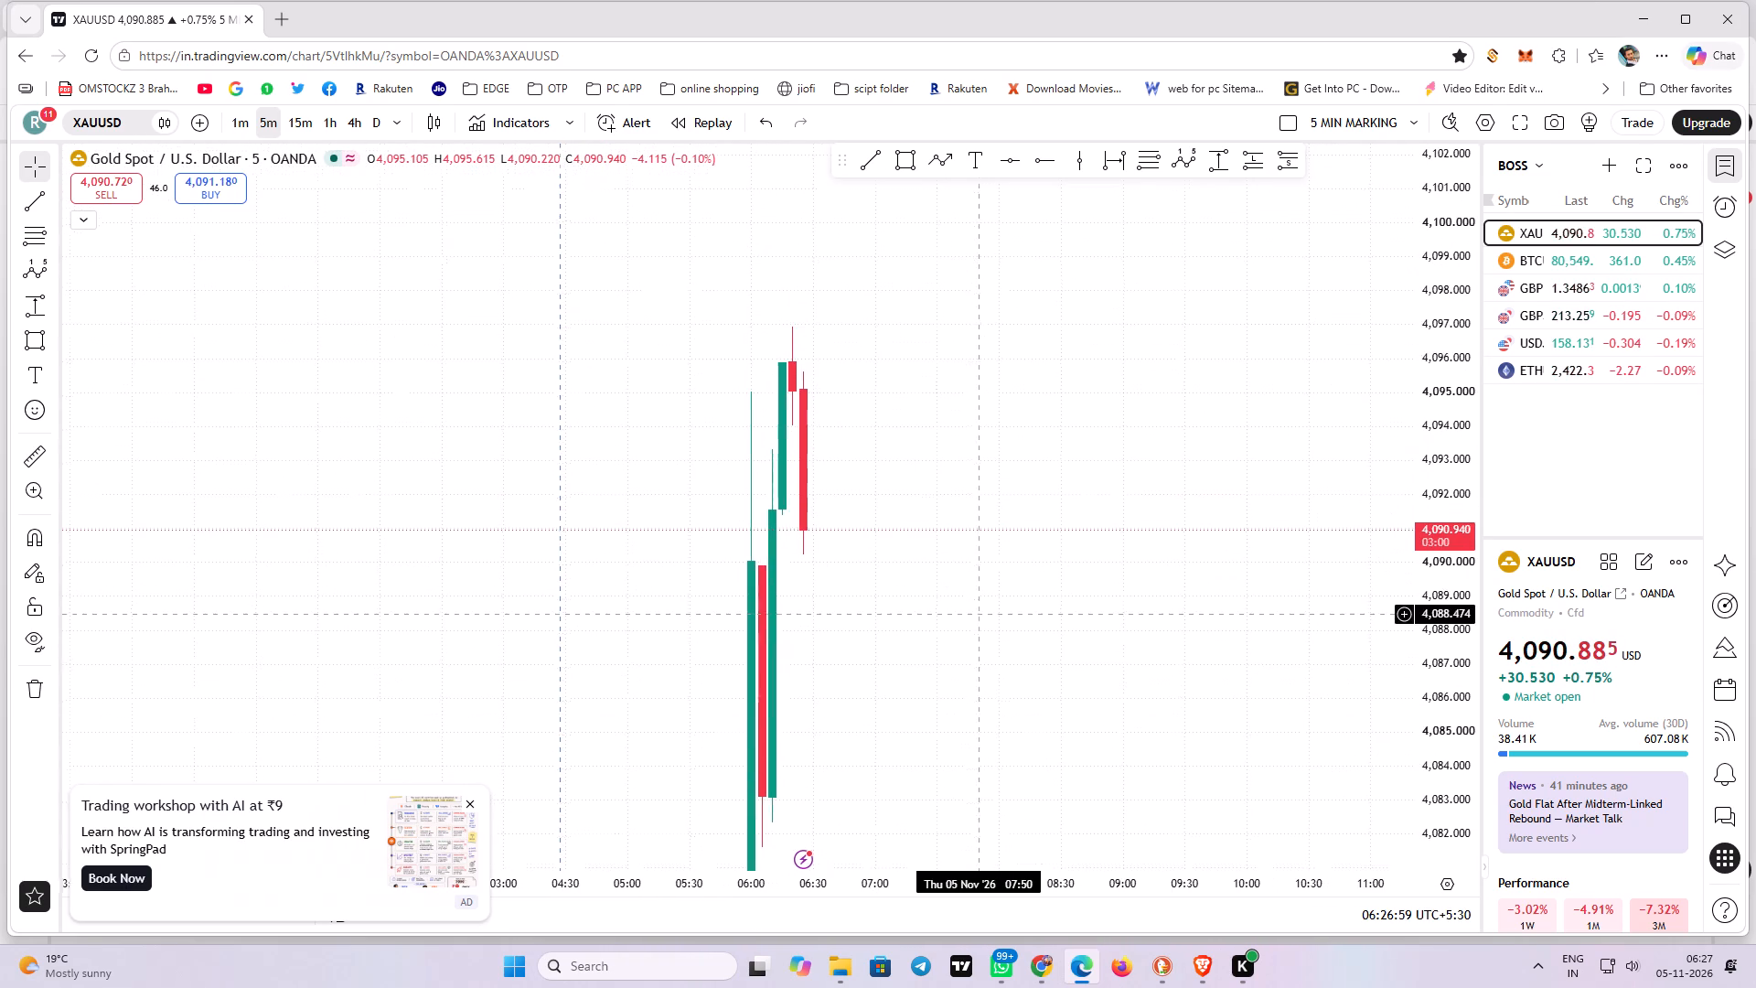
drag(975, 617, 975, 617)
click(875, 153)
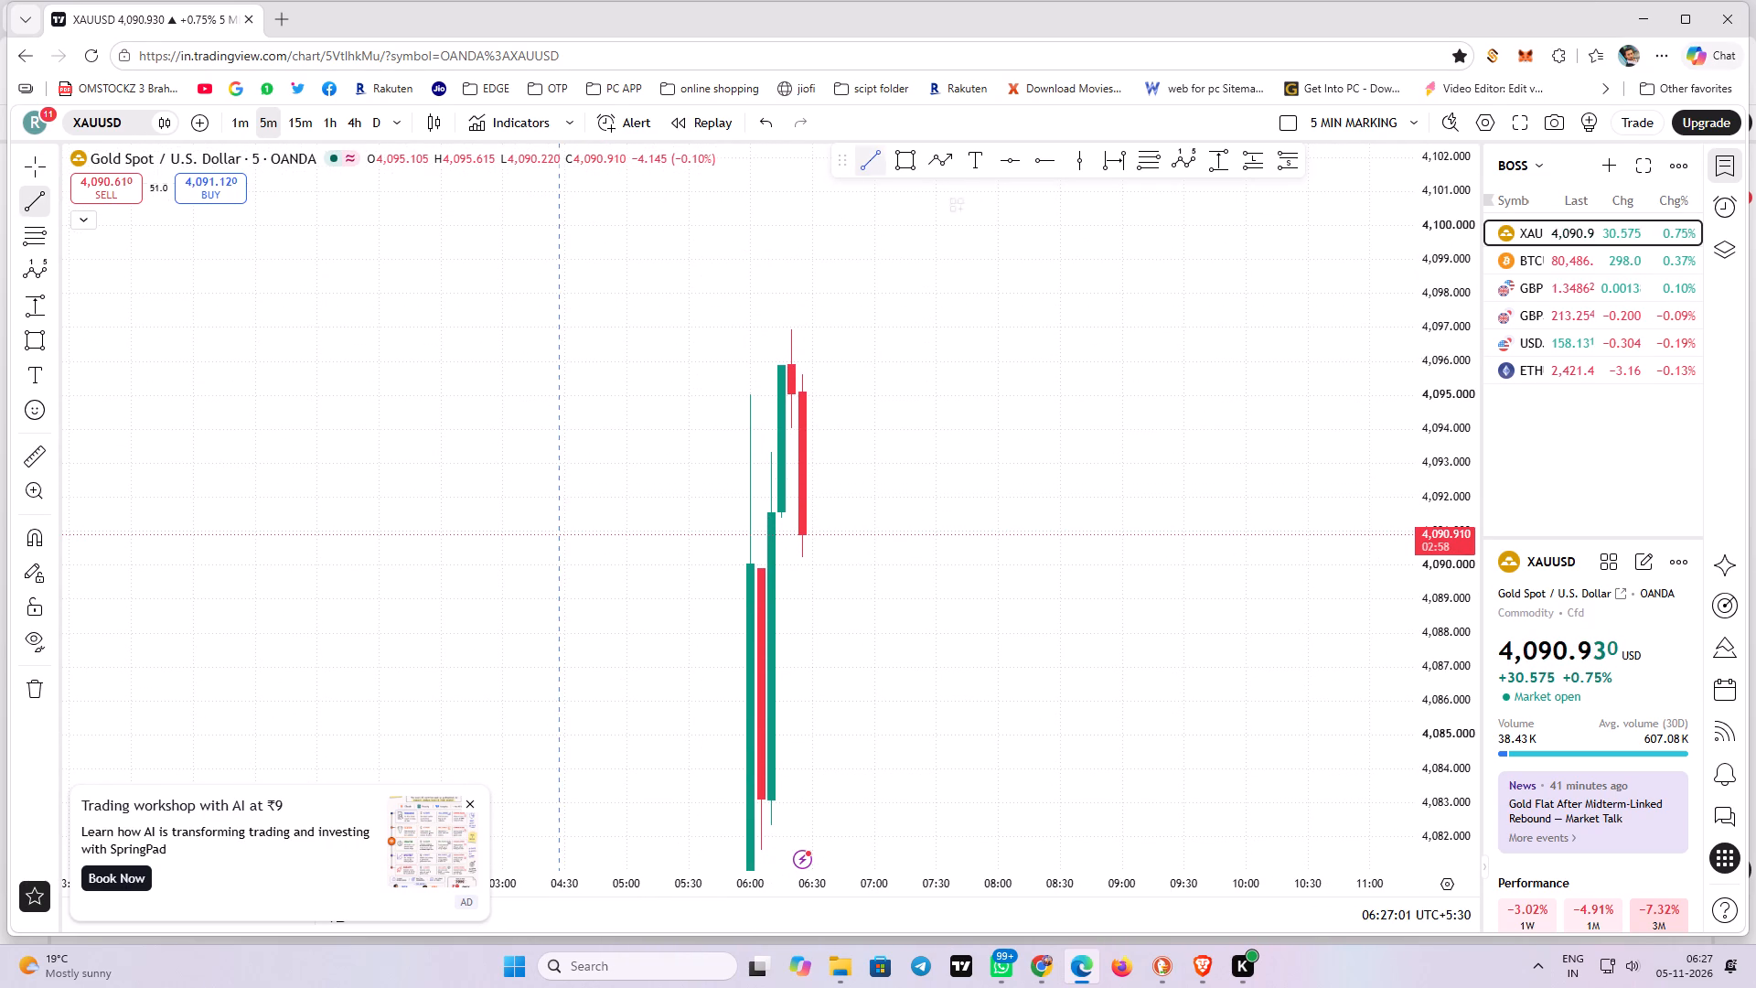
click(733, 328)
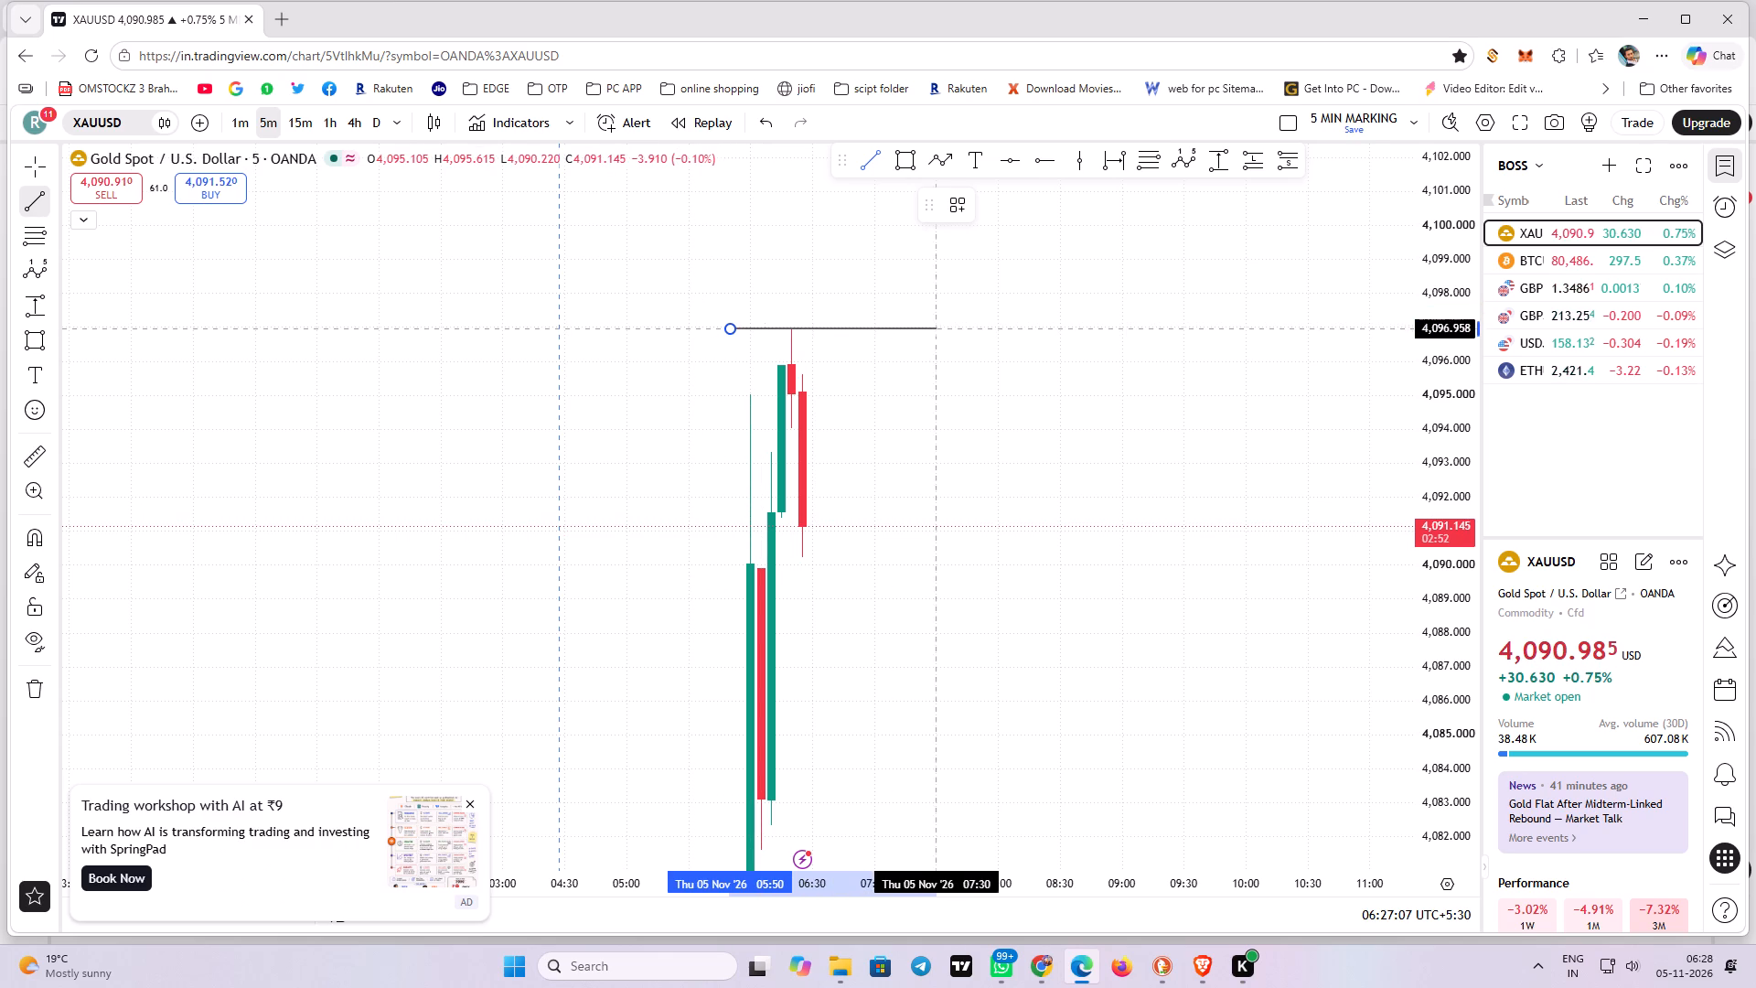
shift+click(990, 334)
click(958, 210)
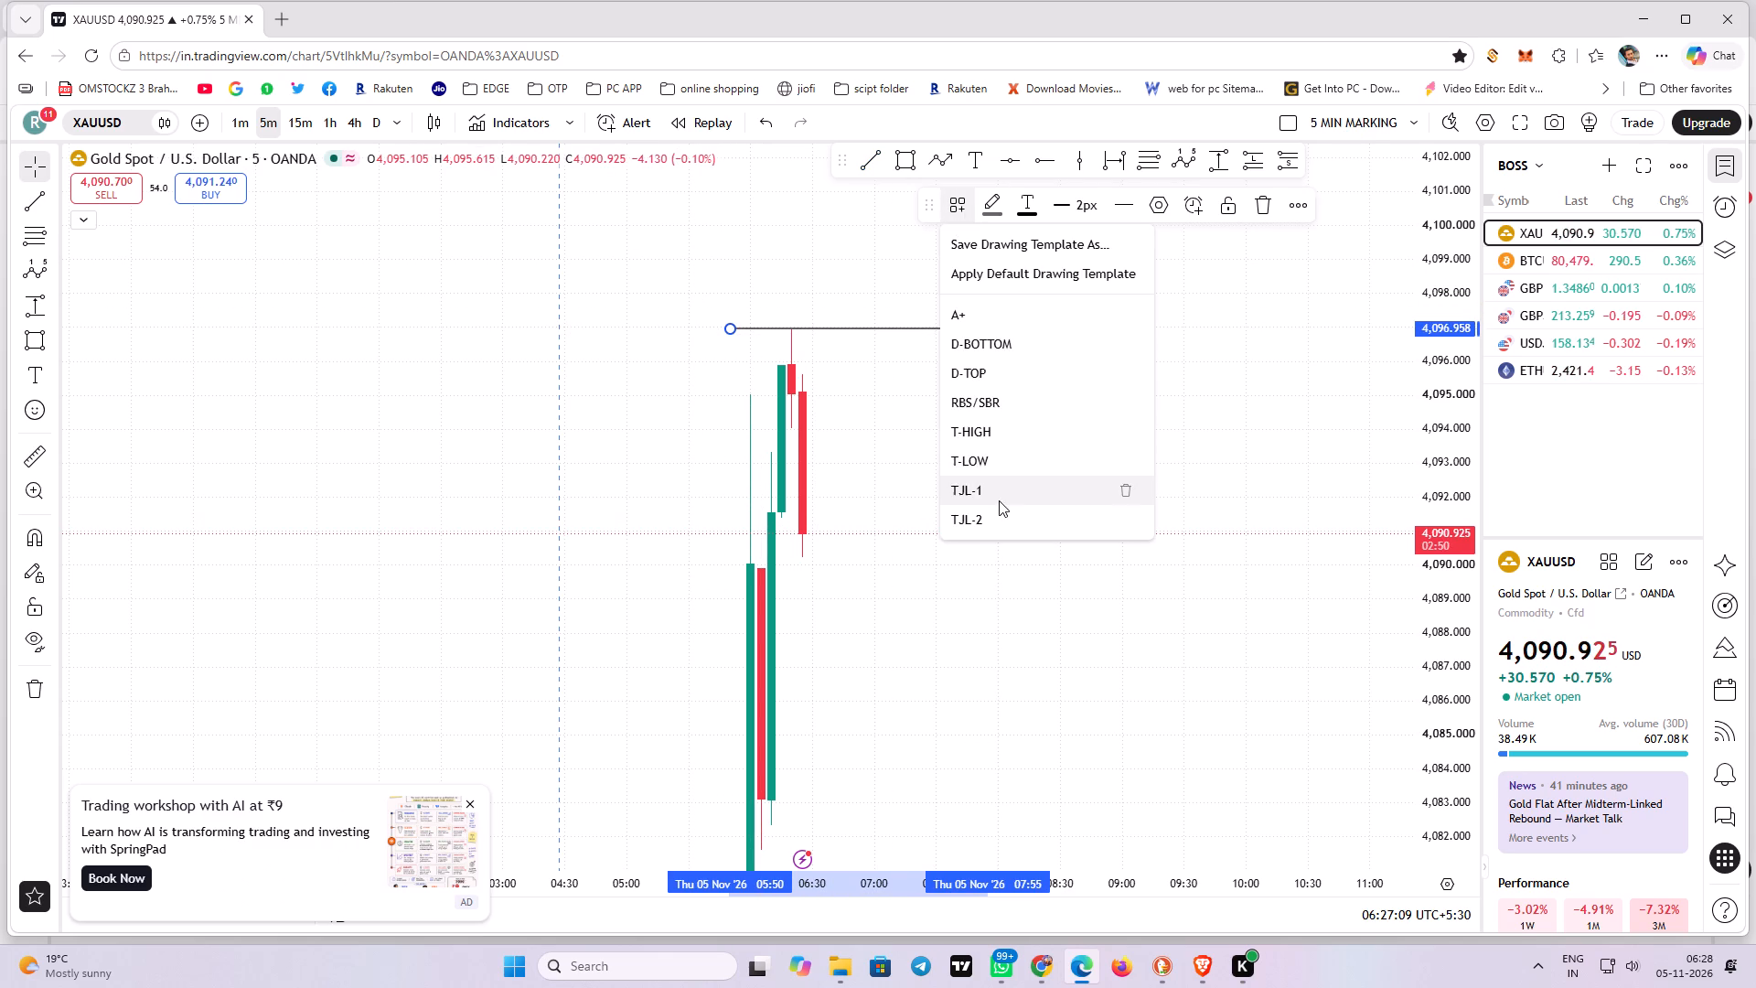
click(1001, 498)
drag(1033, 541, 1023, 501)
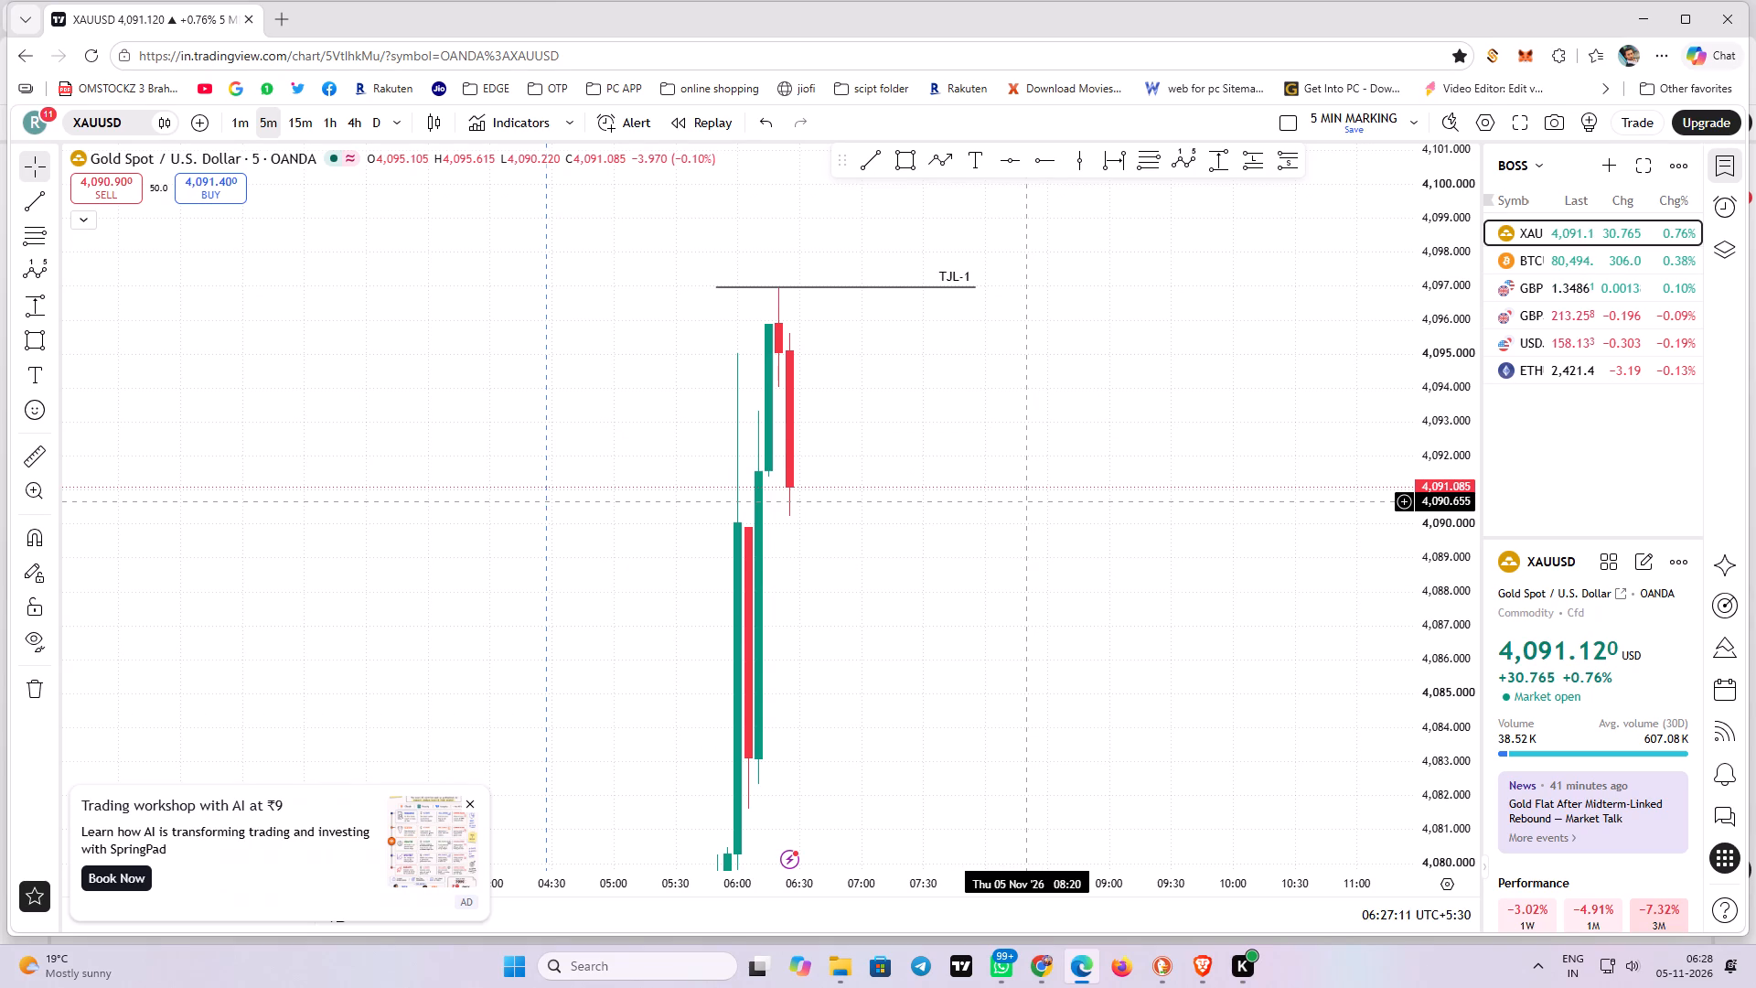
Switch to the 1-minute chart in Brave and draw a horizontal trend line at the latest high, about 4,096.96, from 06:18 to 06:49.
drag(1445, 287, 1422, 453)
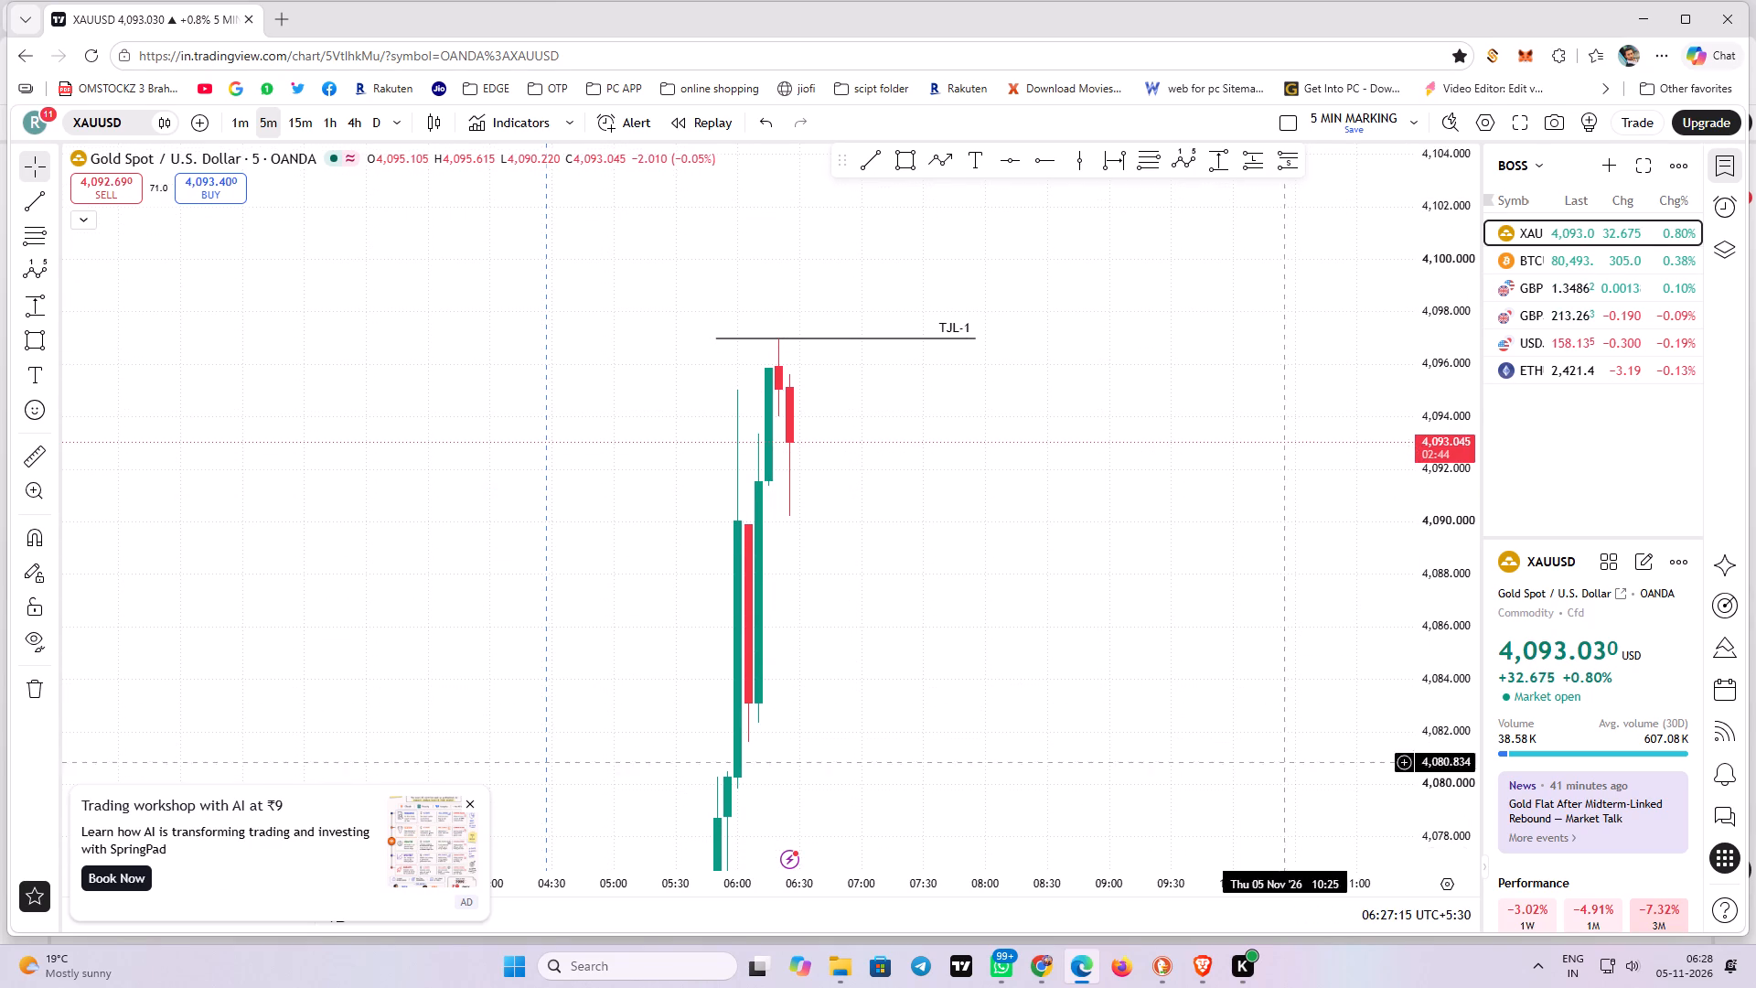
click(1205, 972)
drag(1066, 533, 1075, 499)
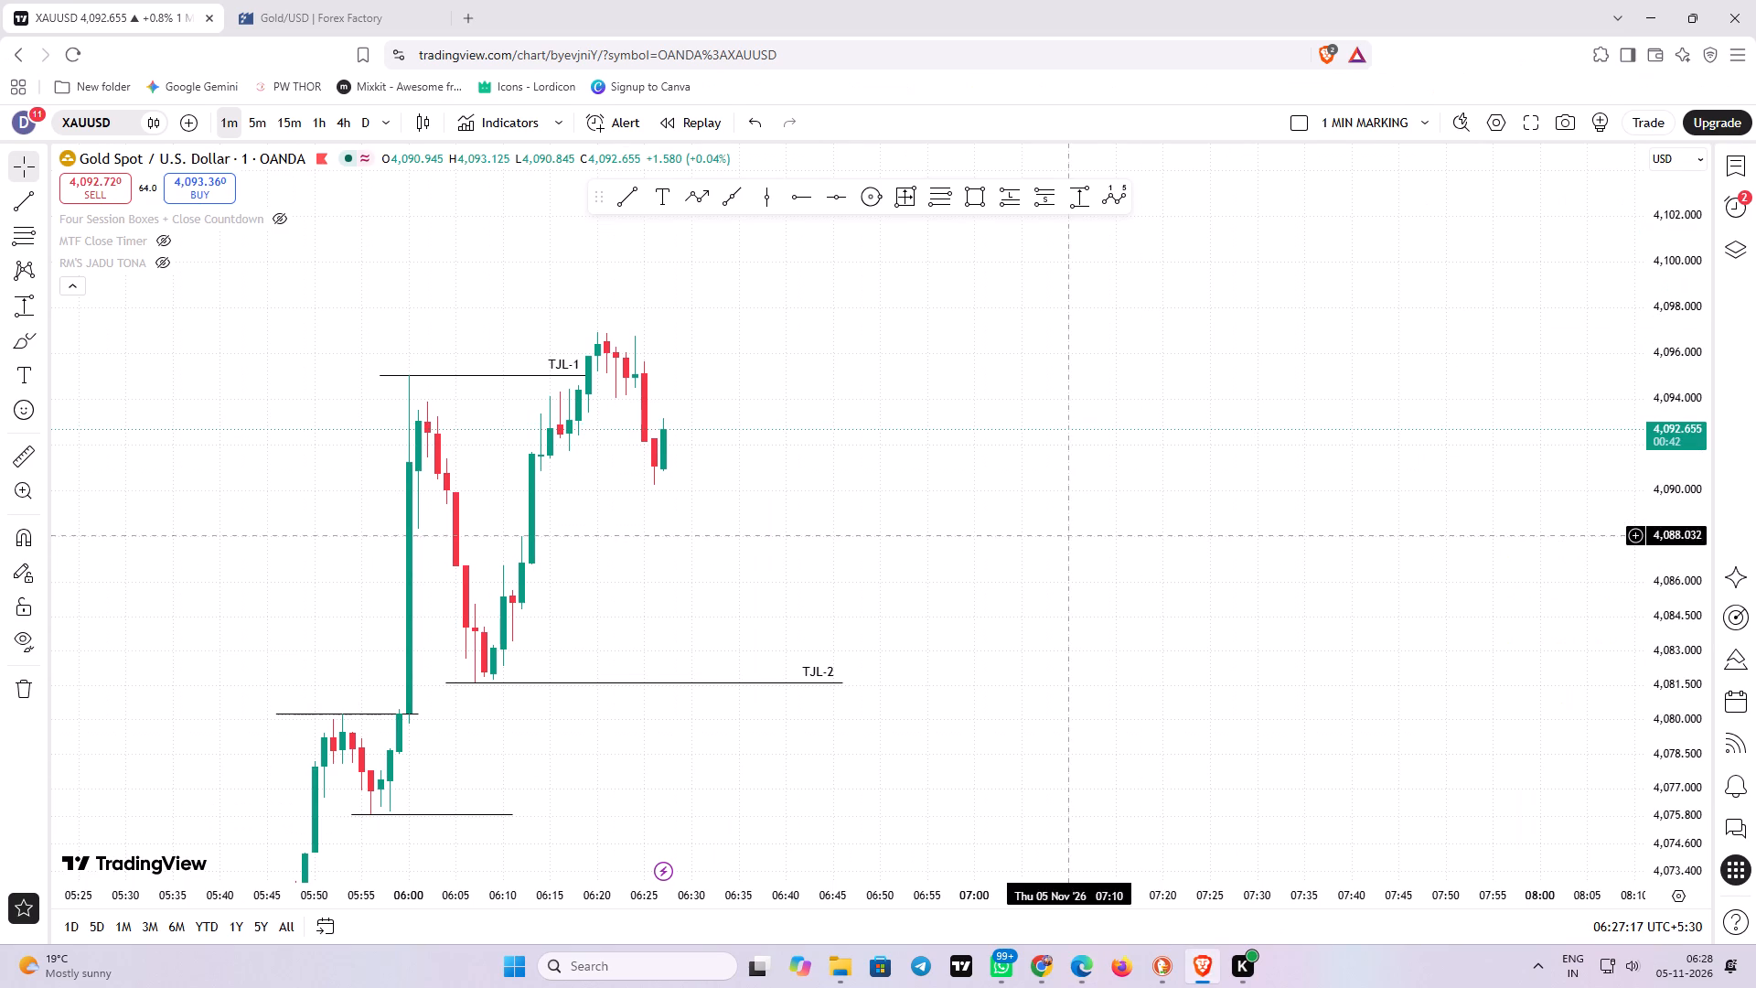
drag(1075, 499, 1084, 493)
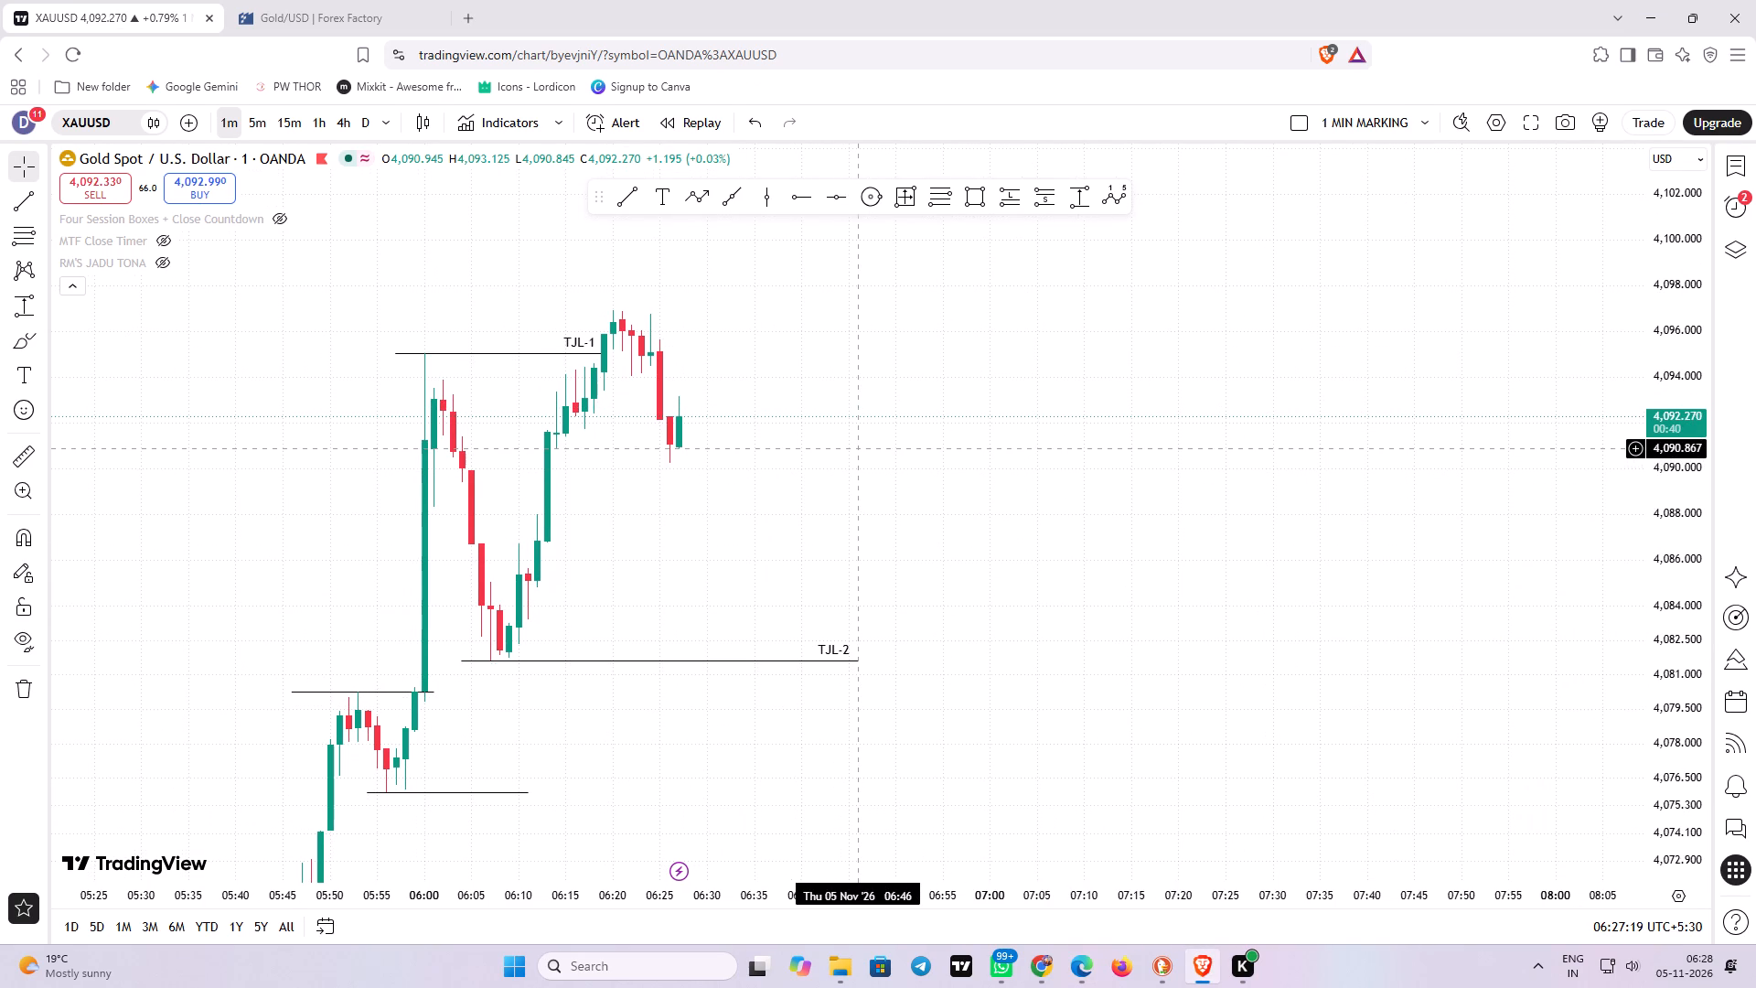
drag(815, 405, 859, 398)
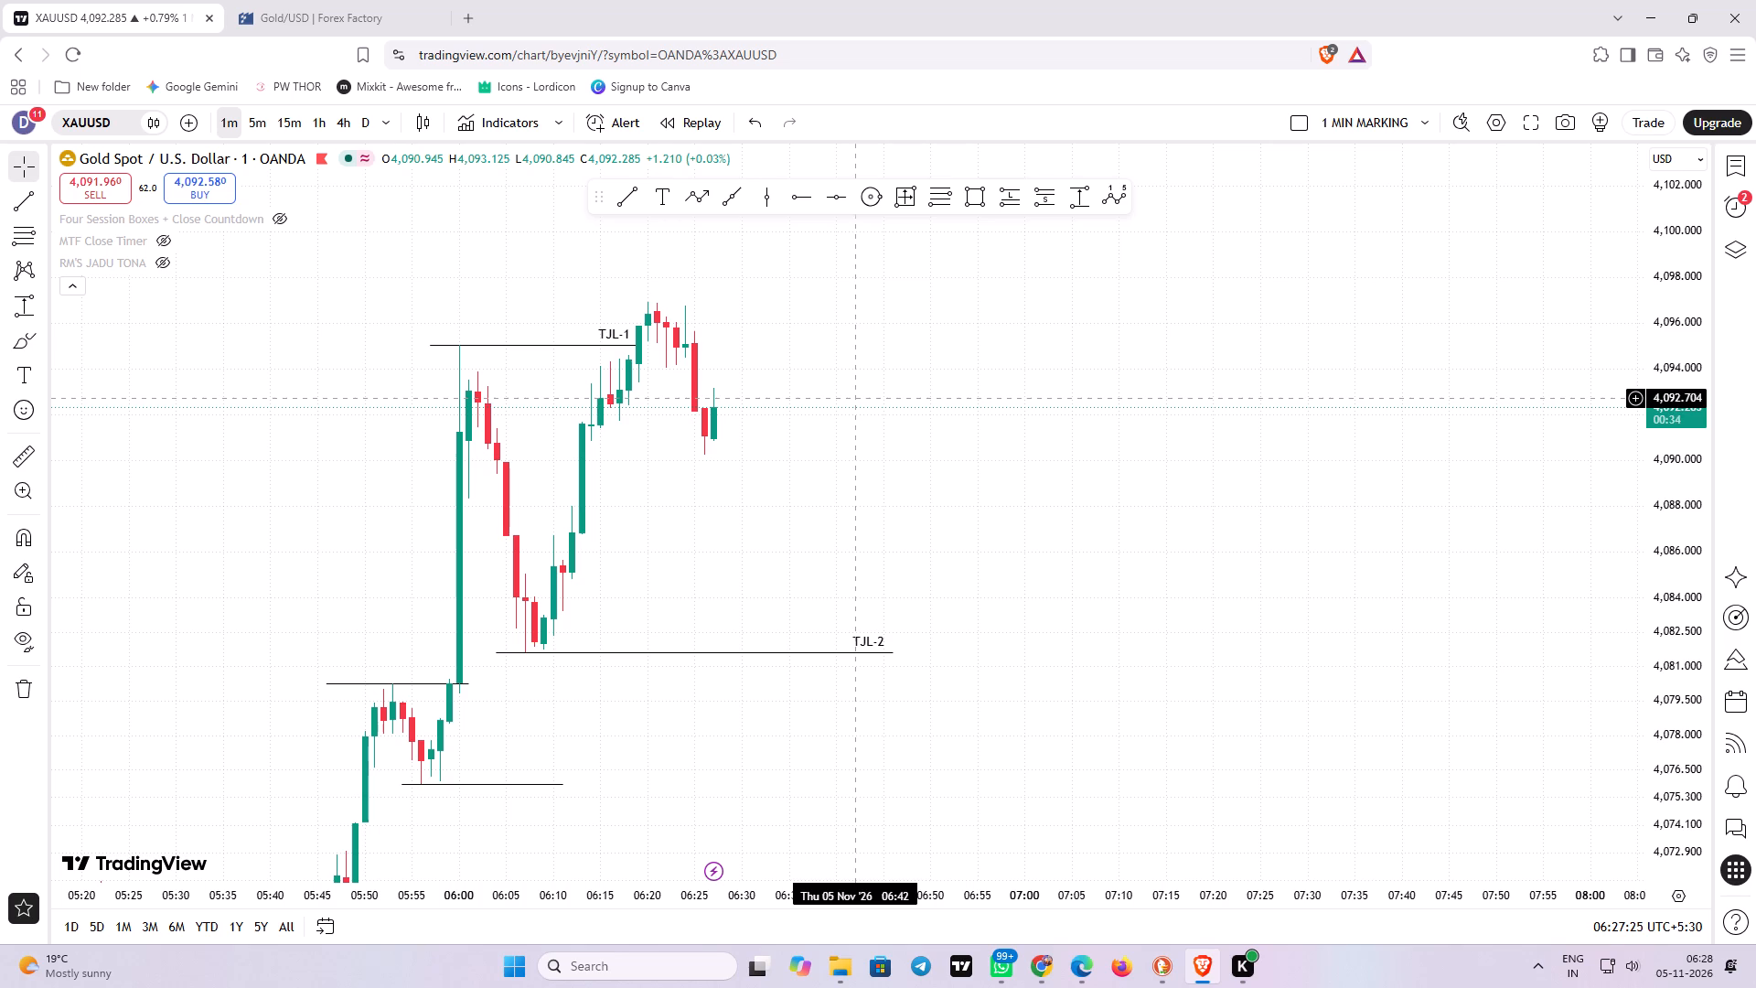
drag(1665, 597, 1684, 435)
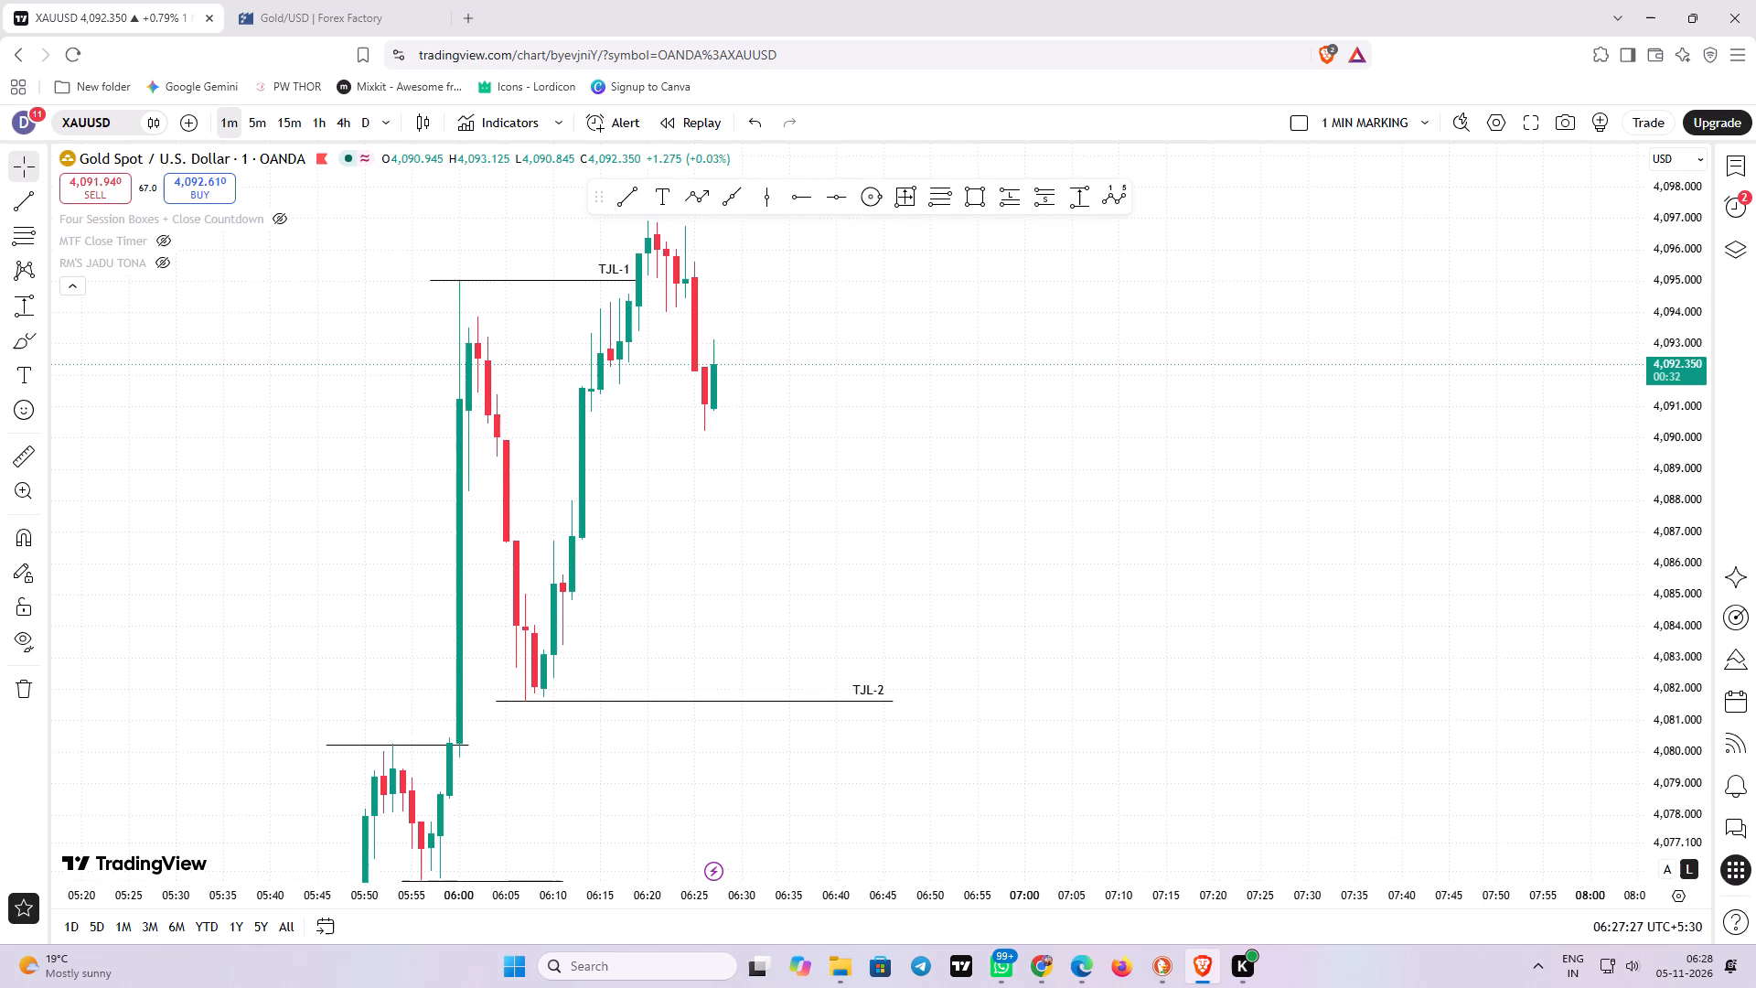
scroll(1166, 456, up, 3)
drag(837, 467, 894, 614)
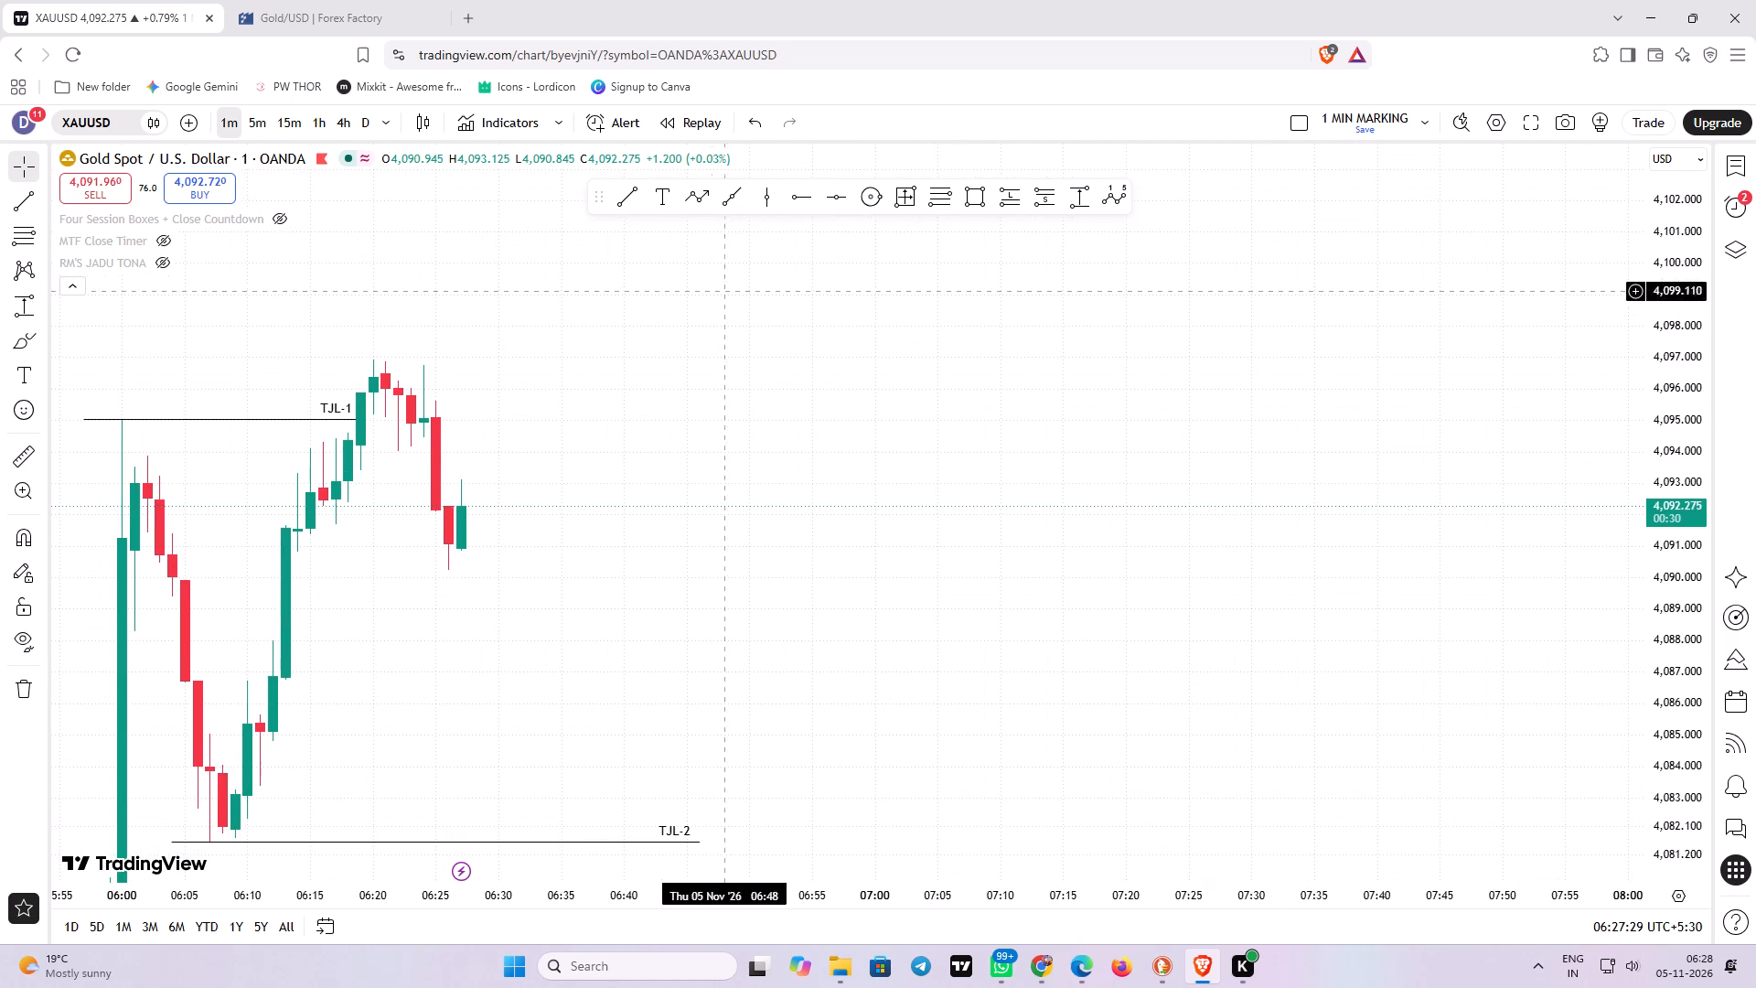
click(620, 206)
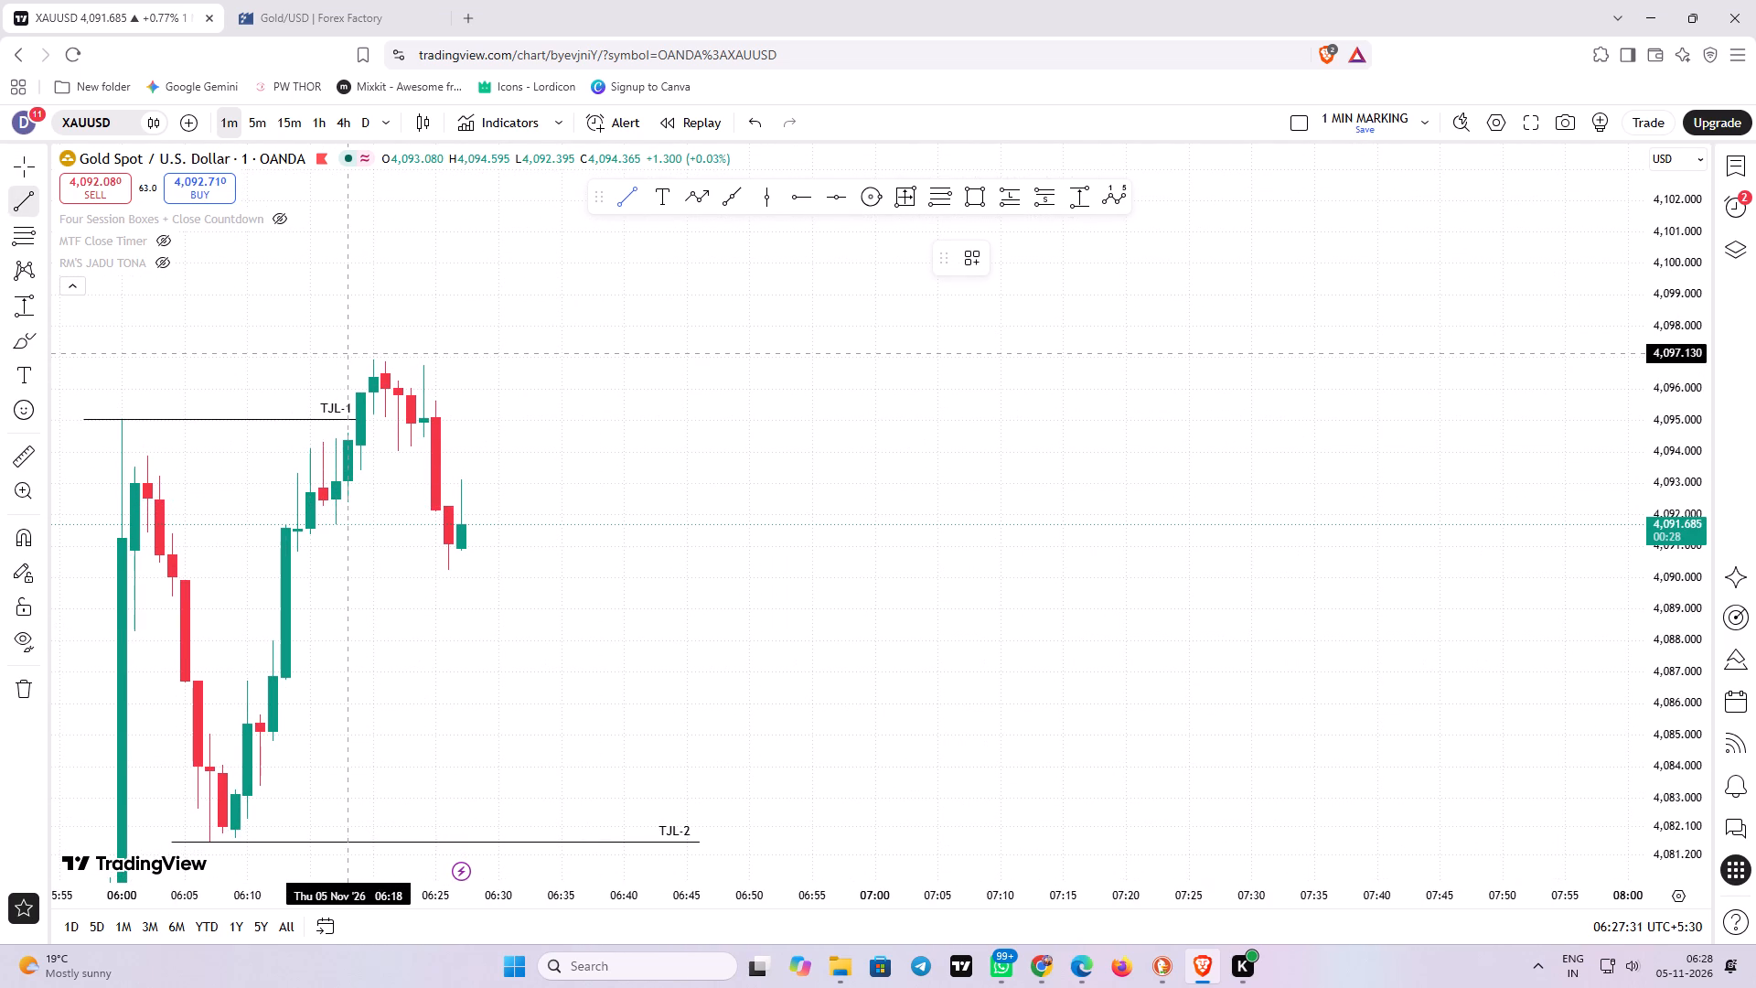
click(344, 359)
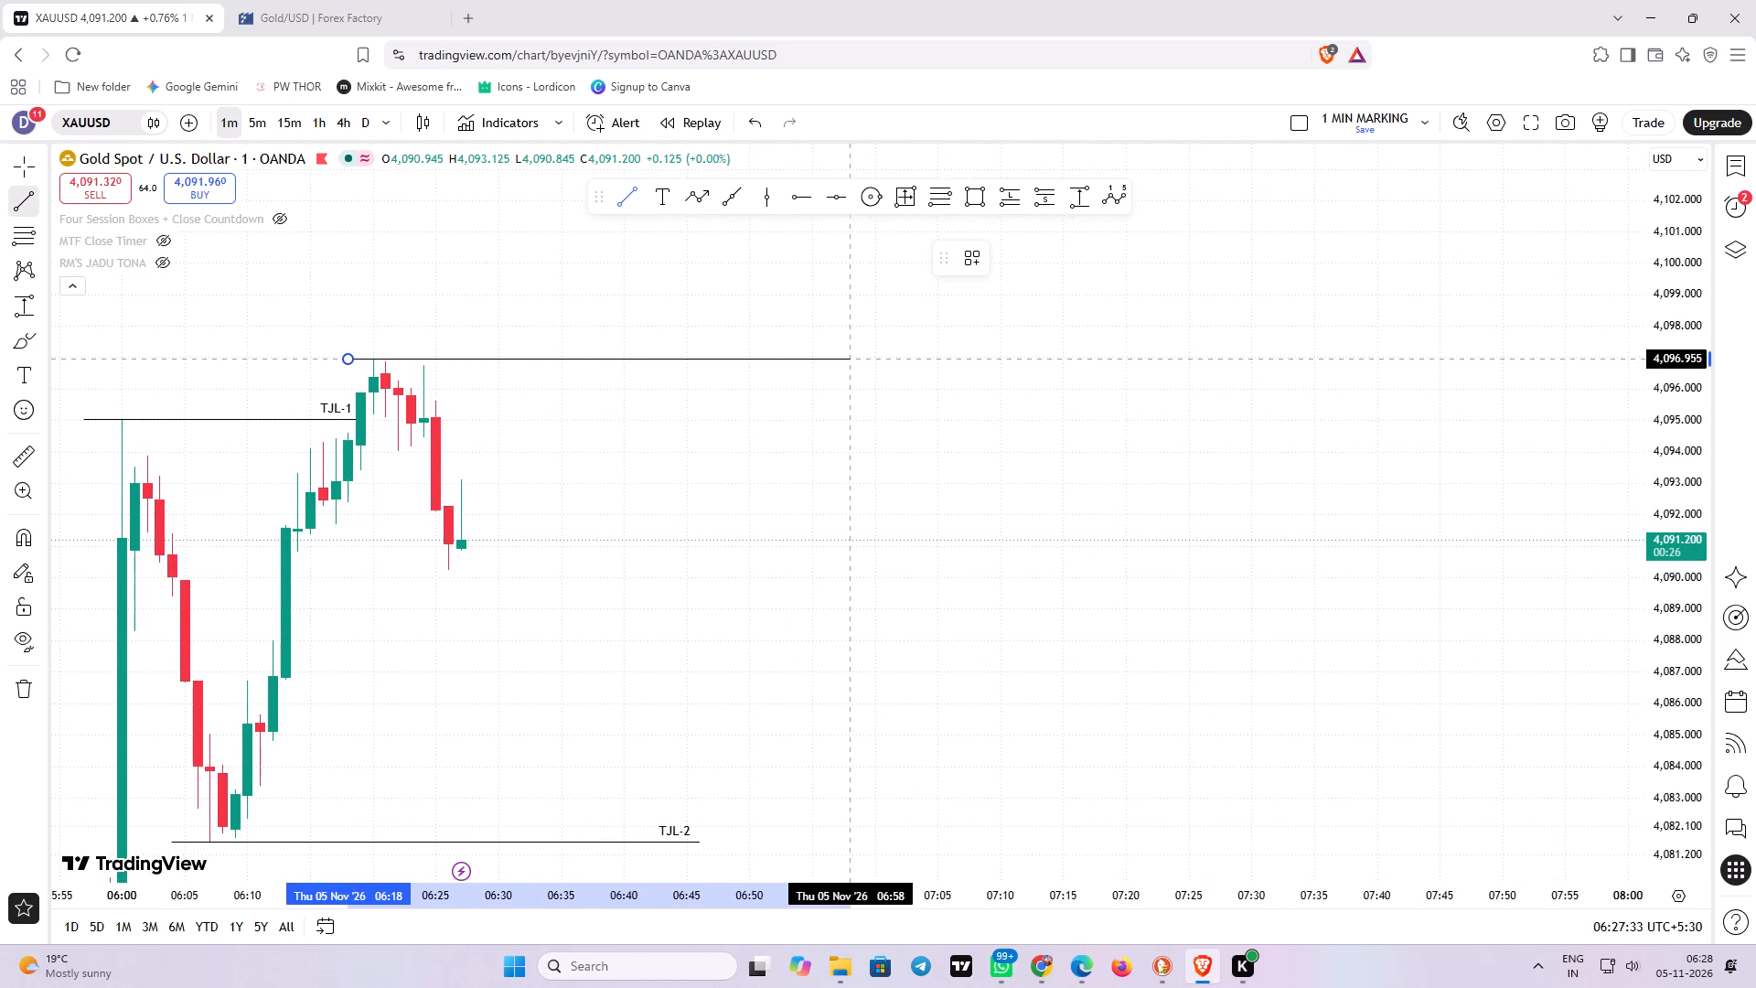
shift+click(733, 378)
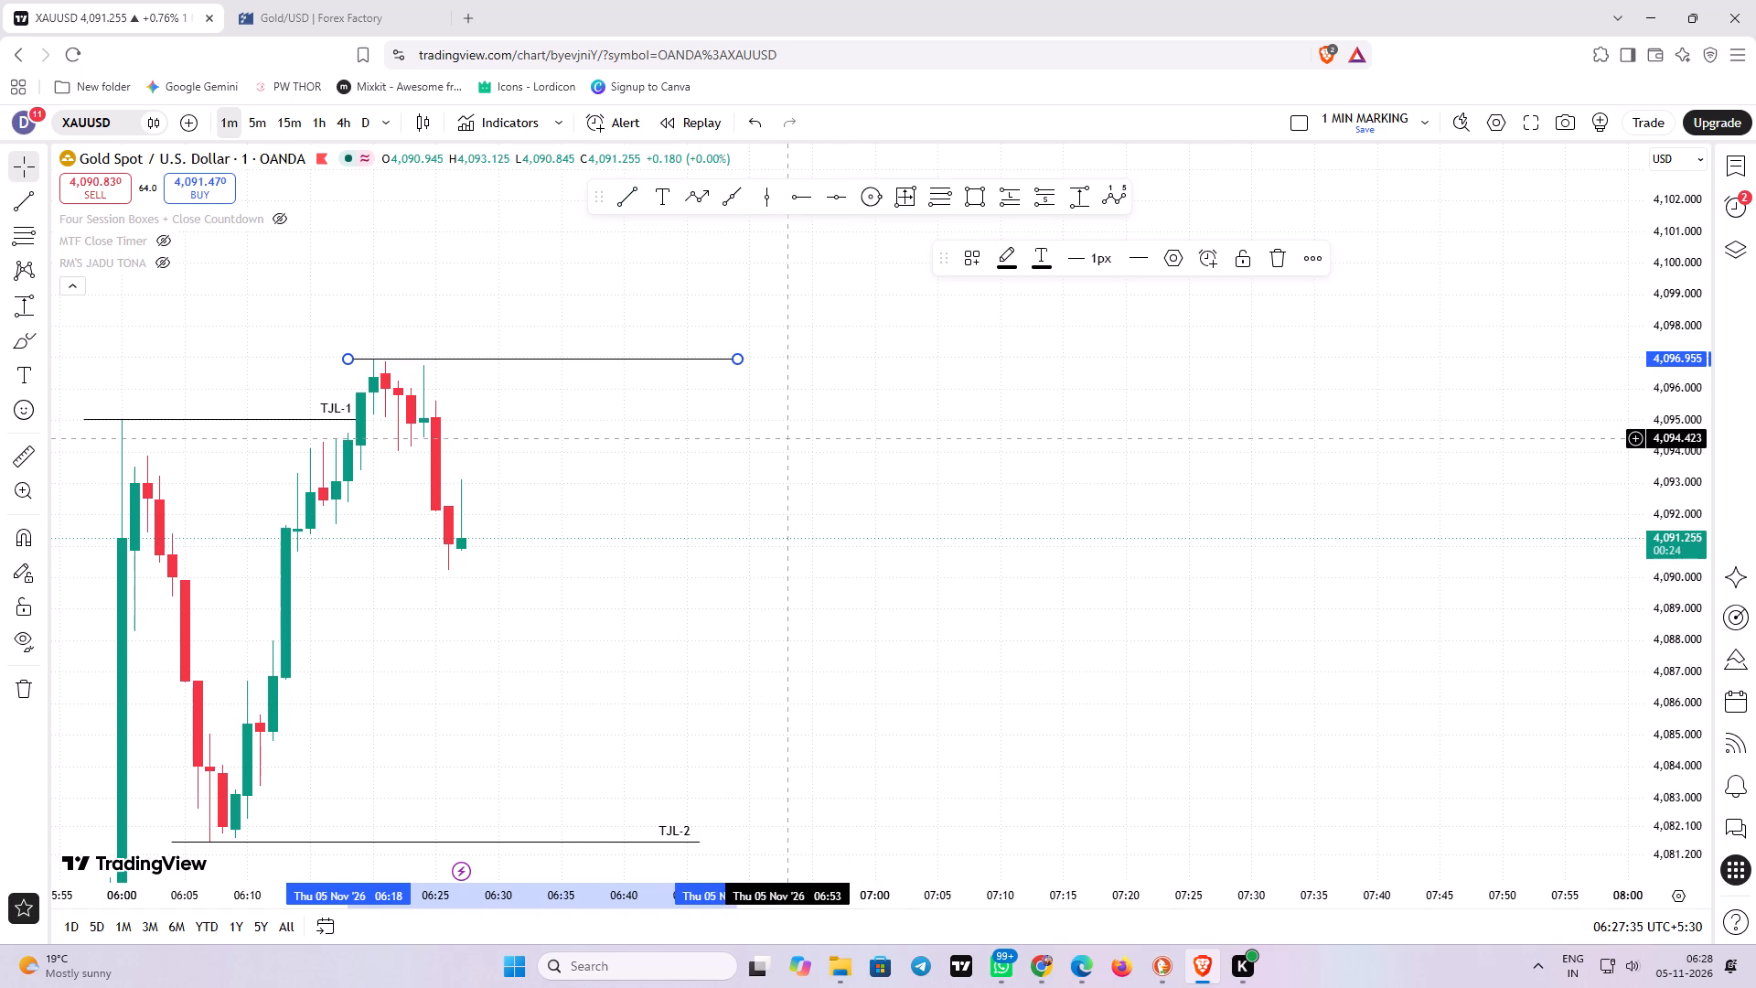
Examine the 1-minute swings between the new high line, the TJL-1 and TJL-2 lines, and the unlabelled levels below.
scroll(781, 438, down, 2)
drag(792, 502, 799, 446)
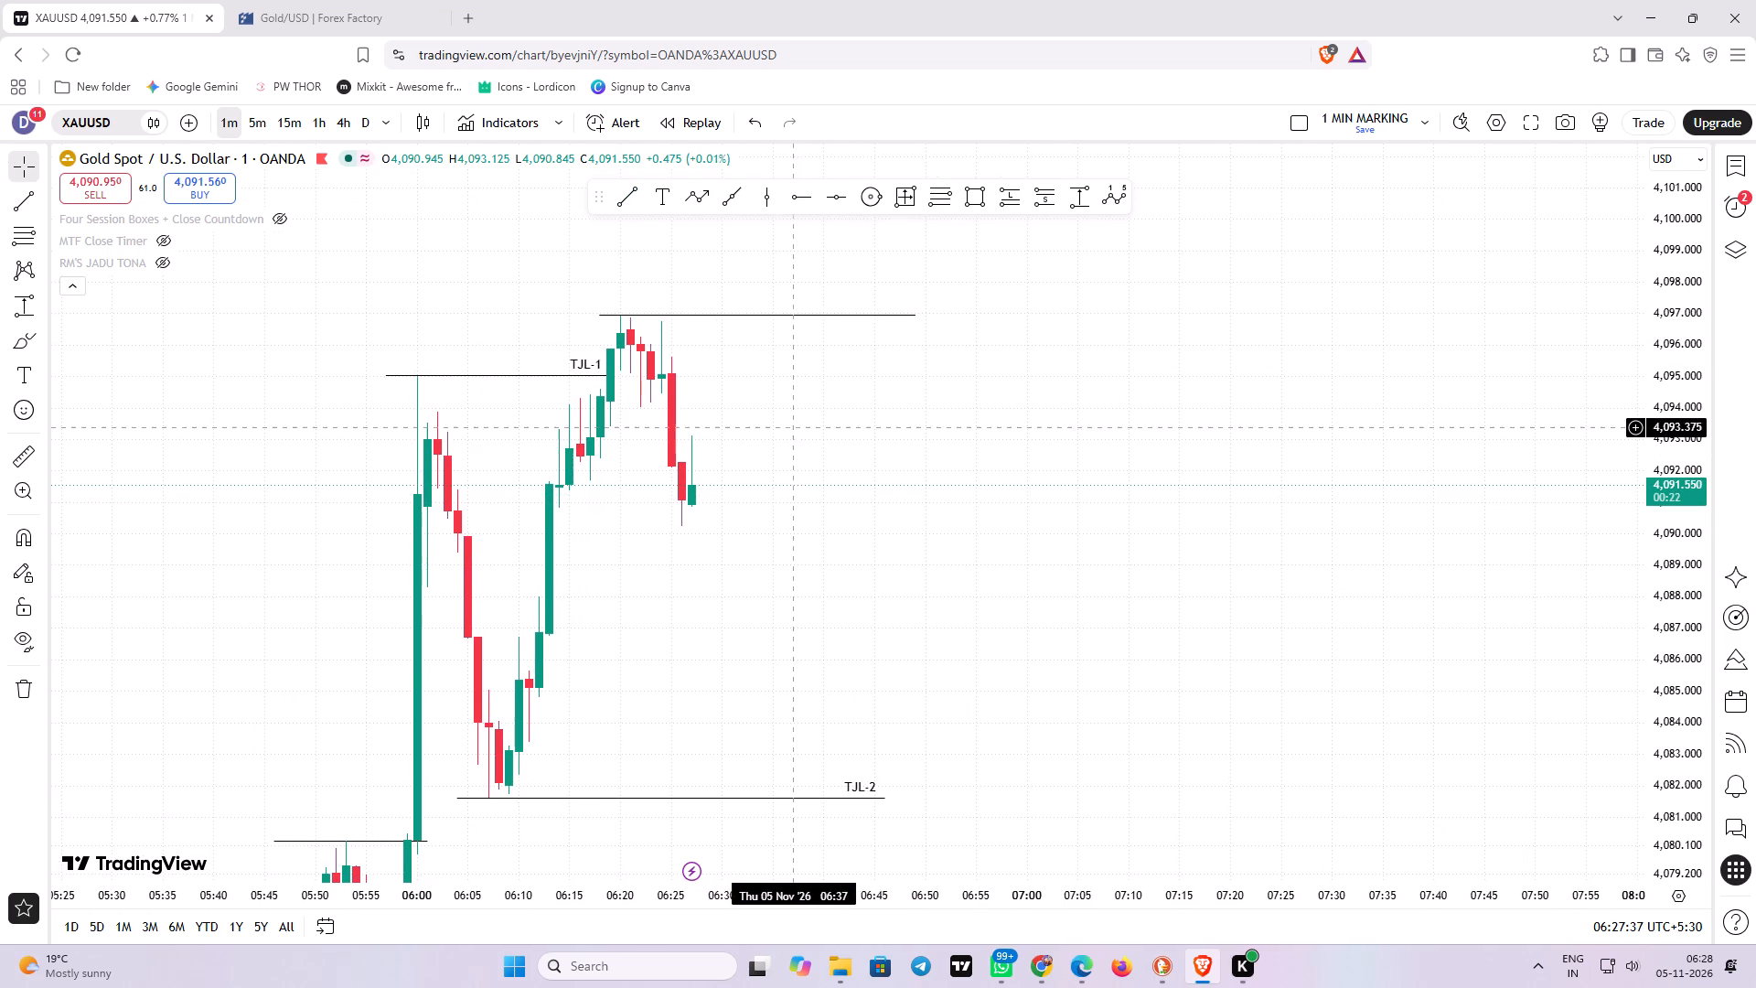
scroll(787, 425, up, 1)
drag(758, 430, 796, 434)
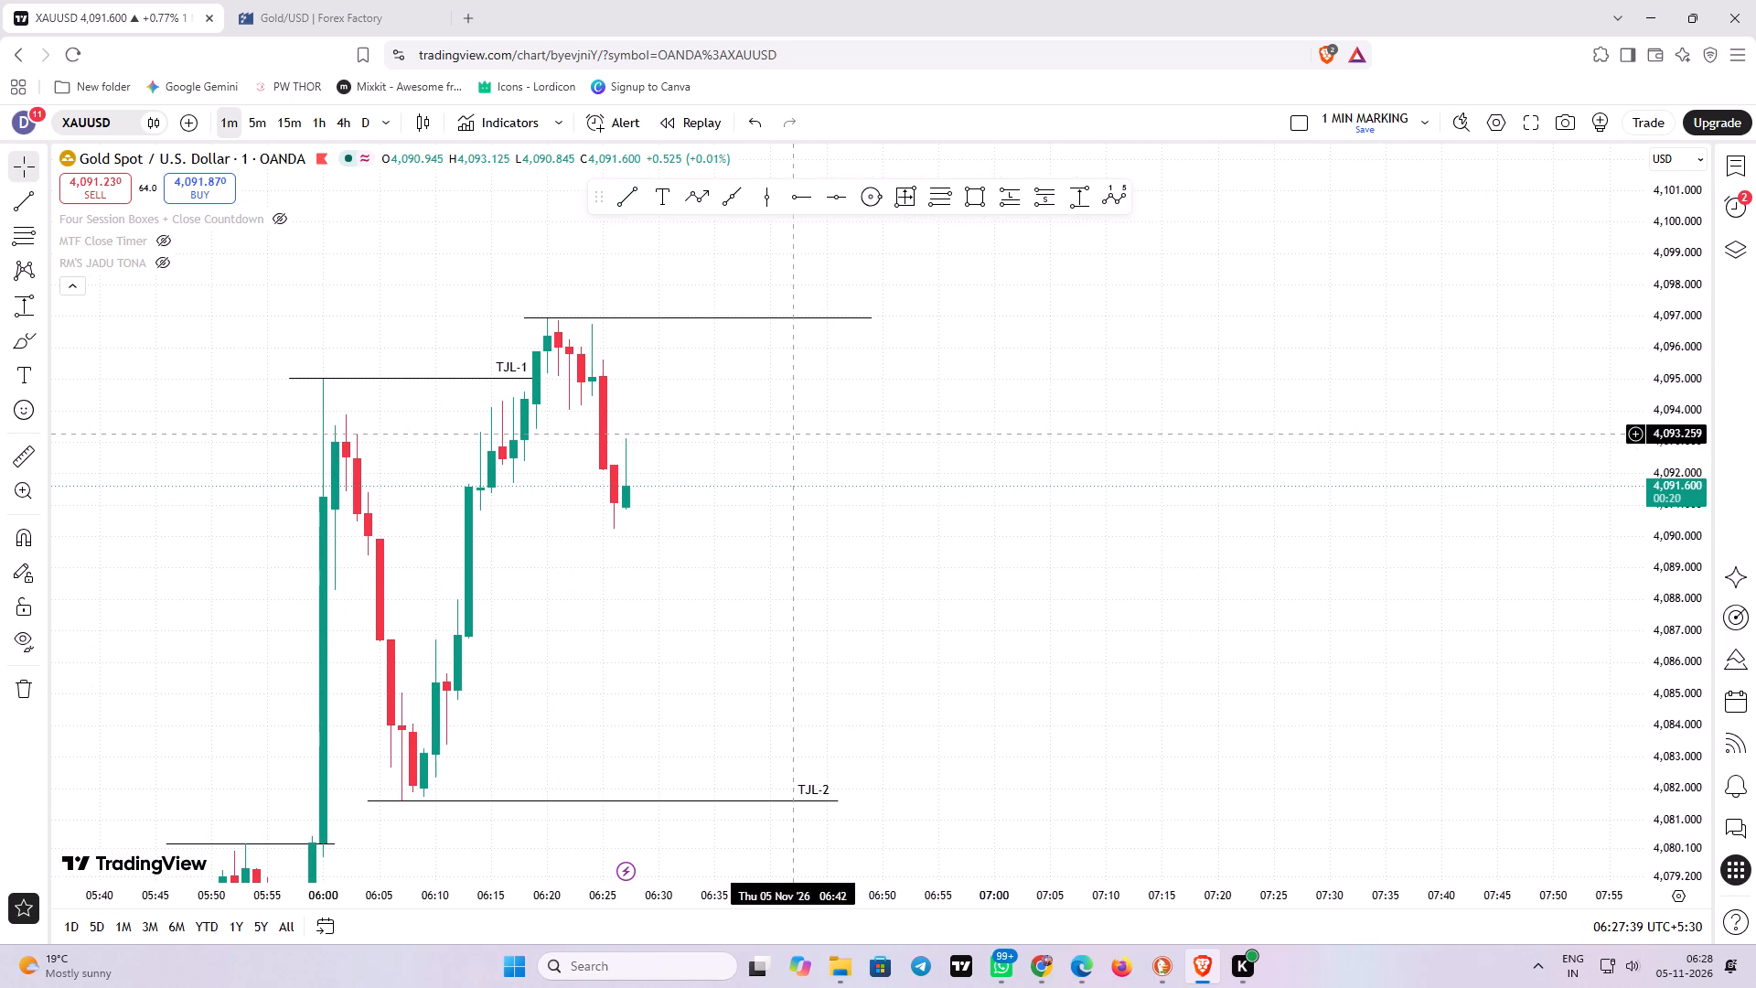
drag(796, 434, 796, 433)
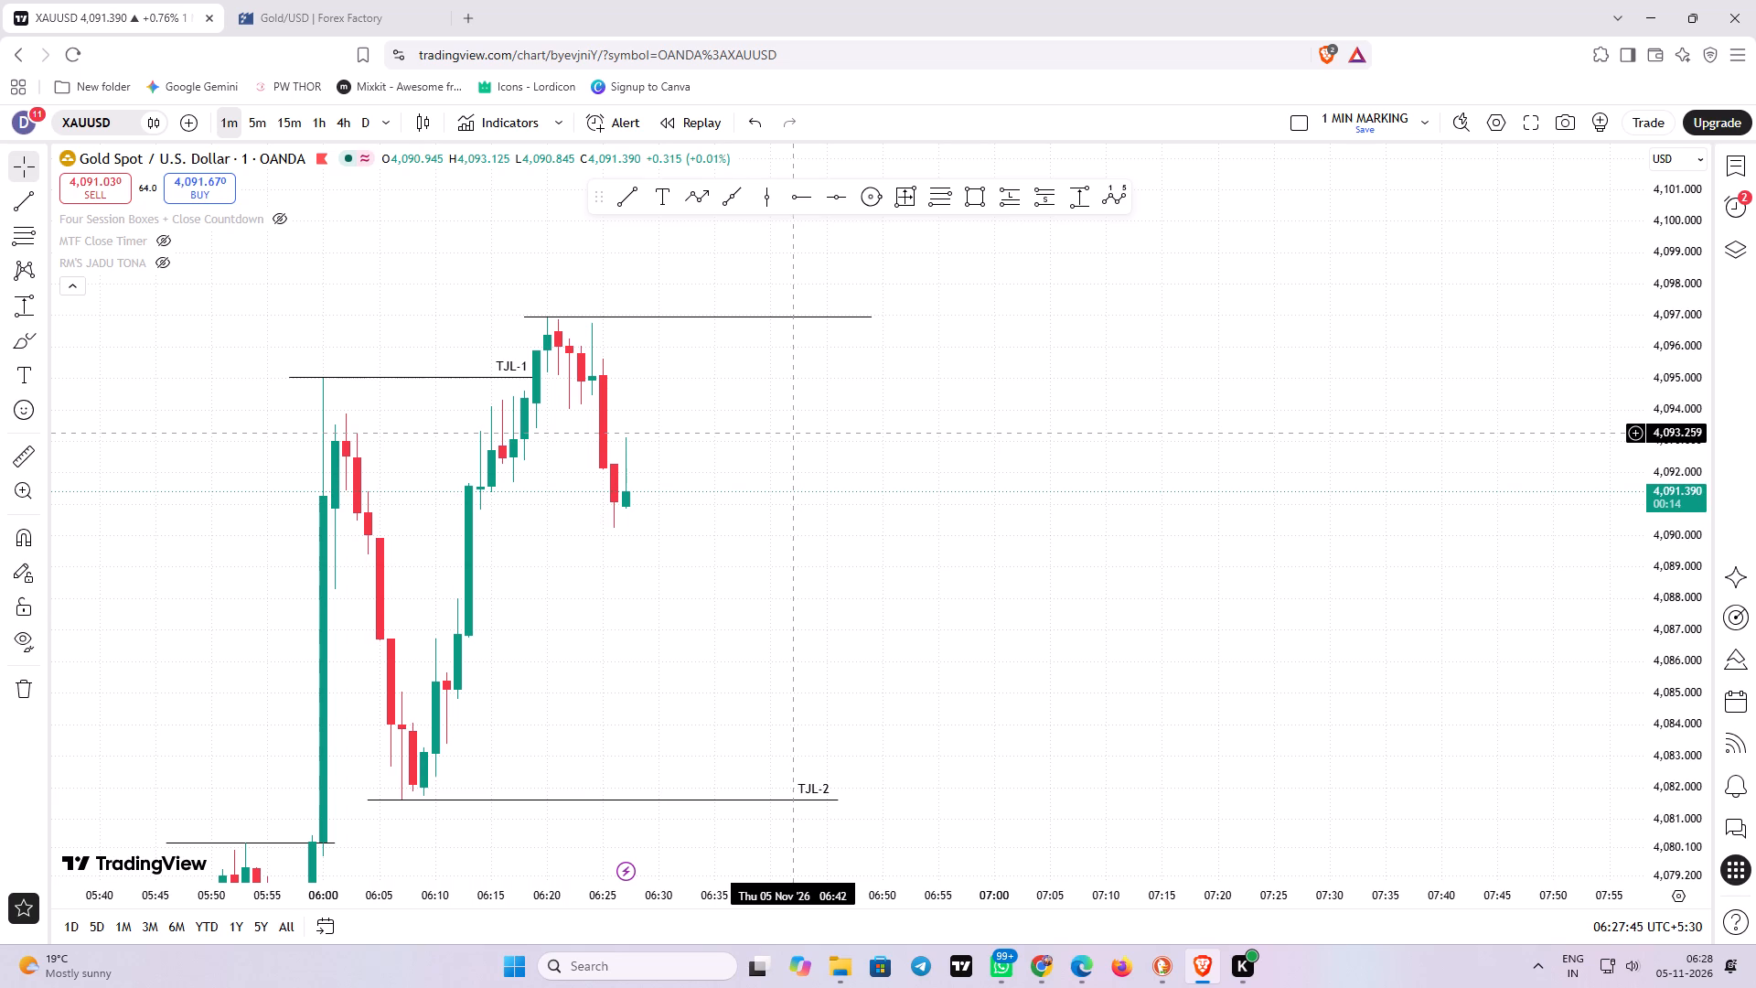
drag(796, 433, 799, 419)
drag(1074, 743, 1076, 740)
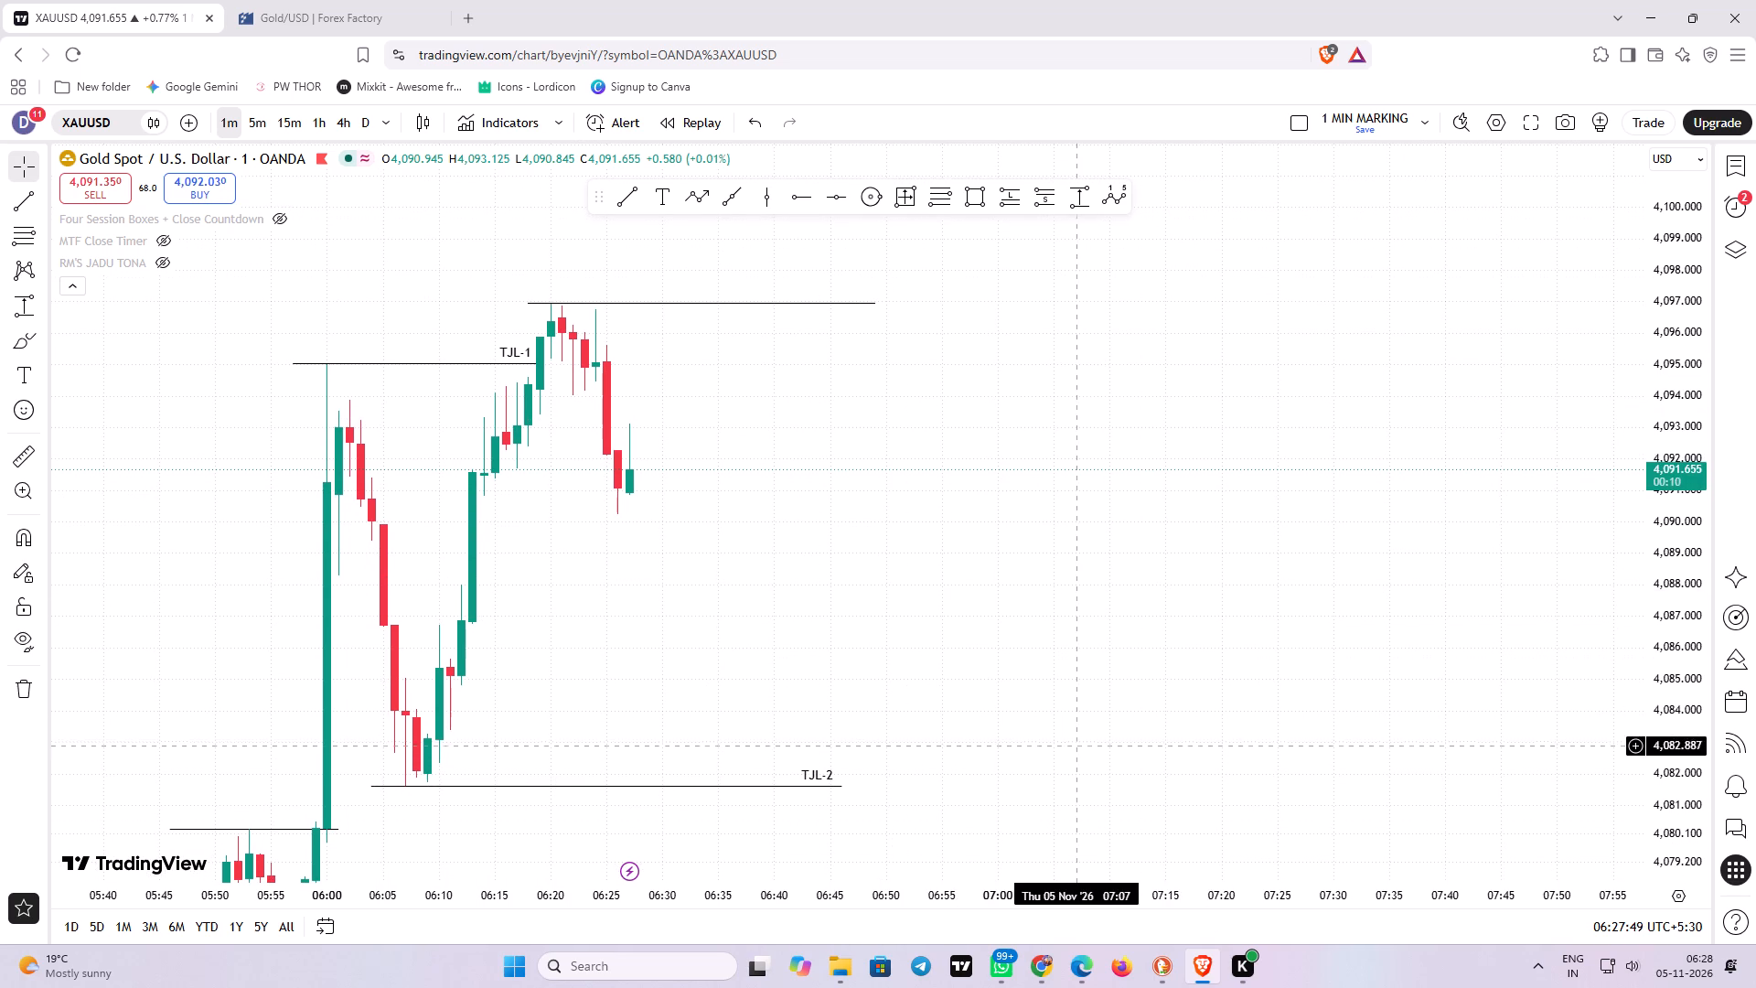
drag(1076, 740, 1123, 627)
scroll(1123, 613, down, 3)
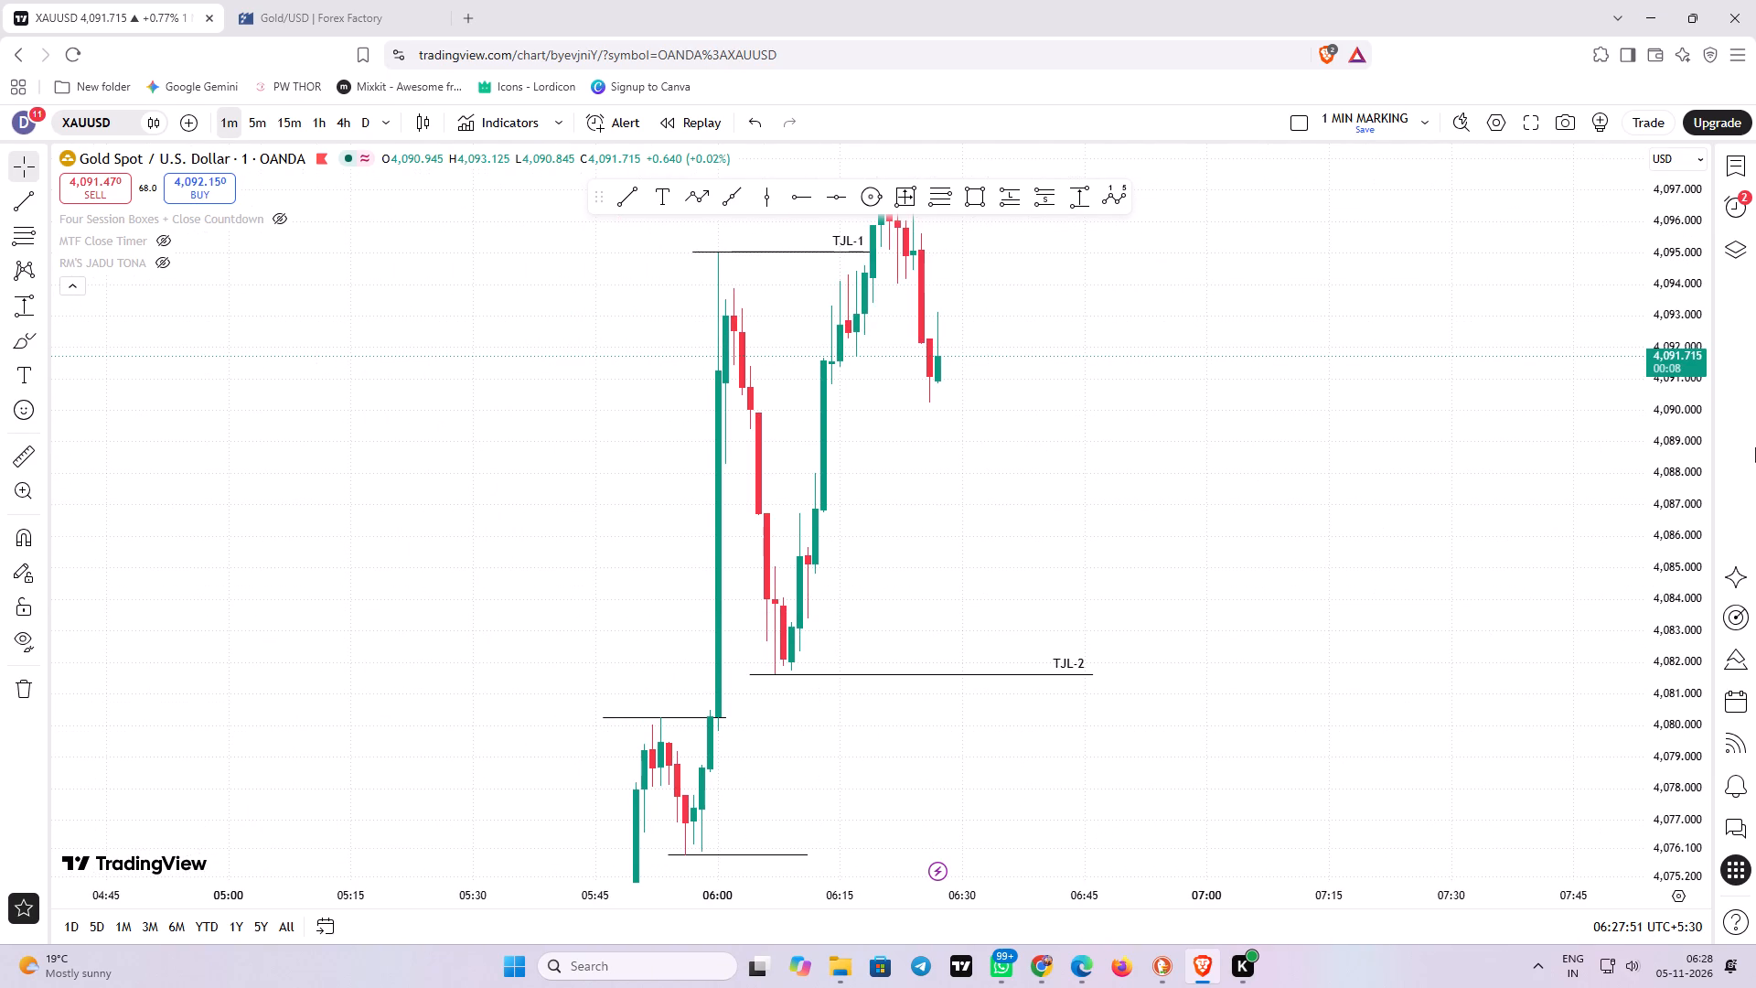
drag(1698, 261, 1643, 534)
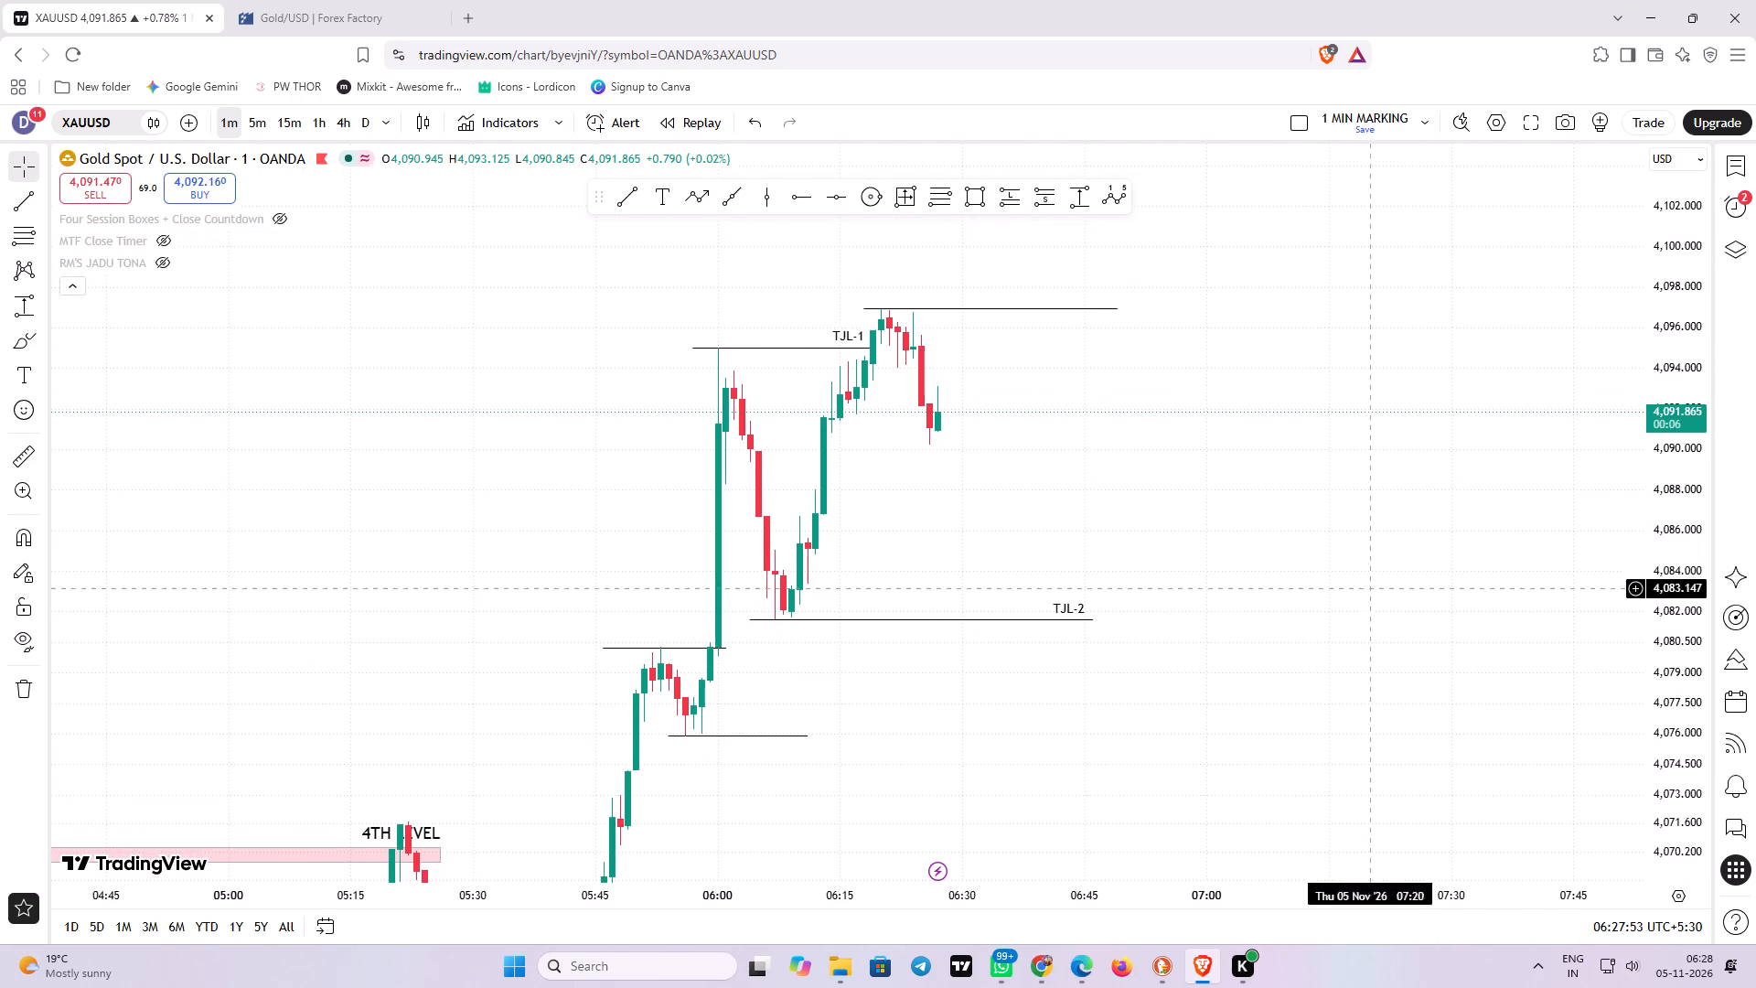
scroll(1310, 596, up, 2)
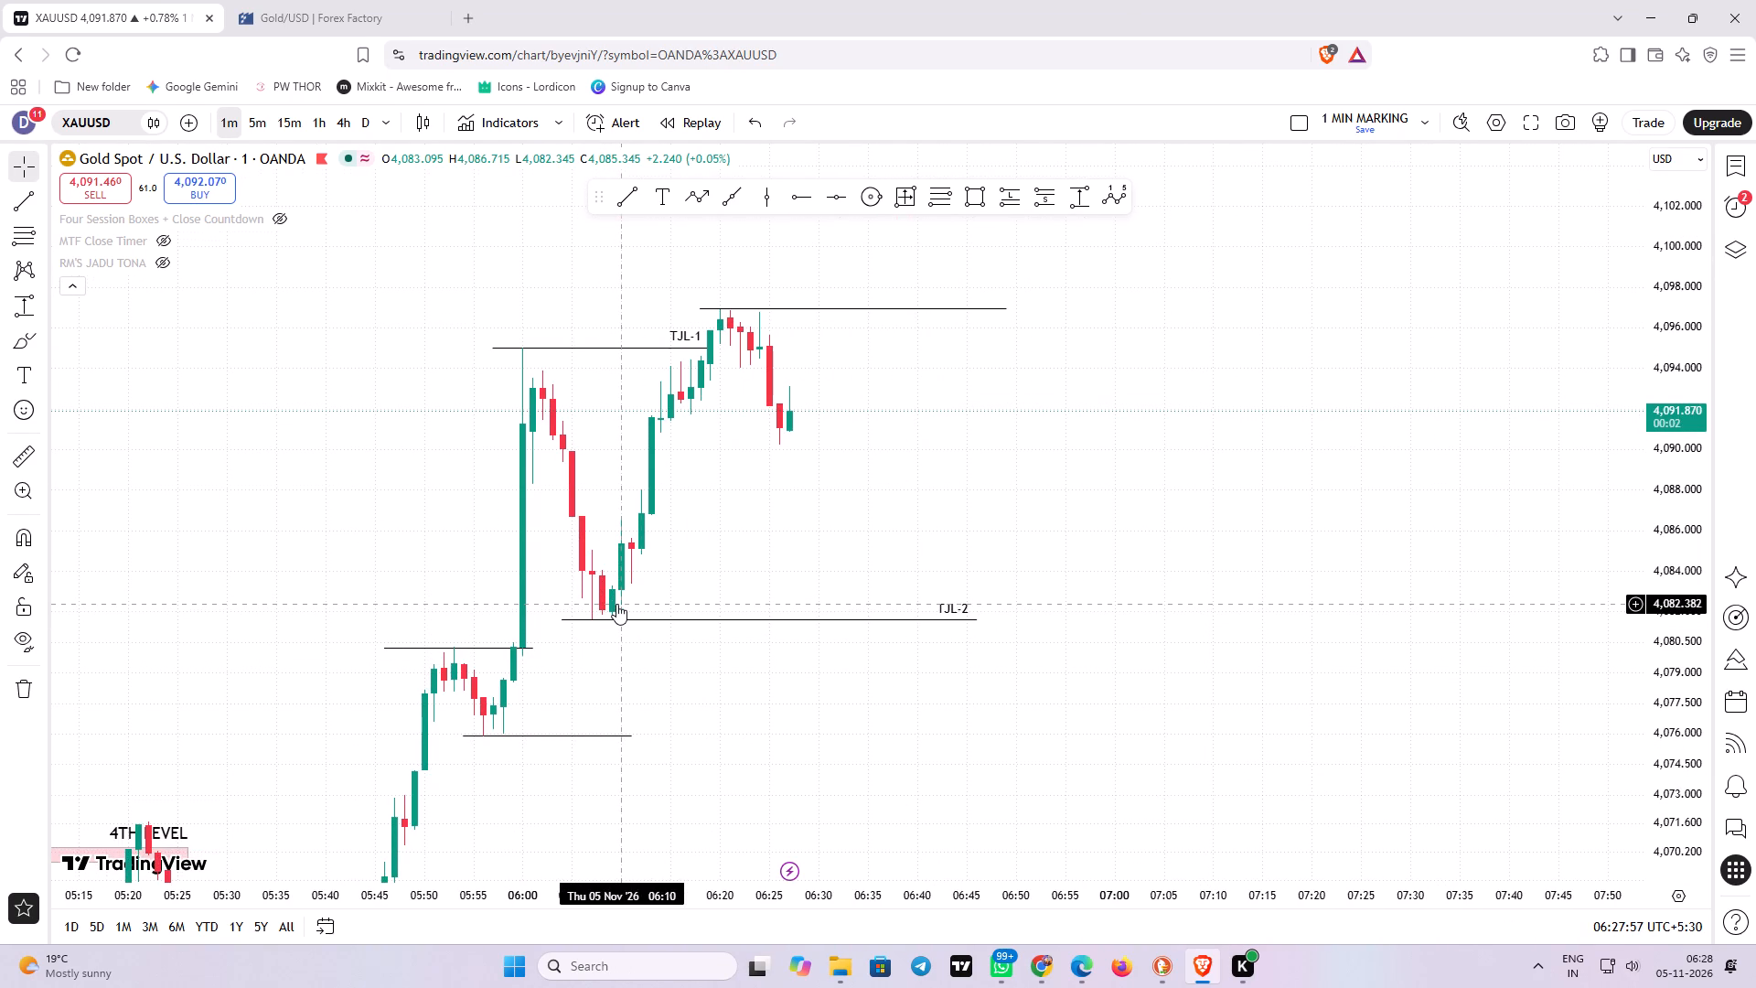
drag(732, 568, 758, 484)
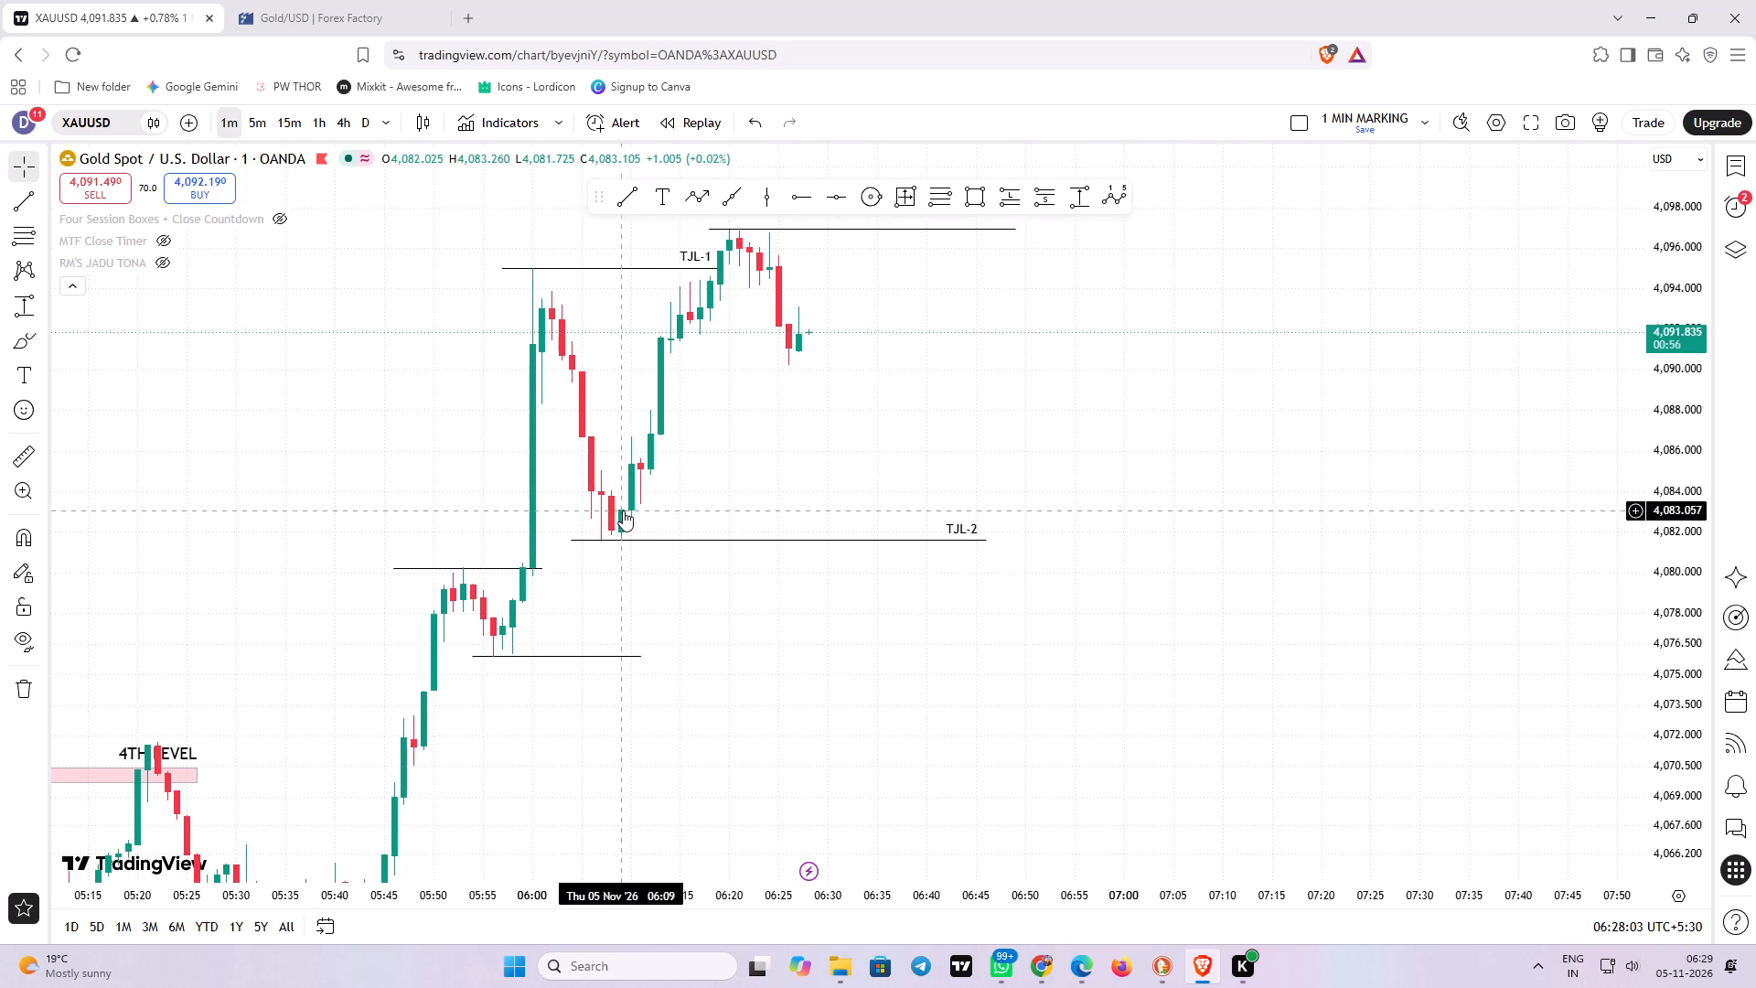
drag(838, 678, 840, 614)
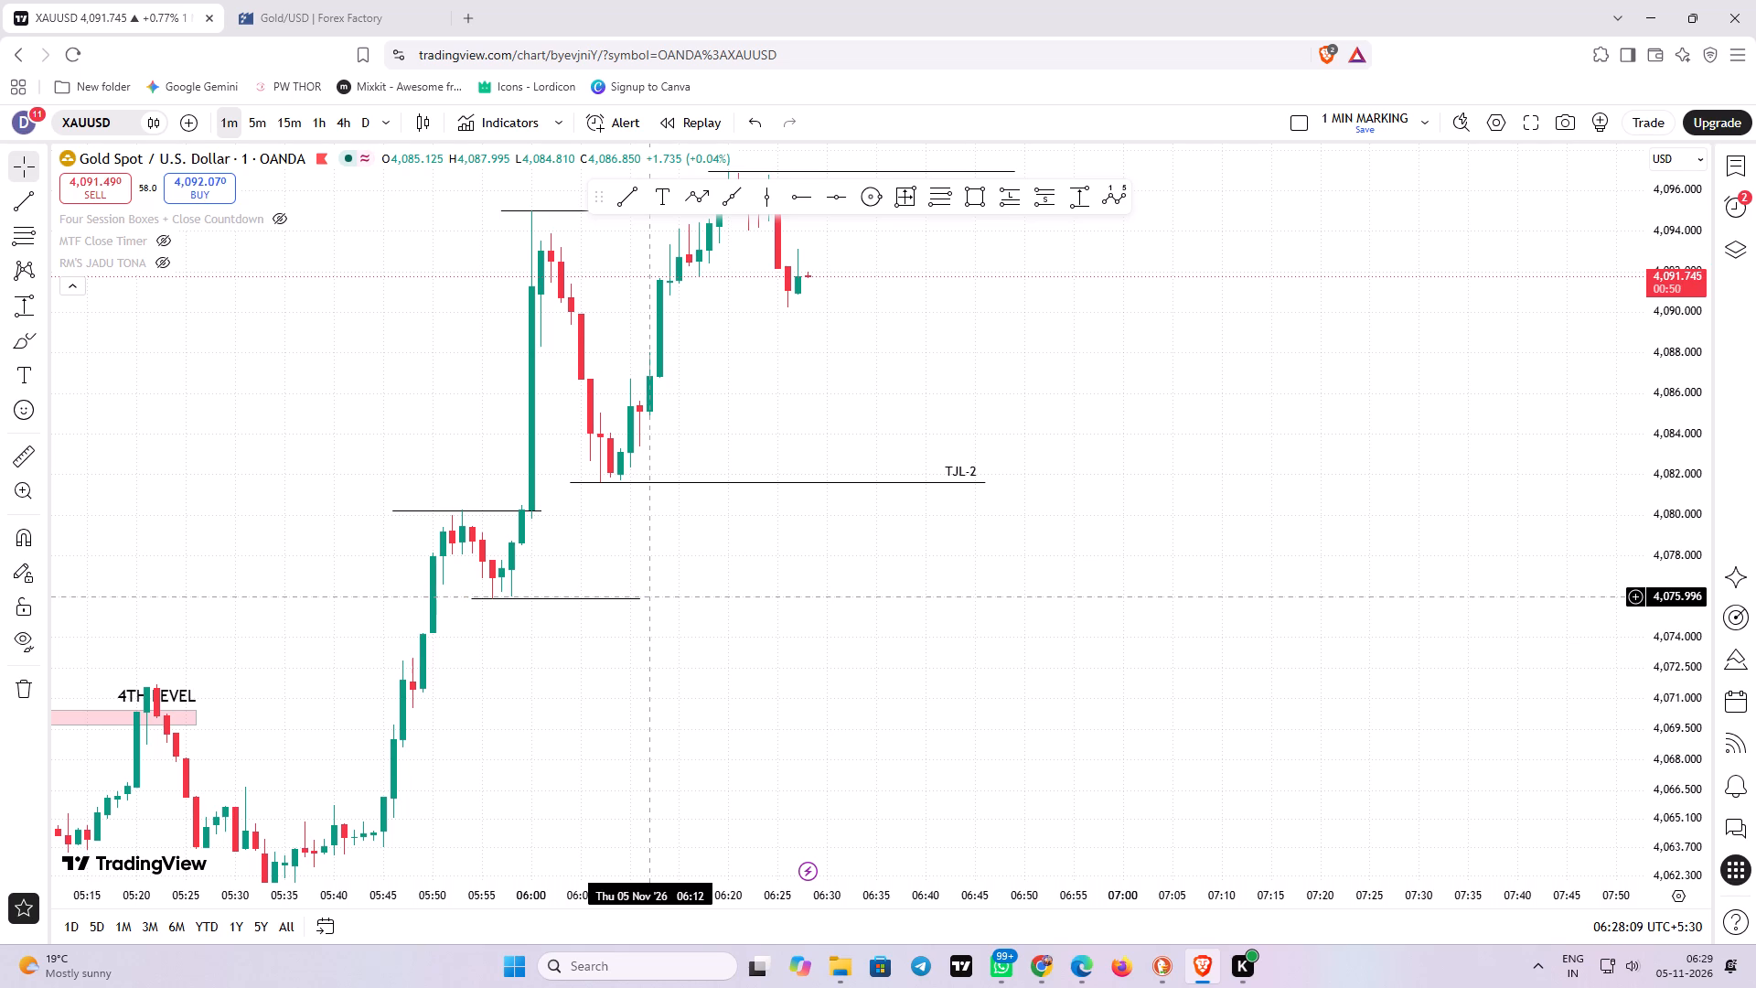
drag(740, 561, 622, 656)
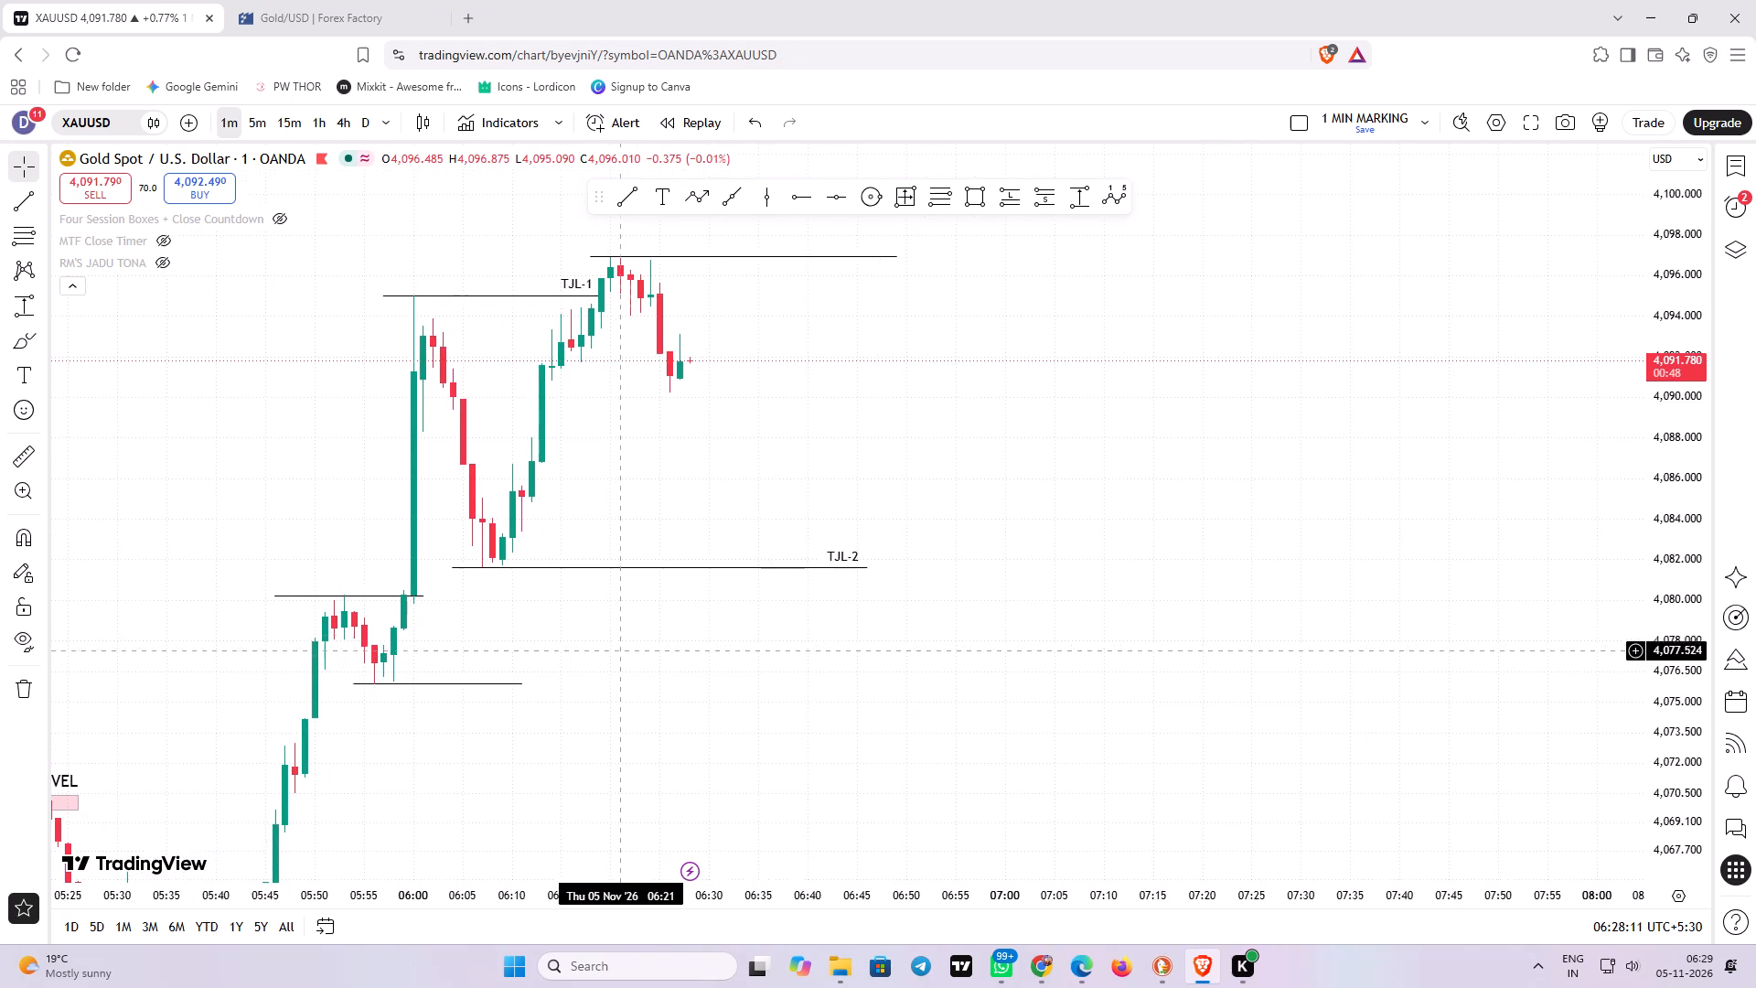
drag(746, 444, 681, 506)
click(681, 506)
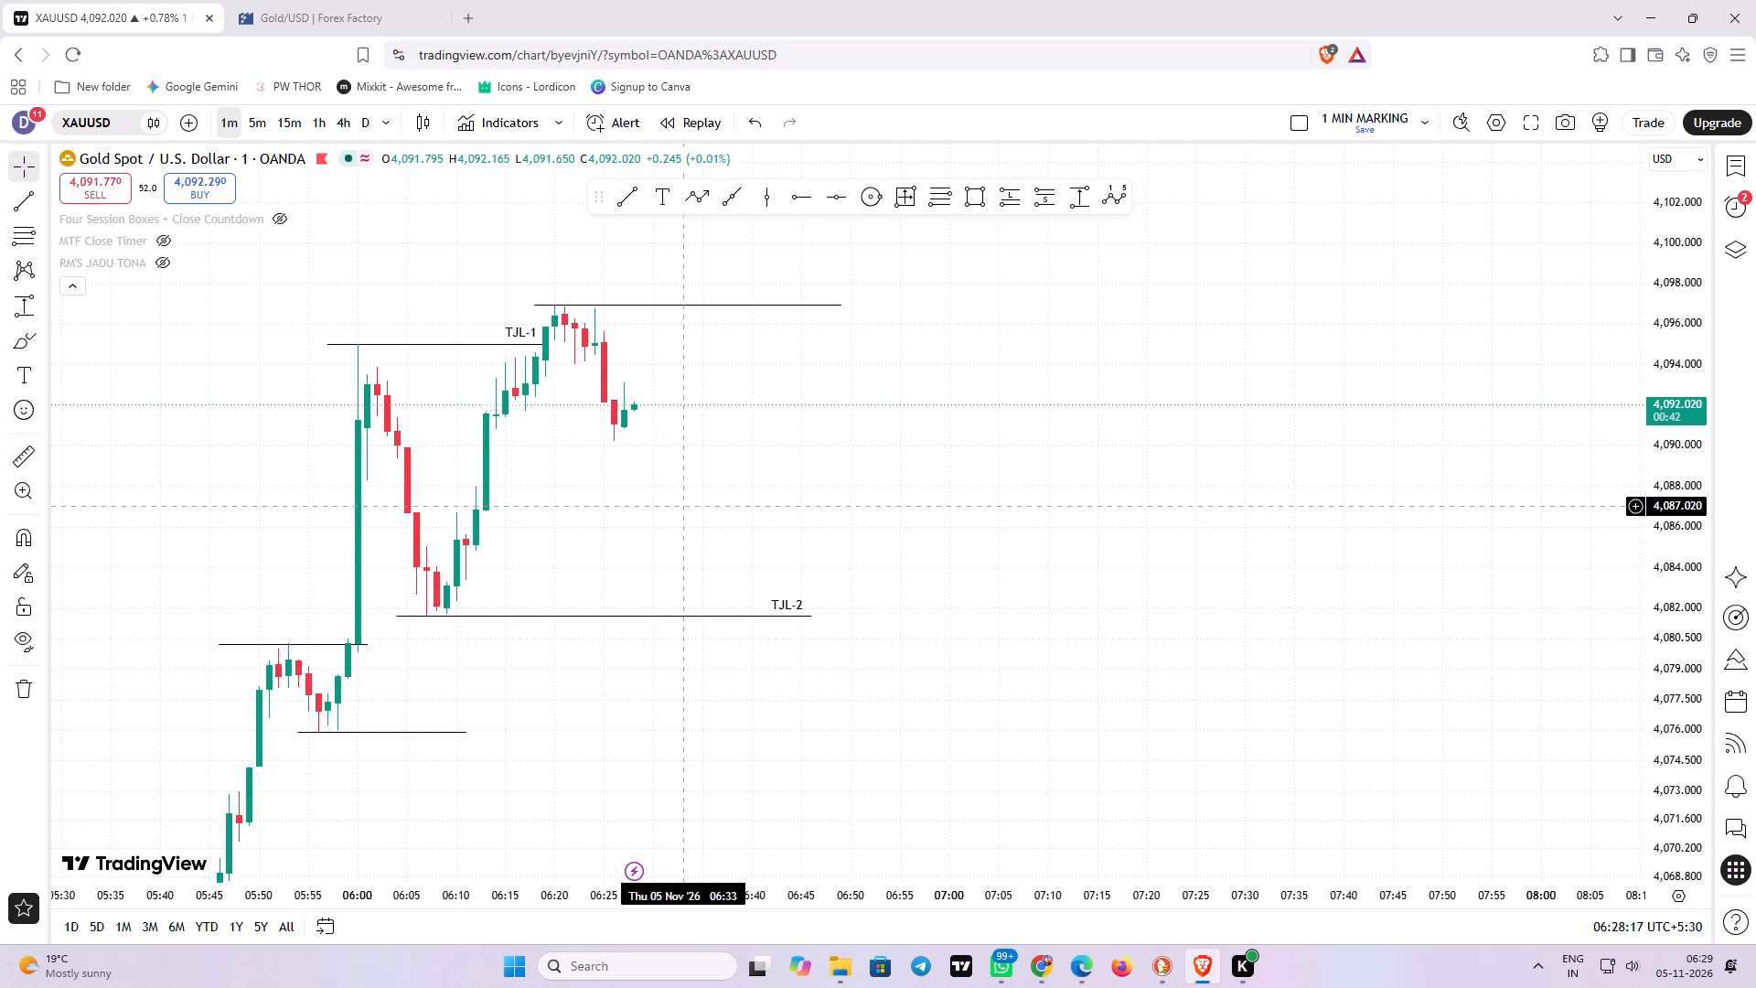
drag(767, 481, 776, 456)
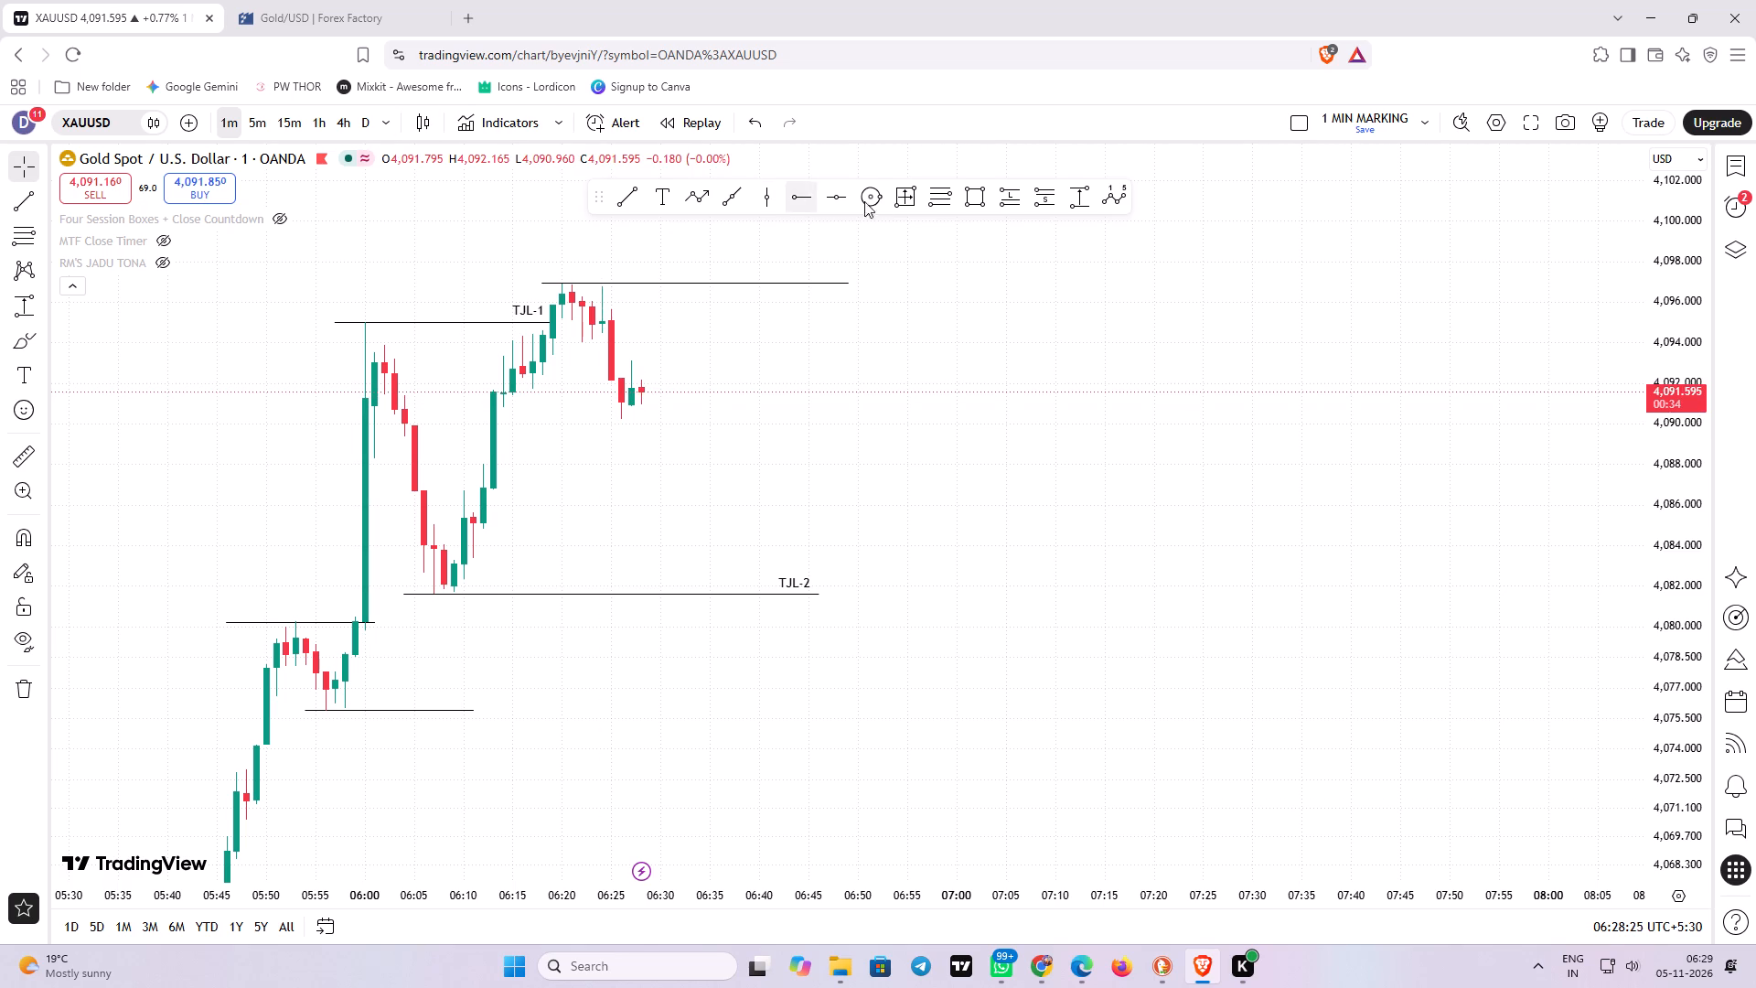
Draw a Fibonacci retracement from the TJL-2 low at 4,081.572, 06:05, up to the high line at 4,096.945, ending at 06:57.
click(936, 194)
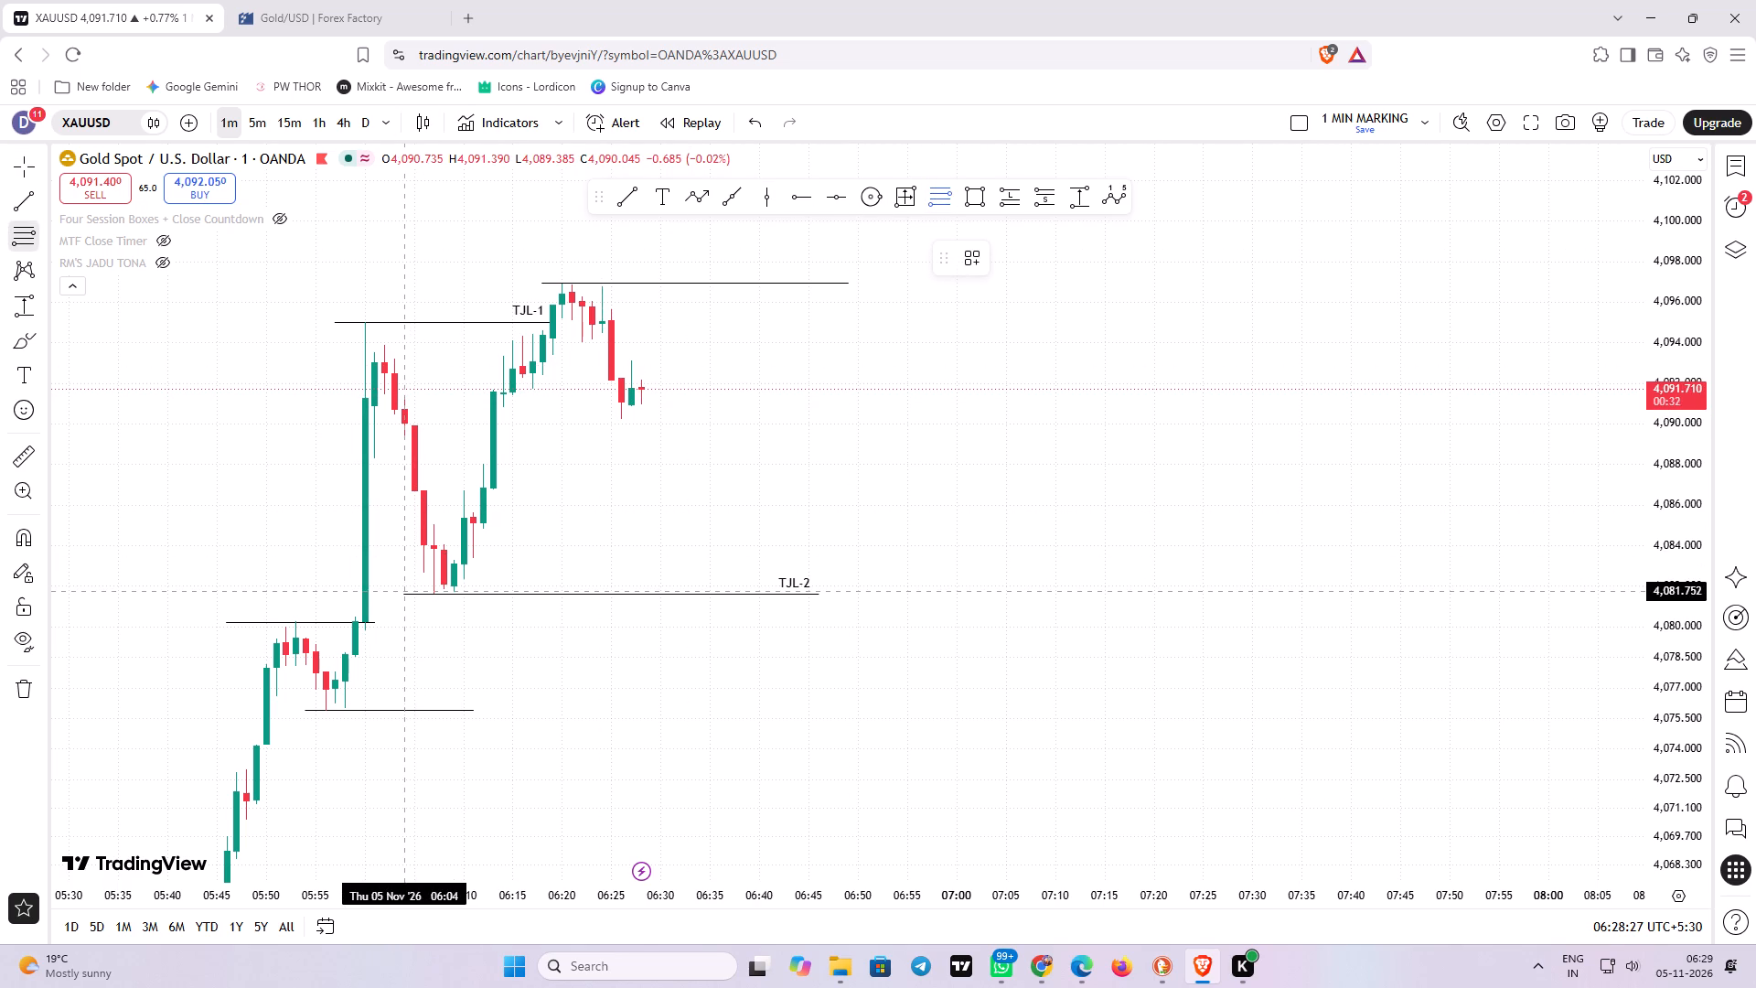
click(419, 595)
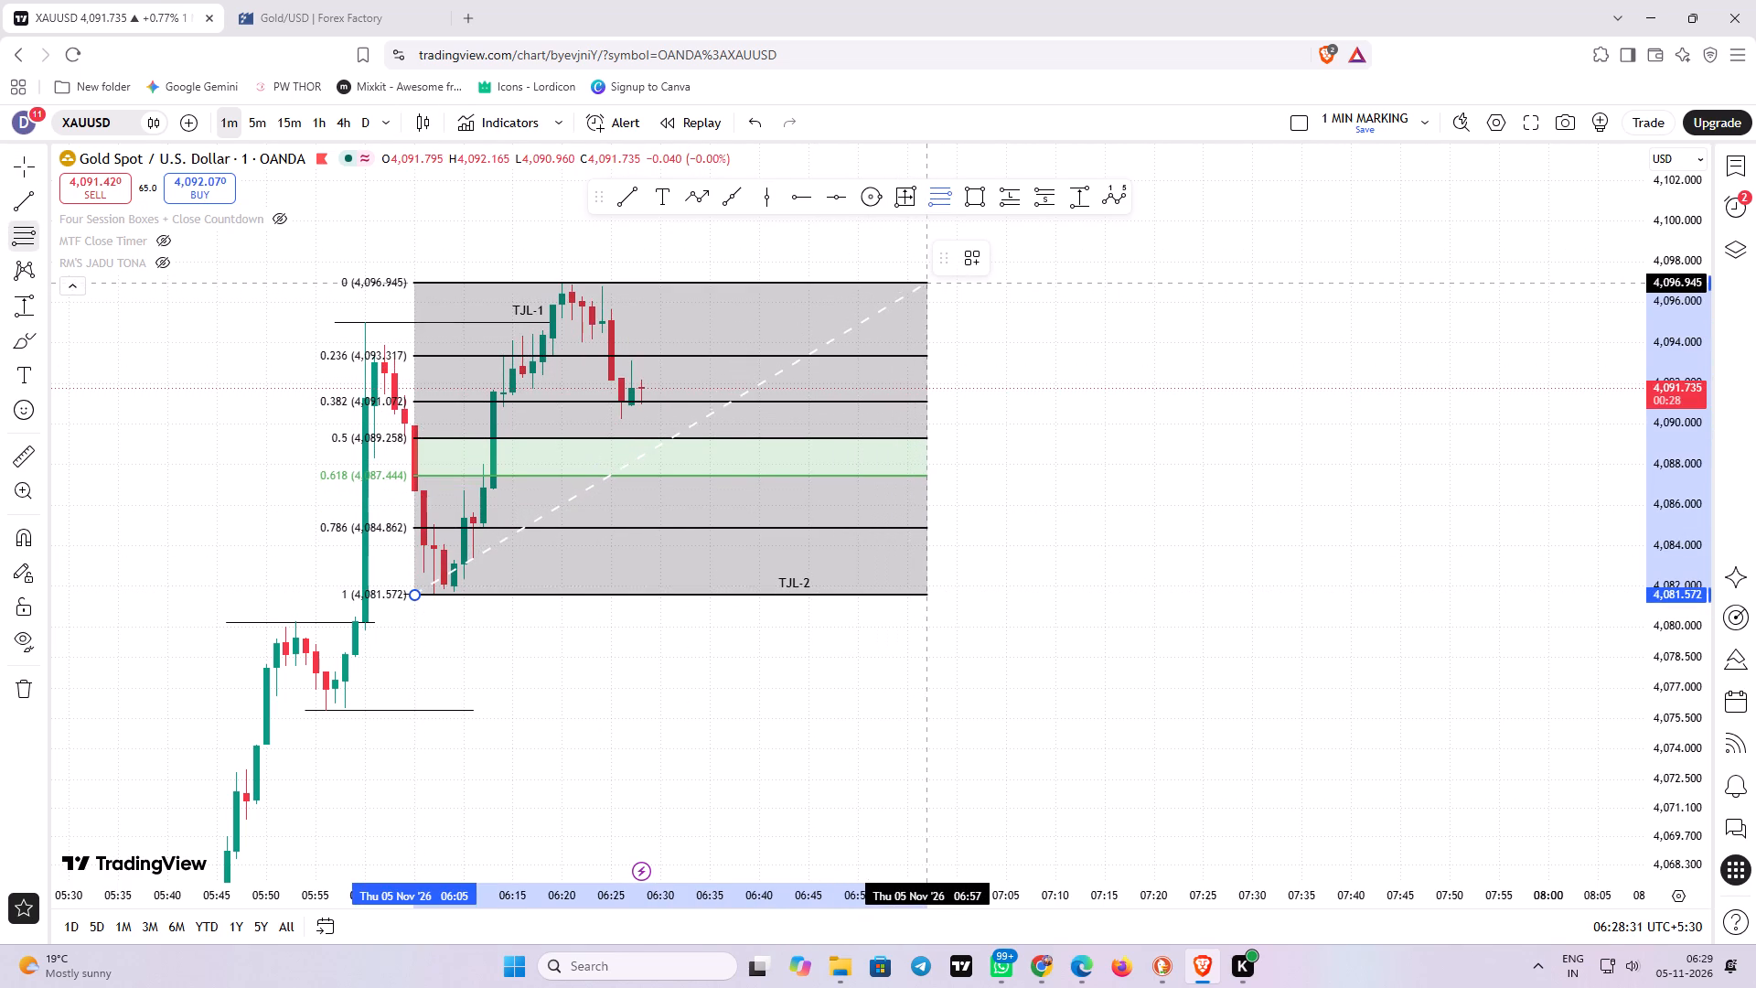
click(925, 283)
click(1030, 353)
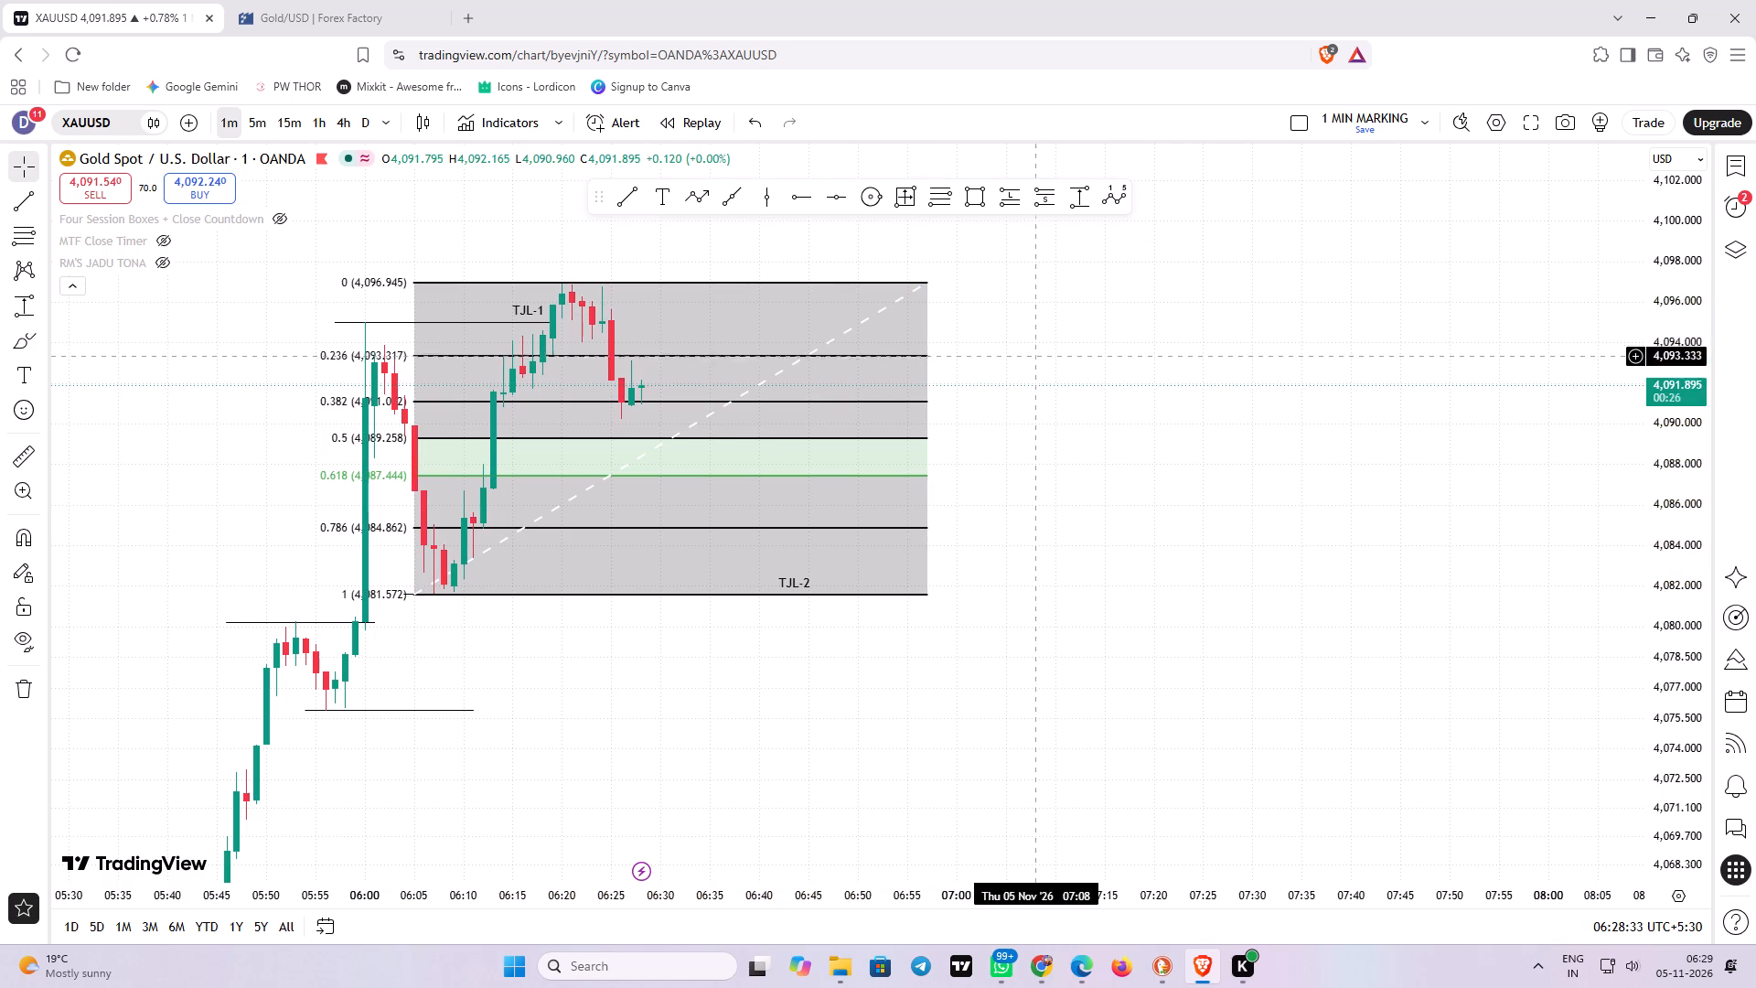
Examine the 1-minute pullback against the Fibonacci retracement levels and the earlier structure down to the 4TH LEVEL zone.
drag(1044, 390, 1013, 406)
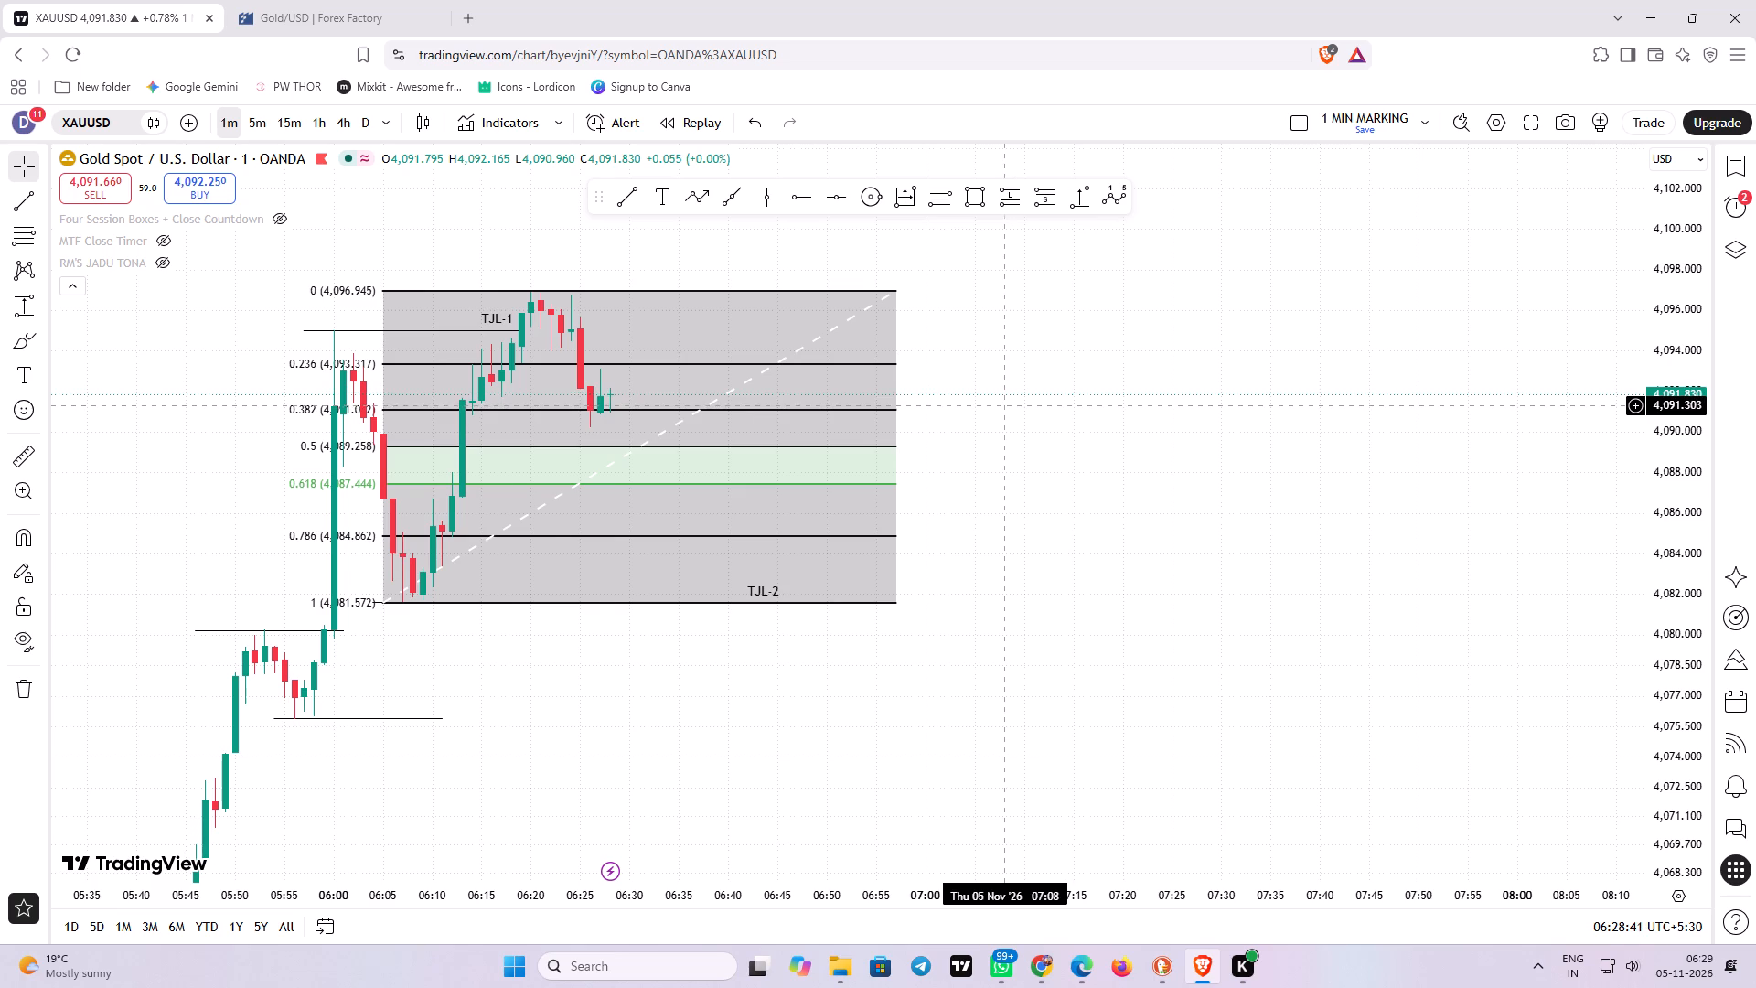
scroll(1009, 405, down, 1)
drag(1041, 667, 1024, 619)
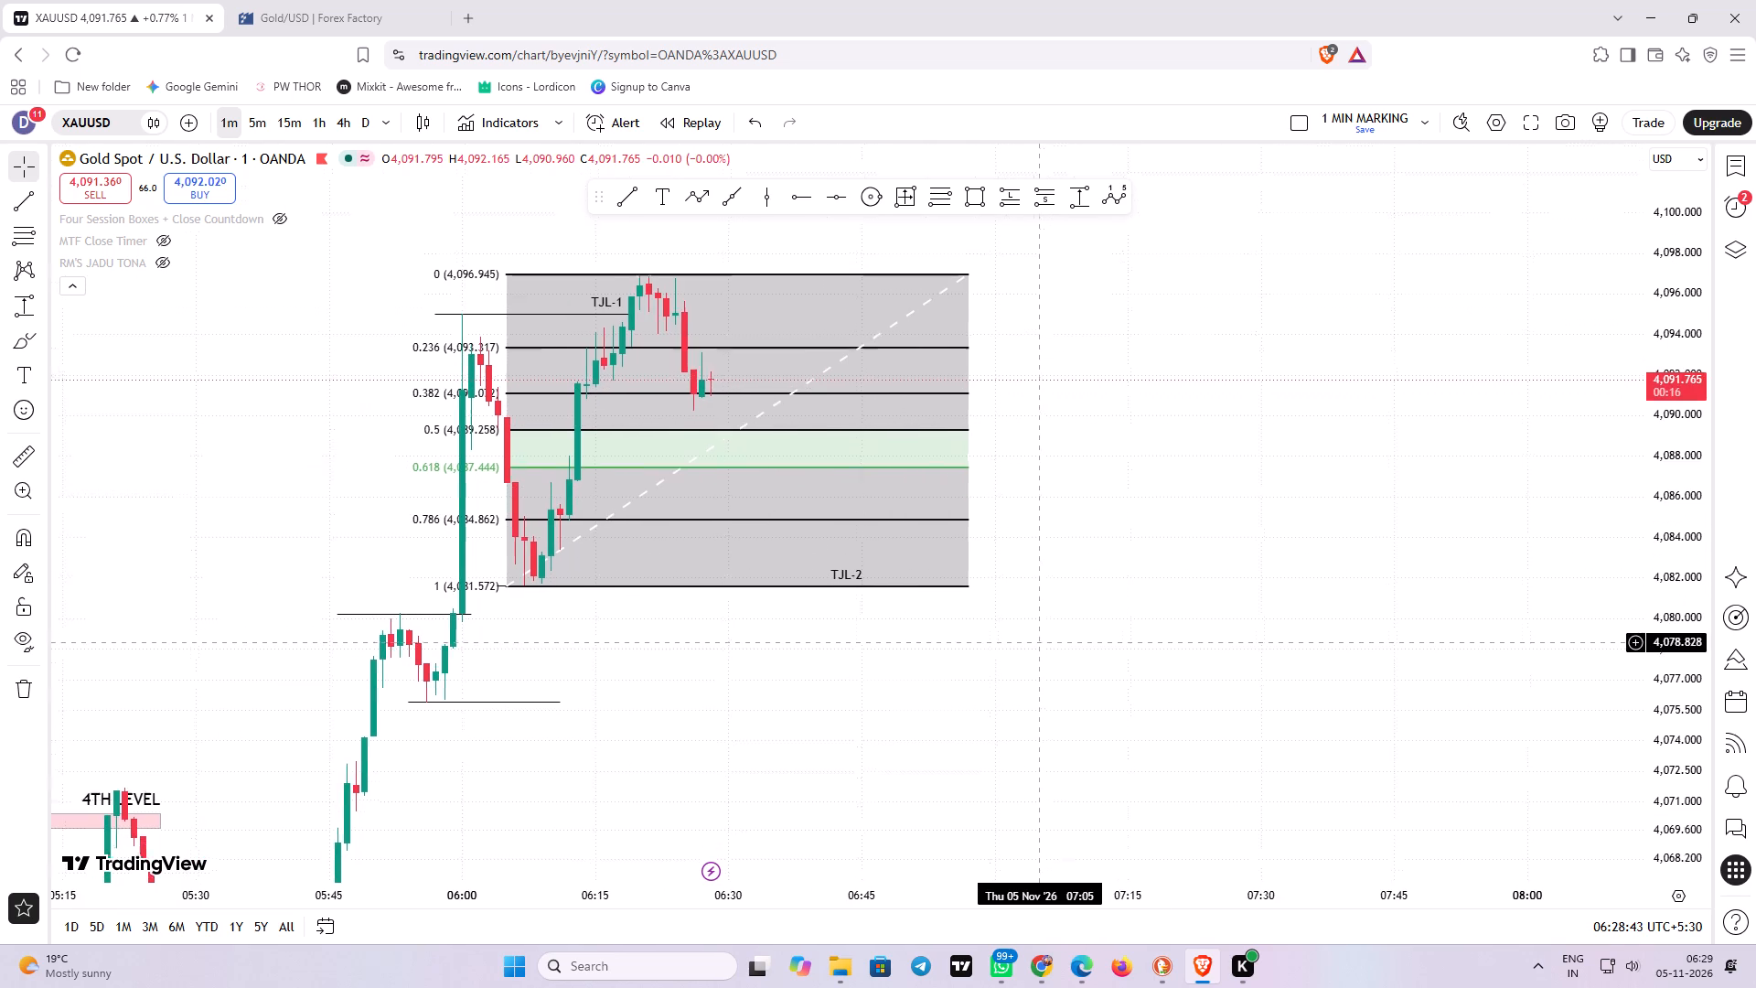
drag(1024, 619, 1030, 493)
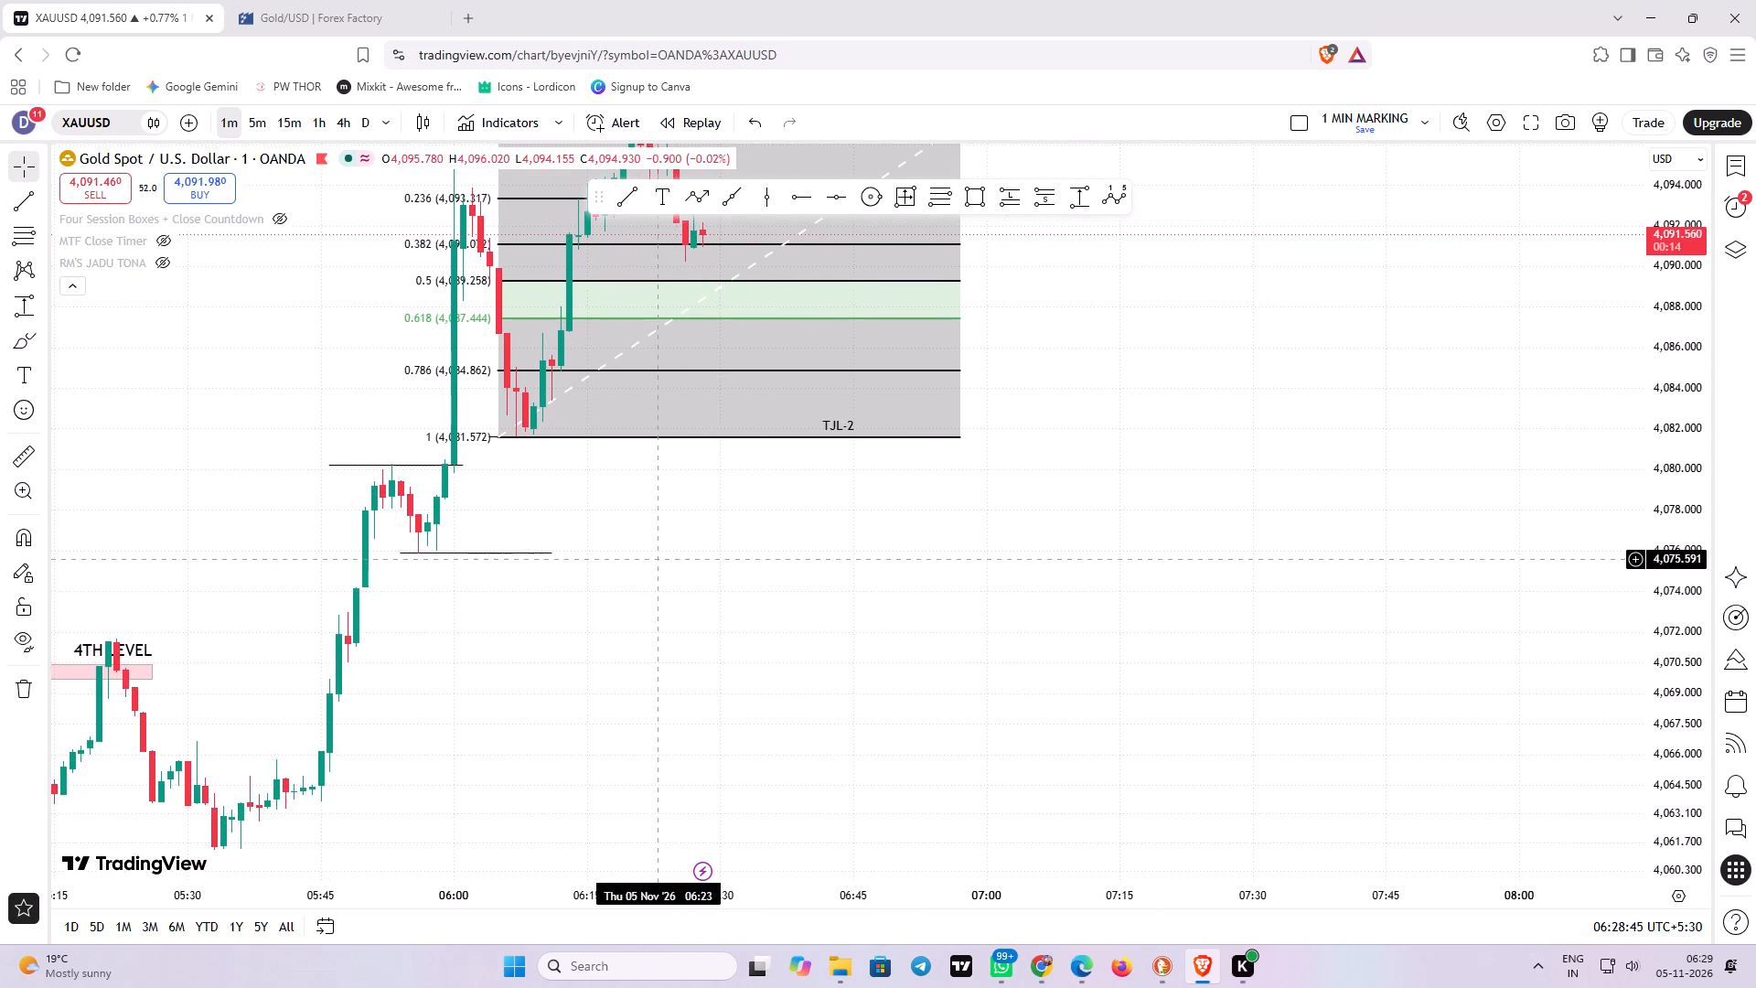
drag(659, 577, 671, 737)
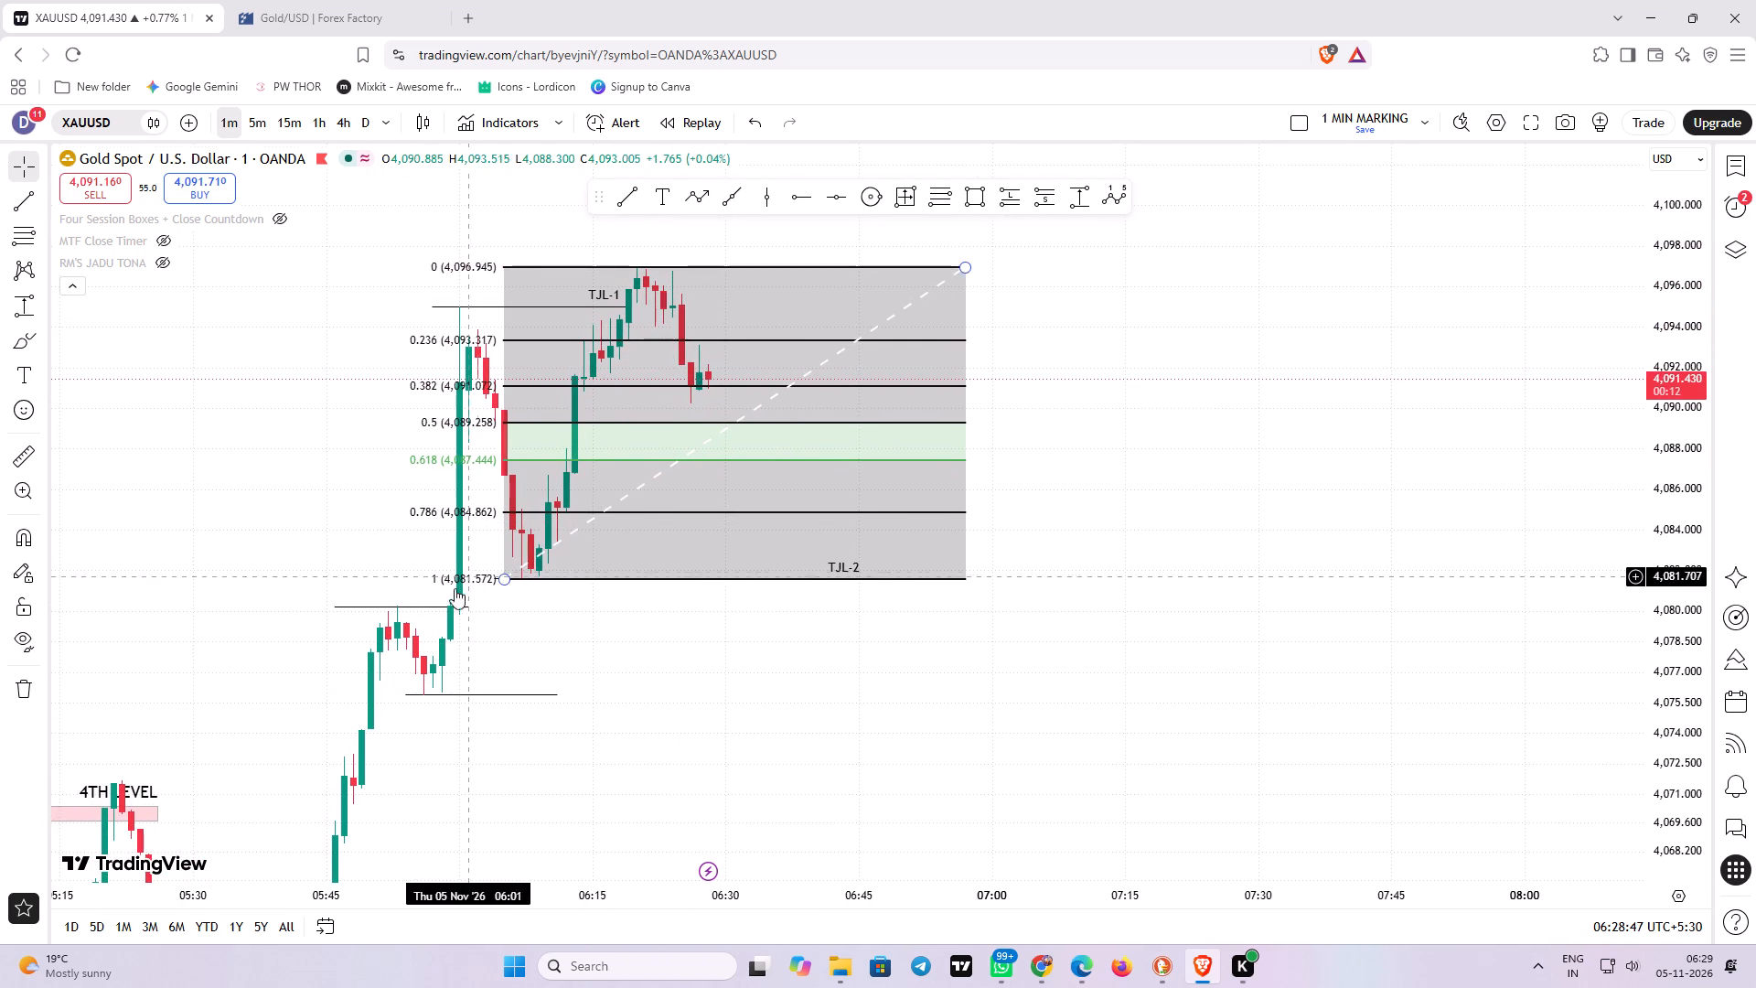
click(504, 580)
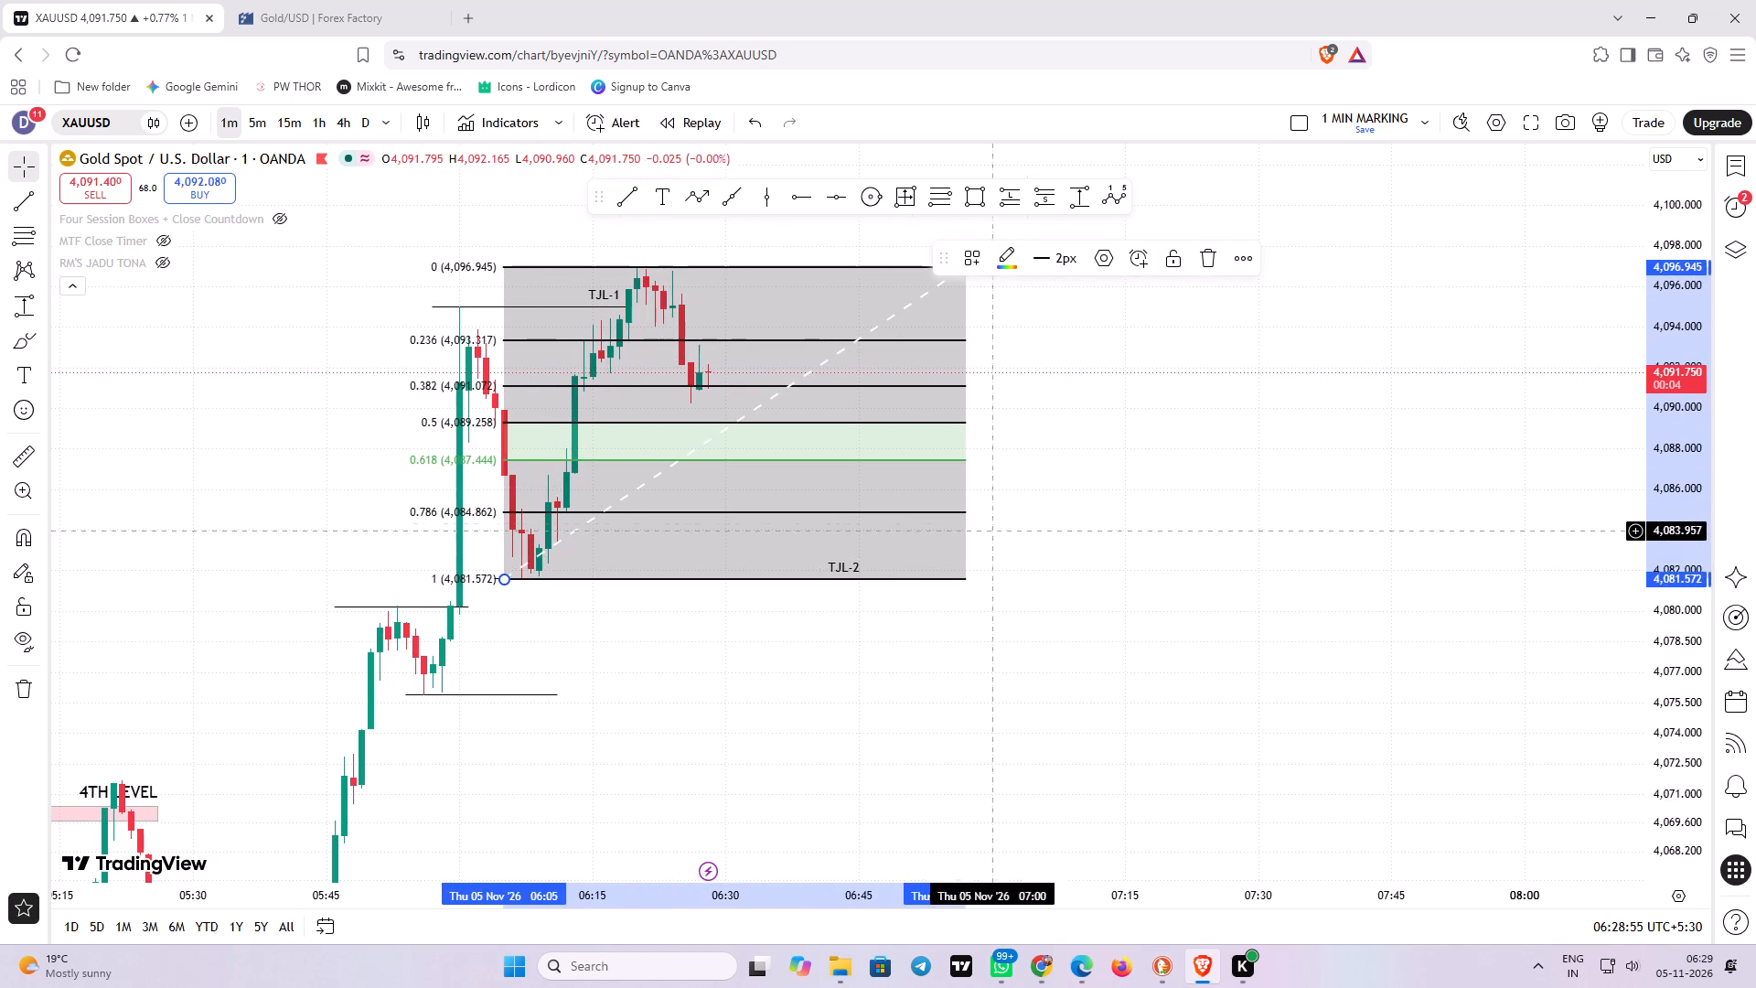
drag(1089, 497, 1102, 426)
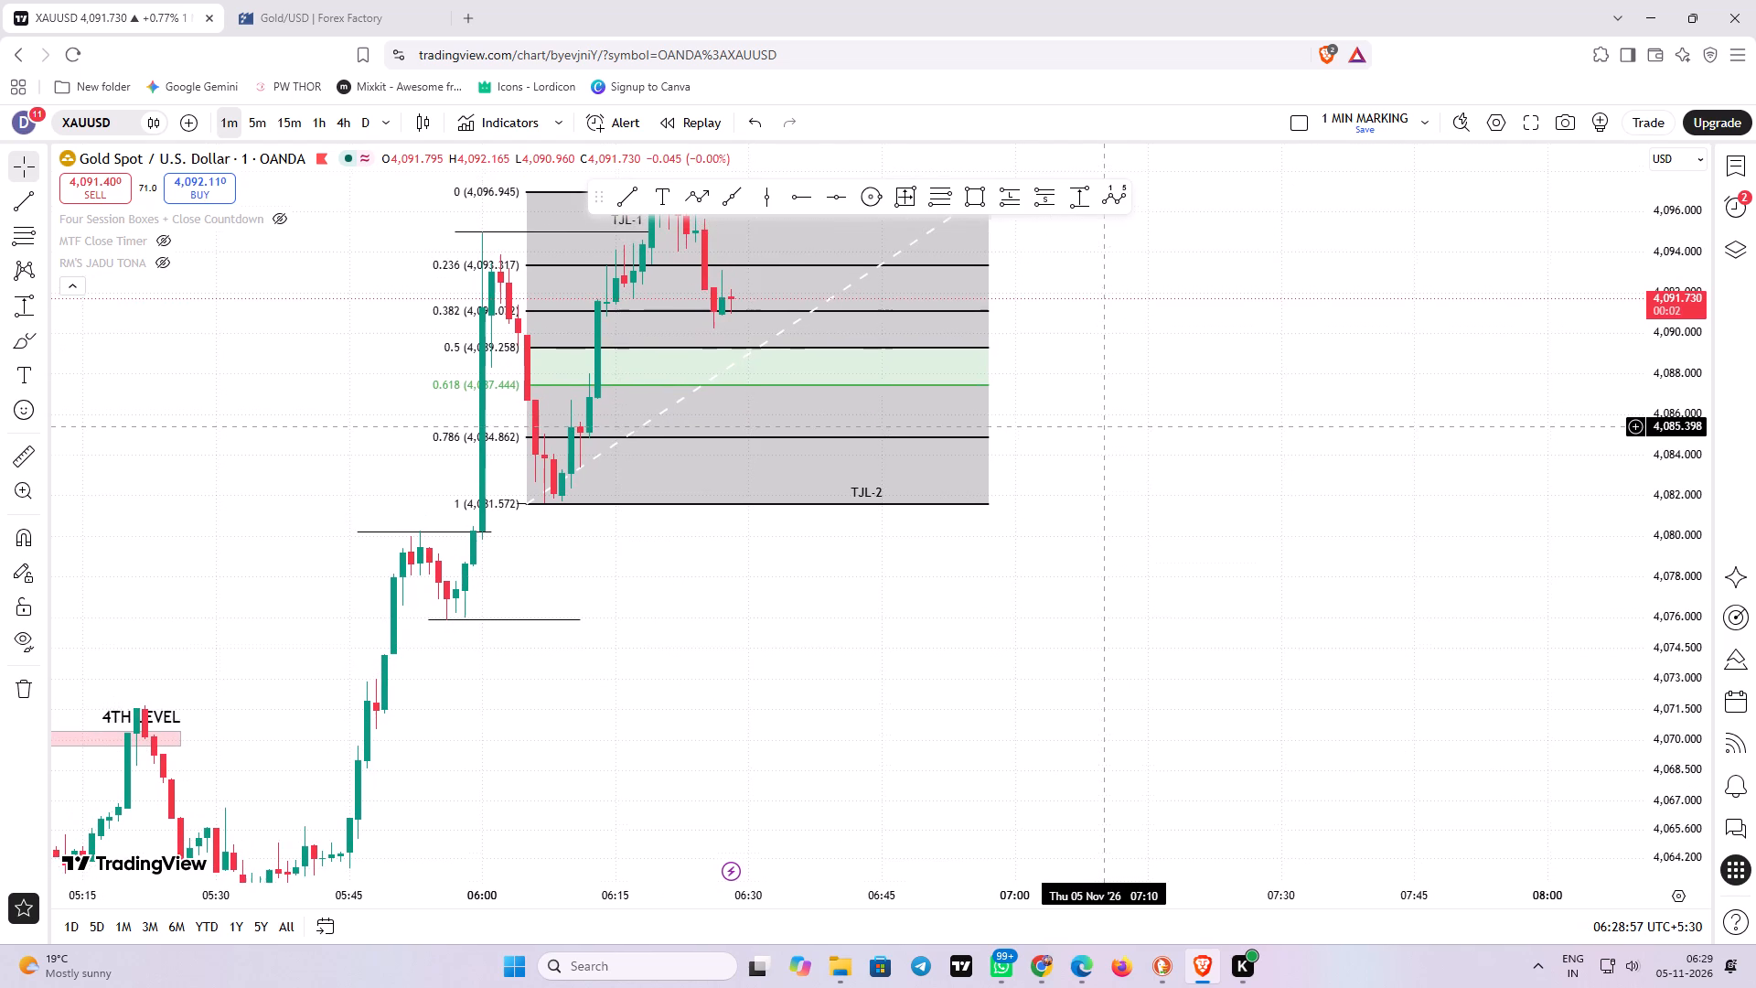
drag(1102, 426, 1096, 435)
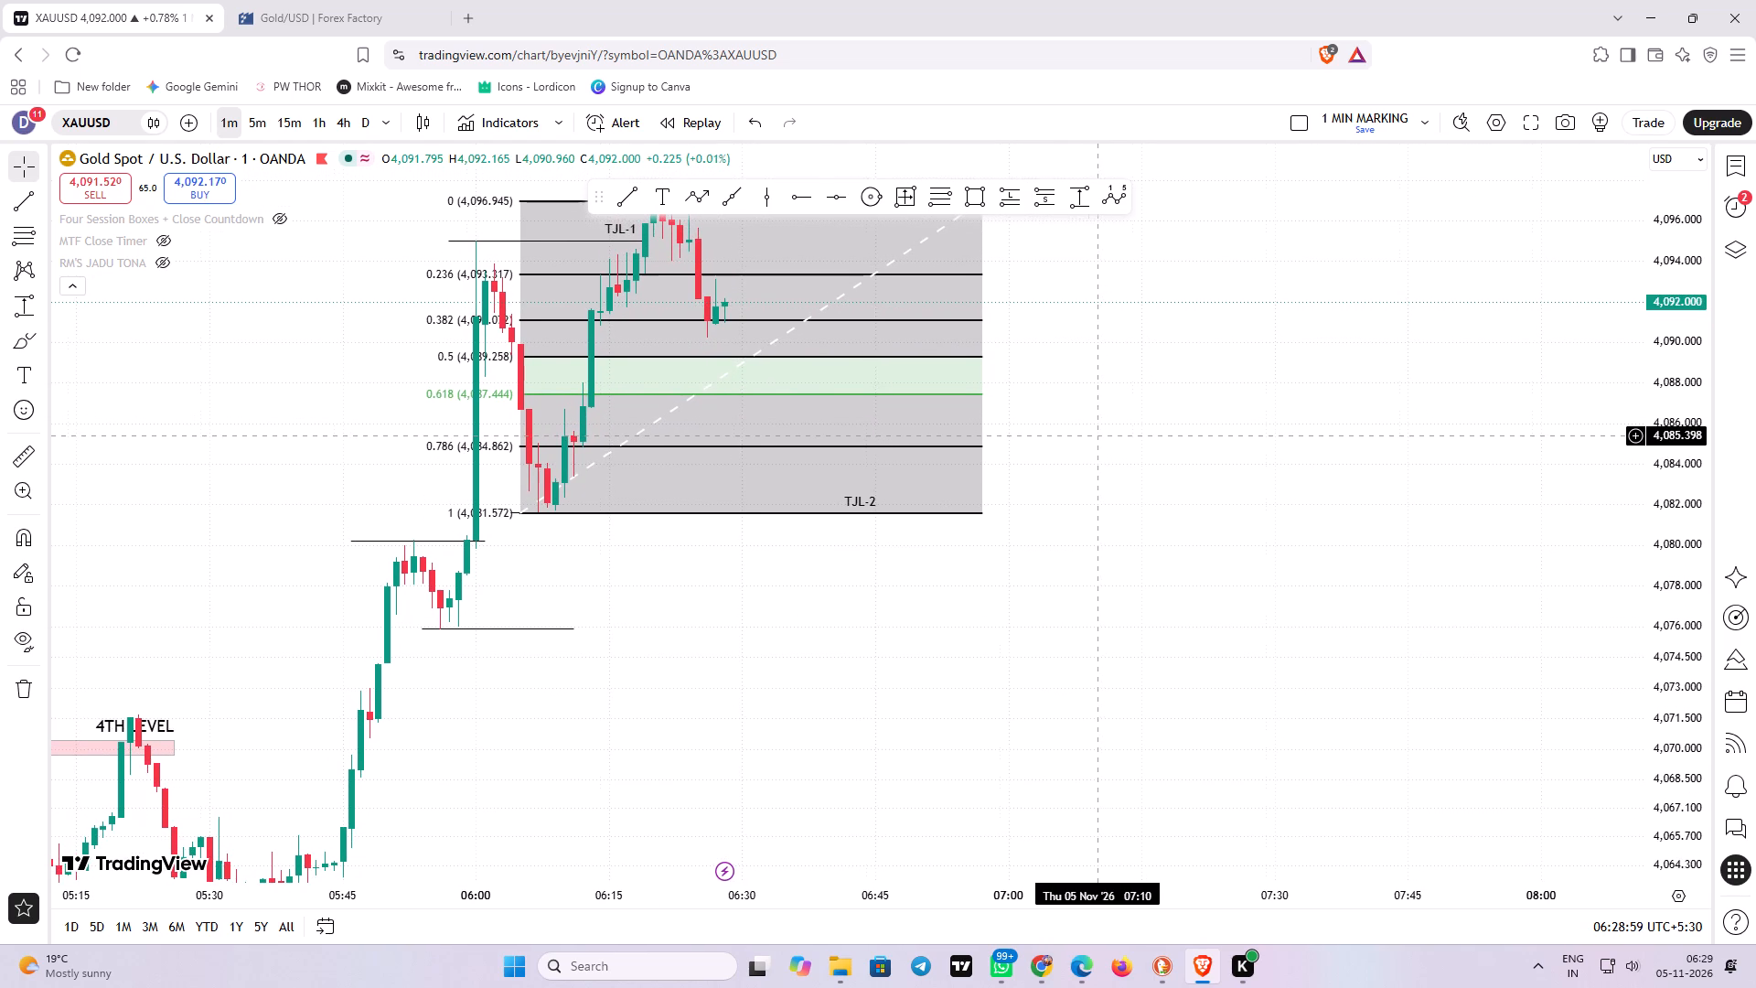
drag(1096, 435, 1246, 266)
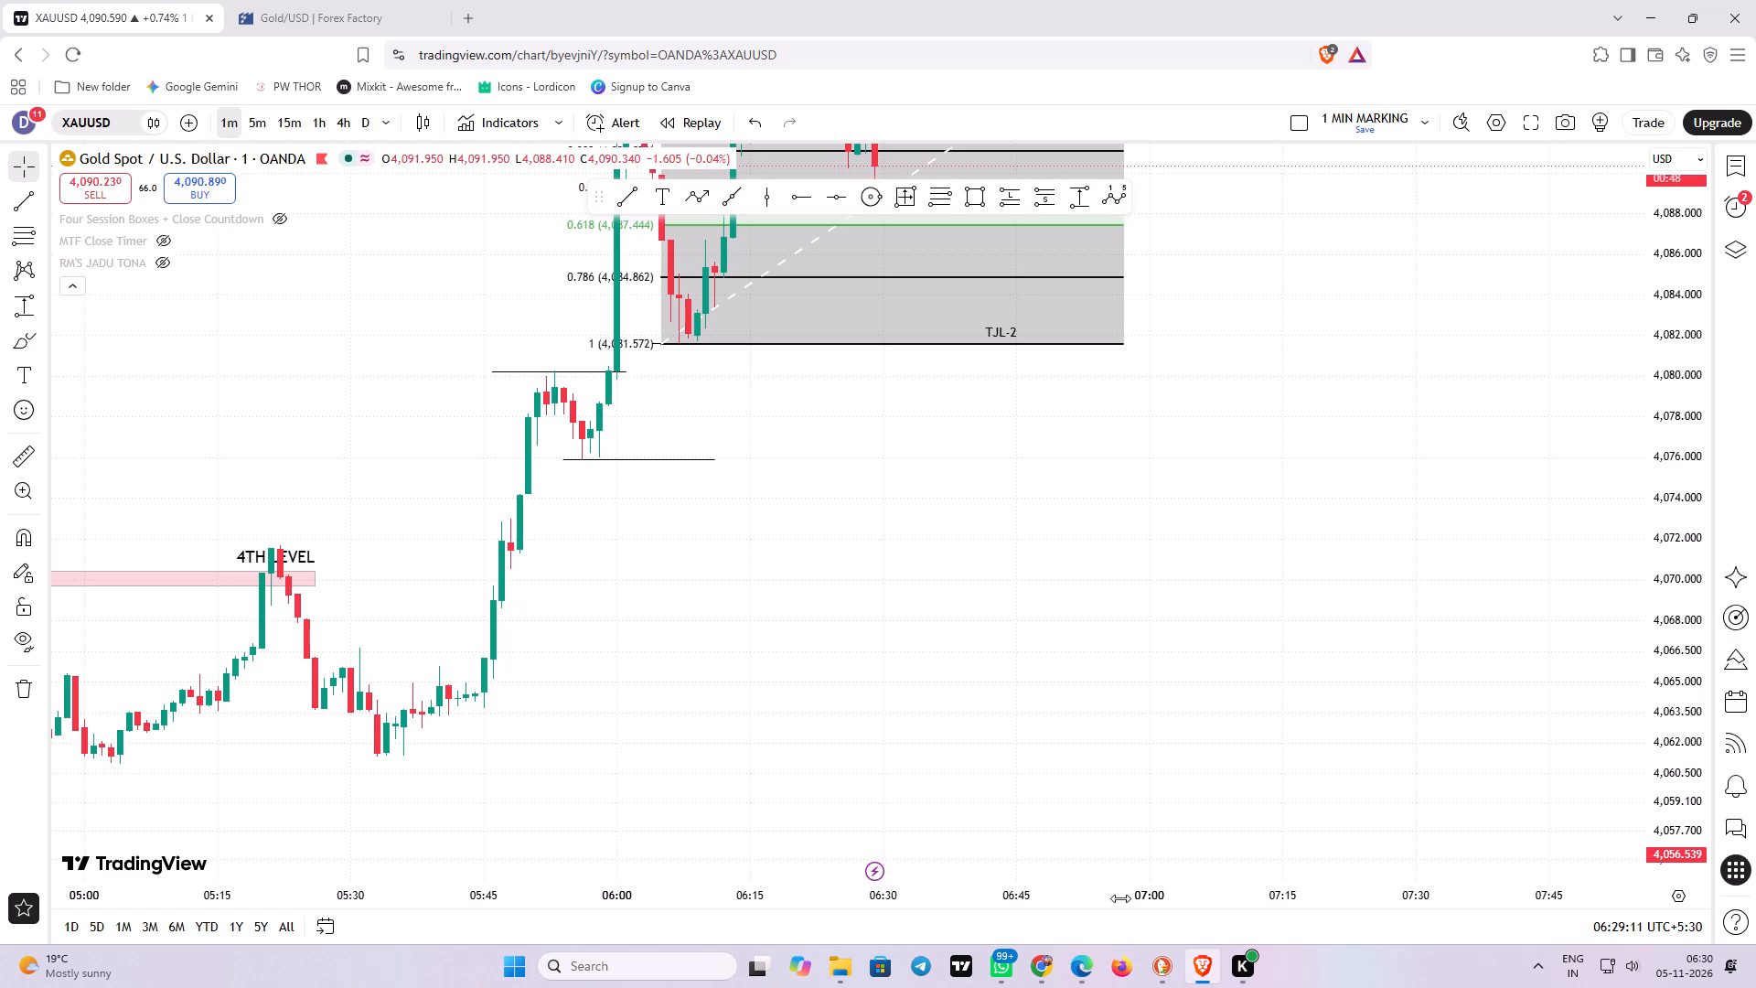
drag(898, 627, 863, 712)
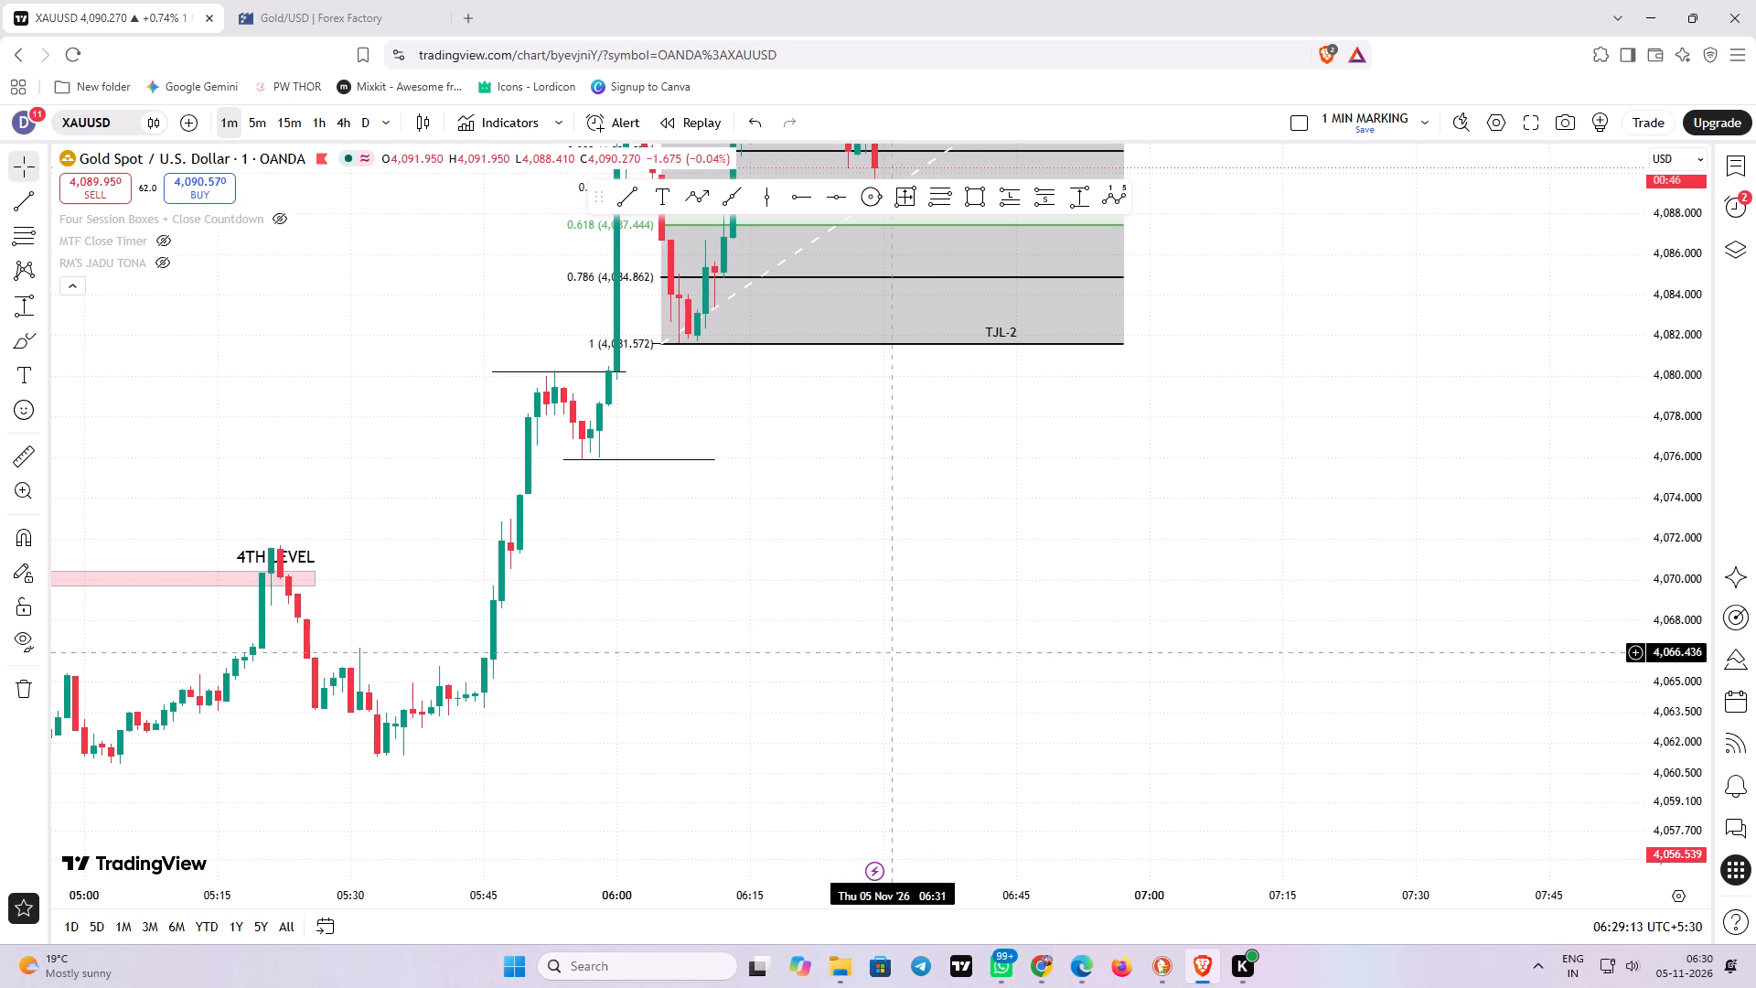
drag(863, 712, 854, 720)
drag(871, 615, 849, 787)
drag(898, 713, 901, 735)
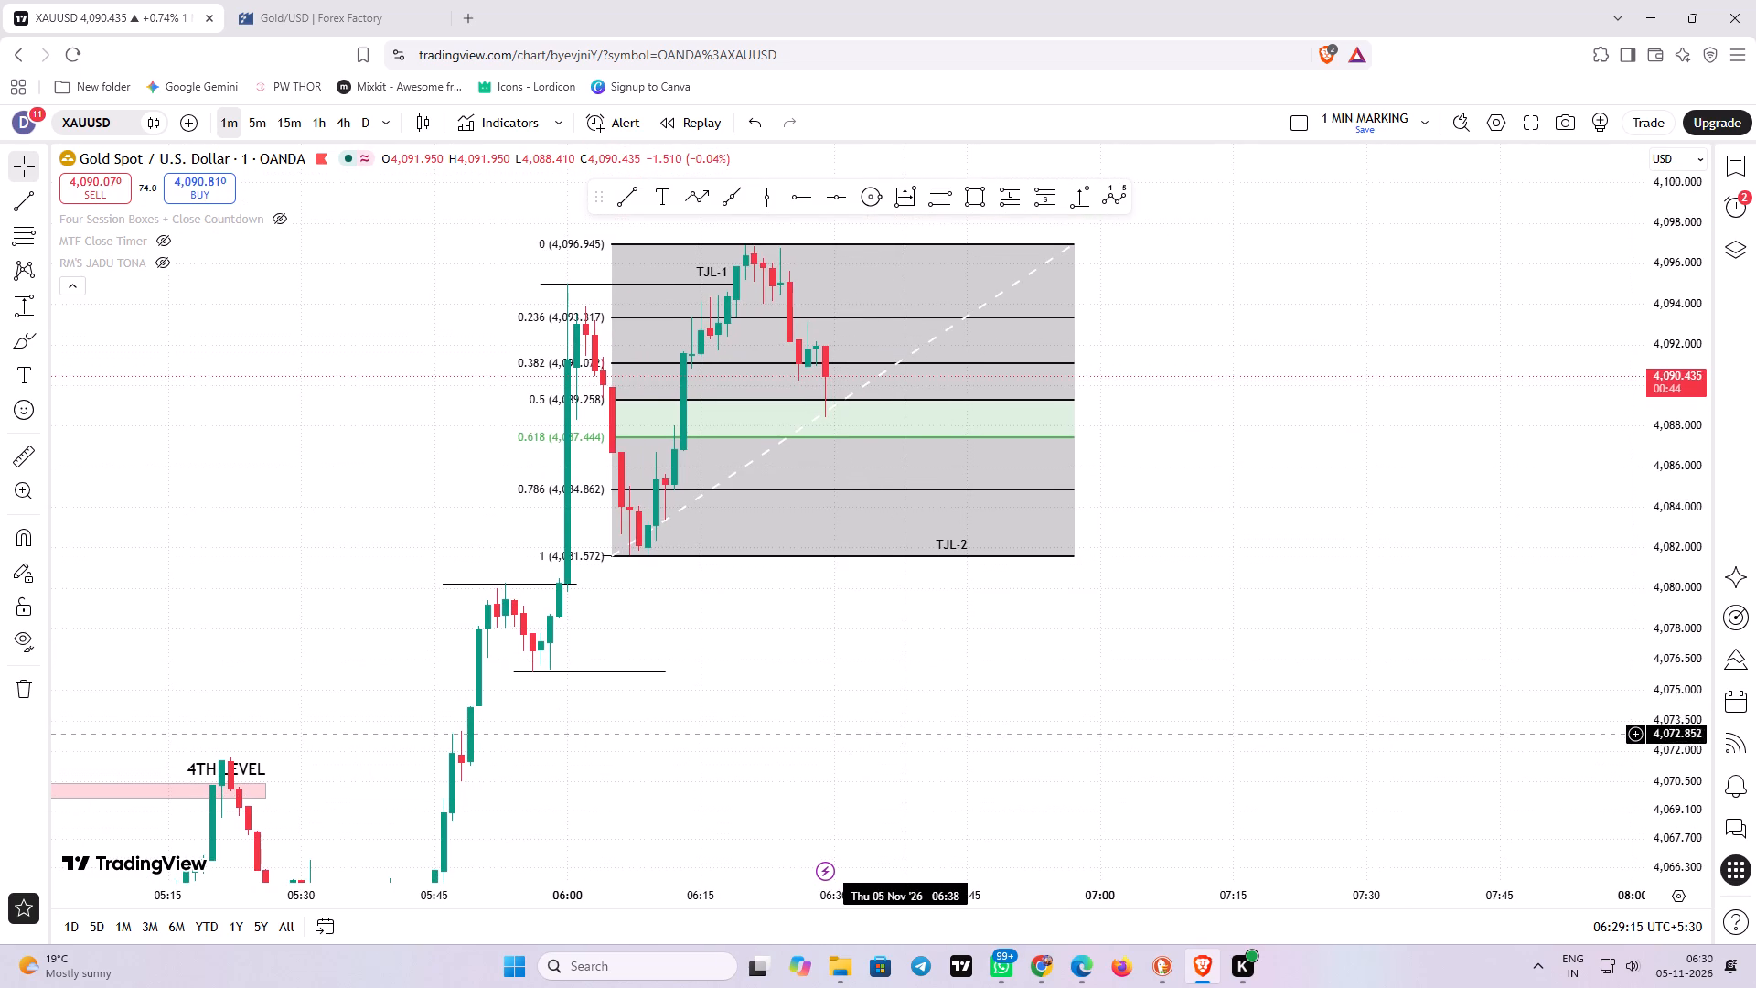
drag(911, 672, 895, 717)
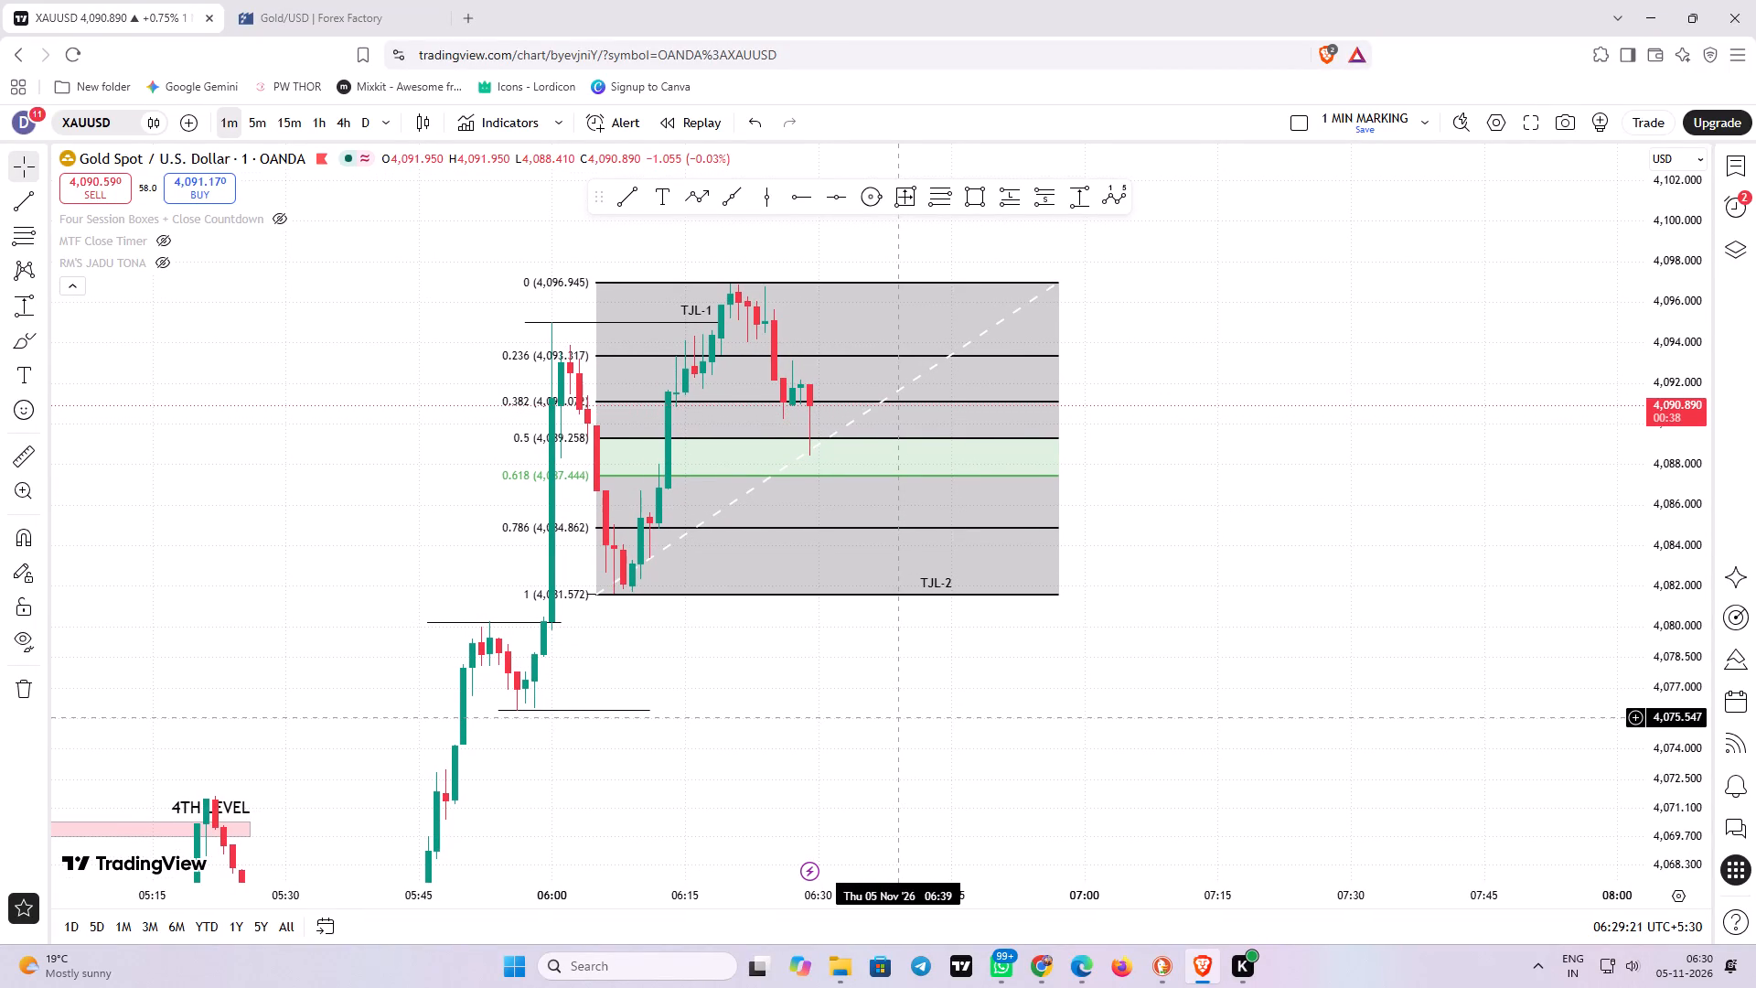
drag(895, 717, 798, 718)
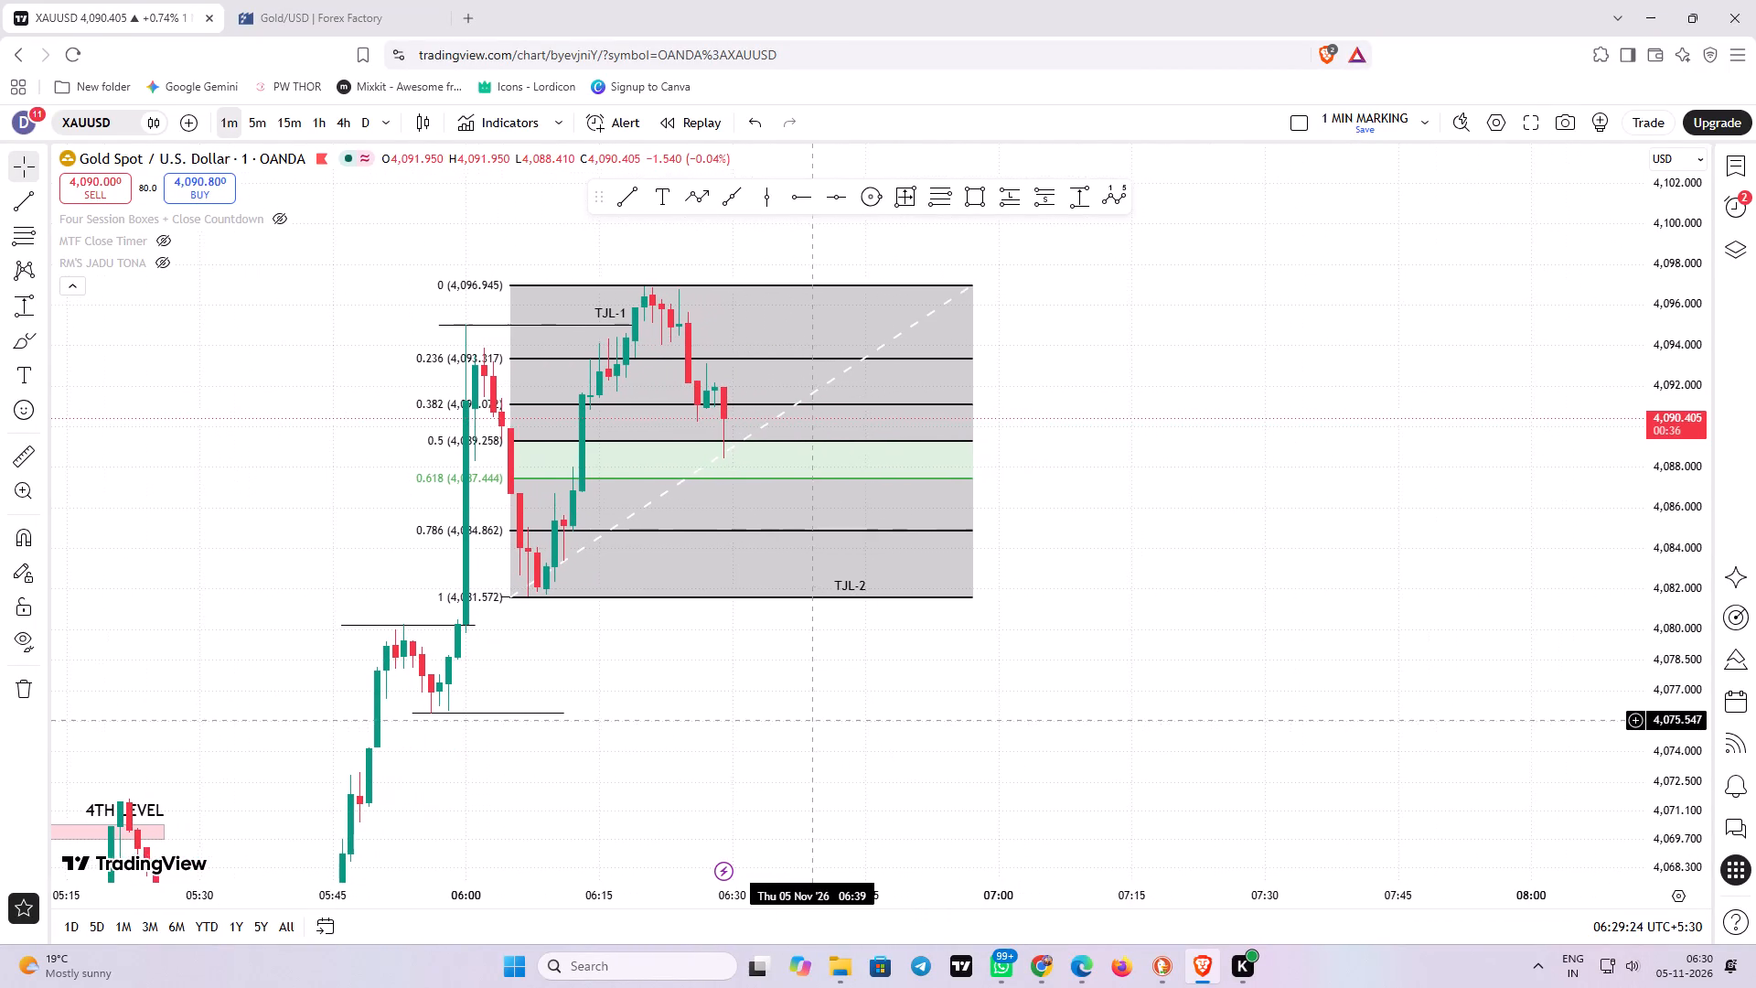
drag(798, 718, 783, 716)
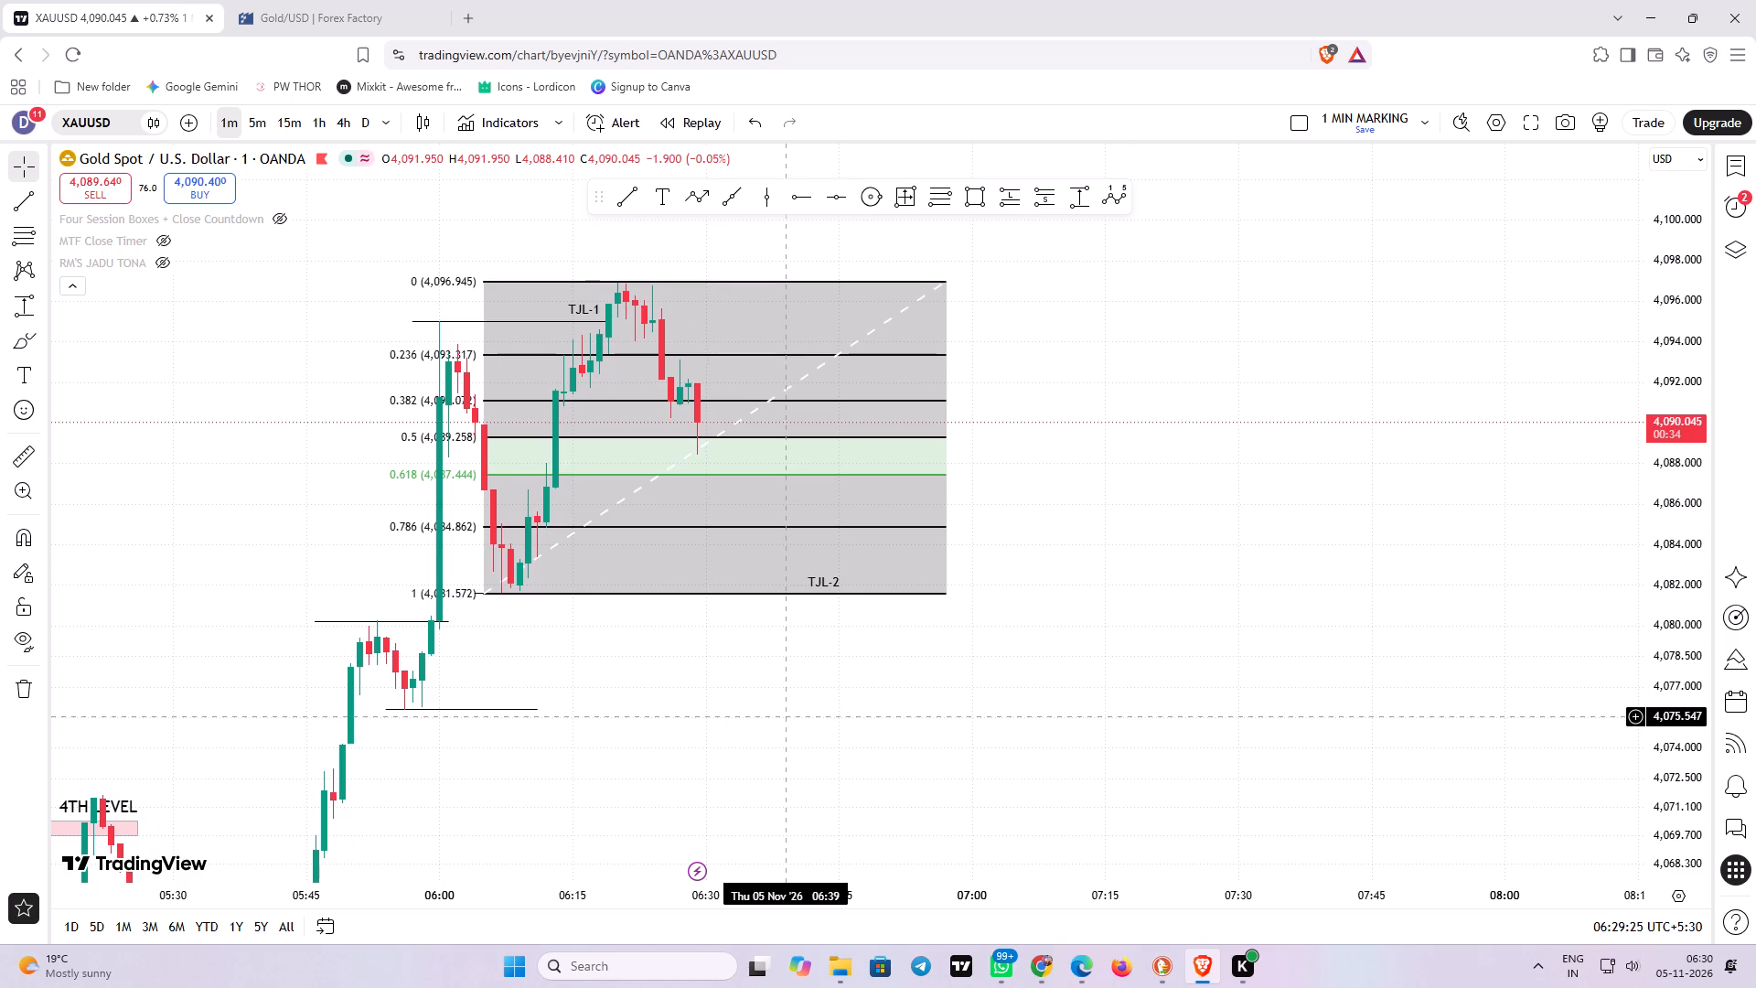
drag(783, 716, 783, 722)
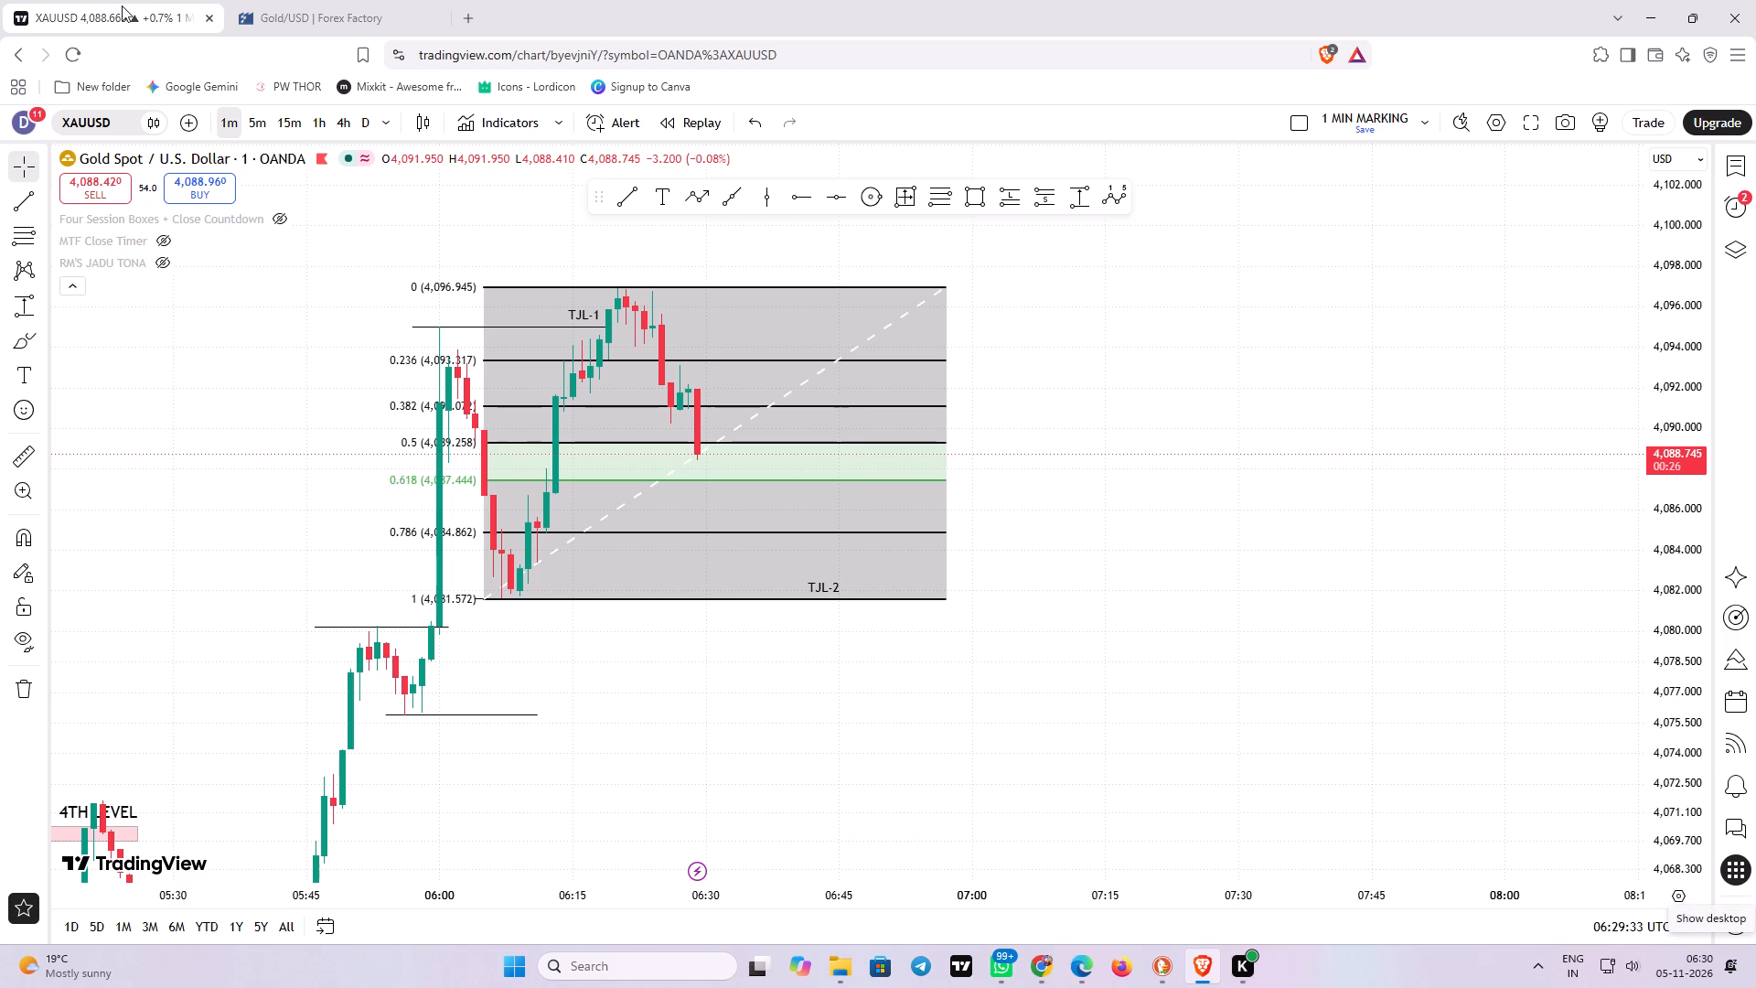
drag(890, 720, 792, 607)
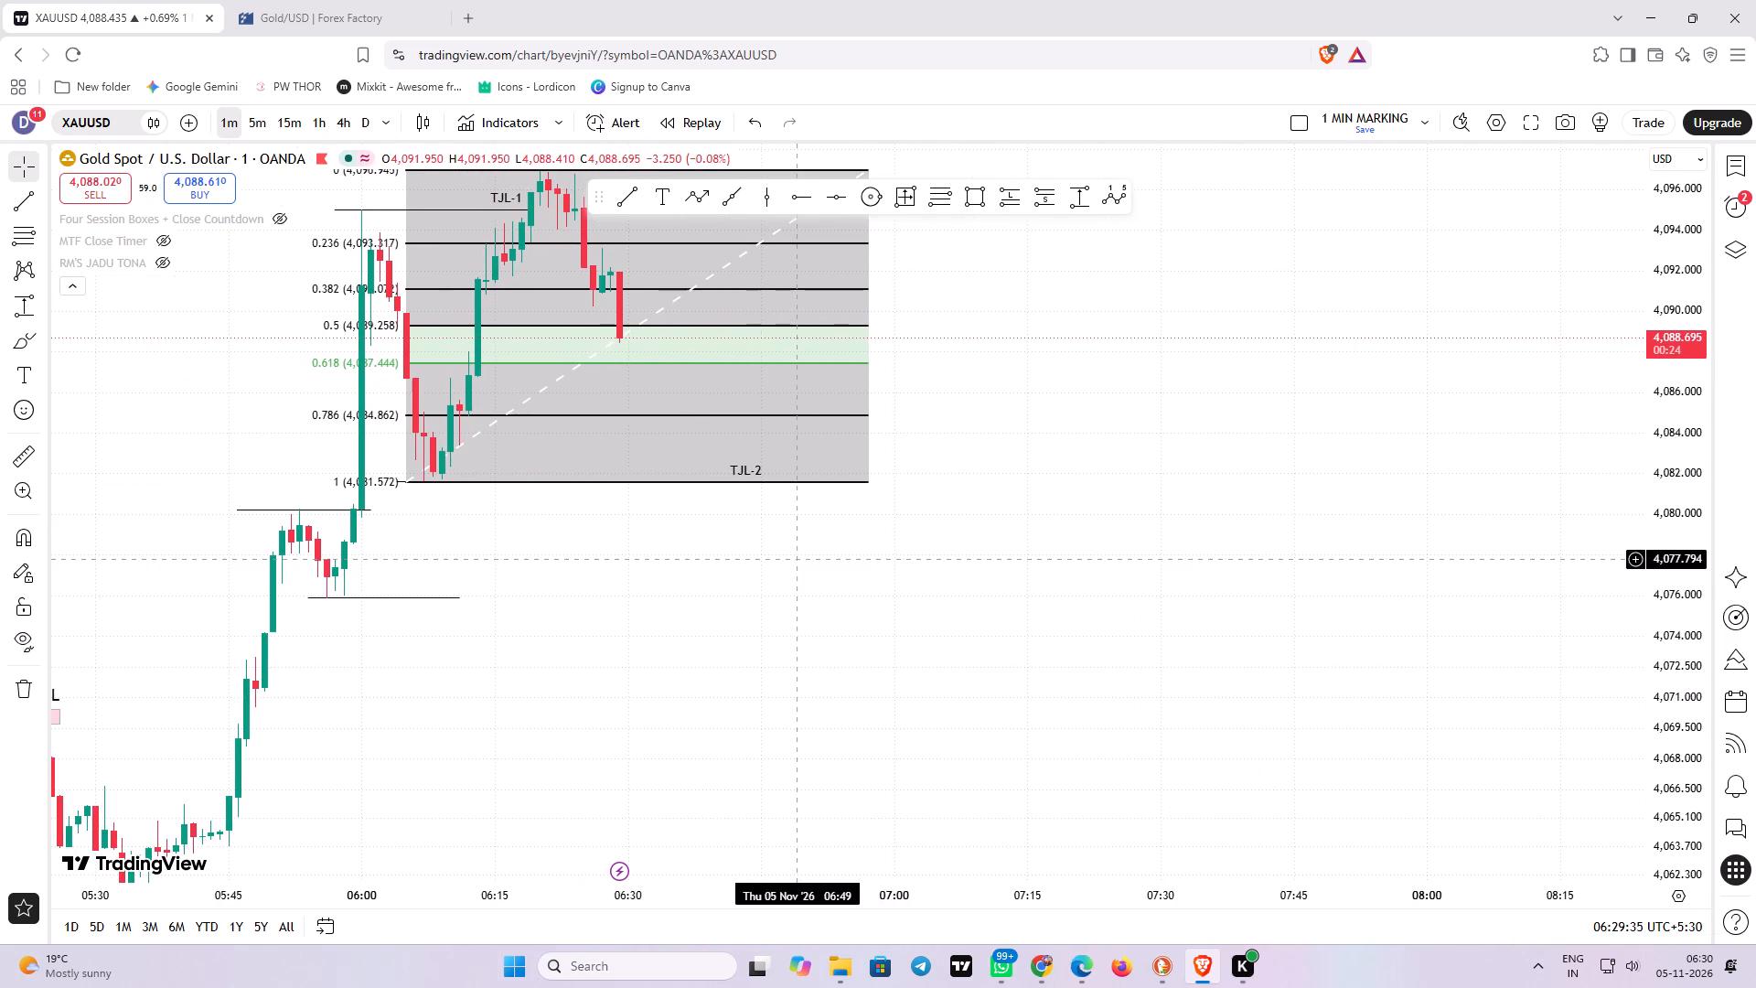
Switch to the DuckDuckGo window and examine the 1-hour XAUUSD zones from the A+ level up to the red supply area.
click(1162, 964)
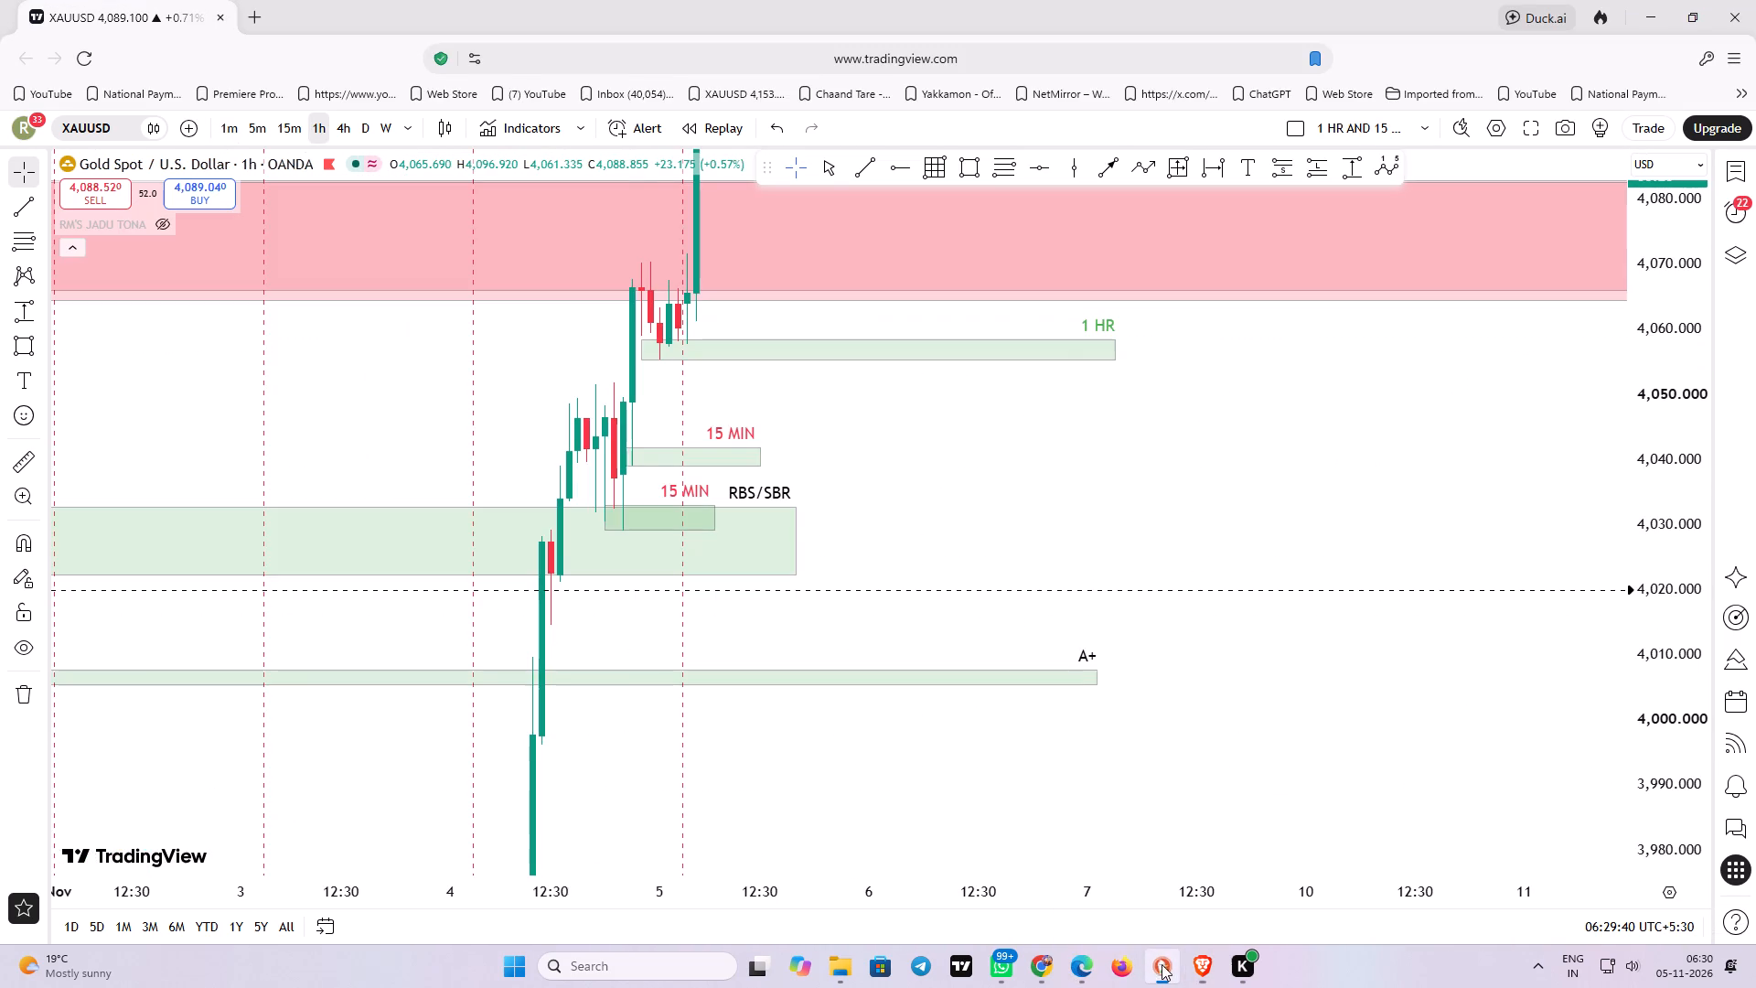
drag(1062, 560, 1212, 499)
scroll(1219, 487, down, 1)
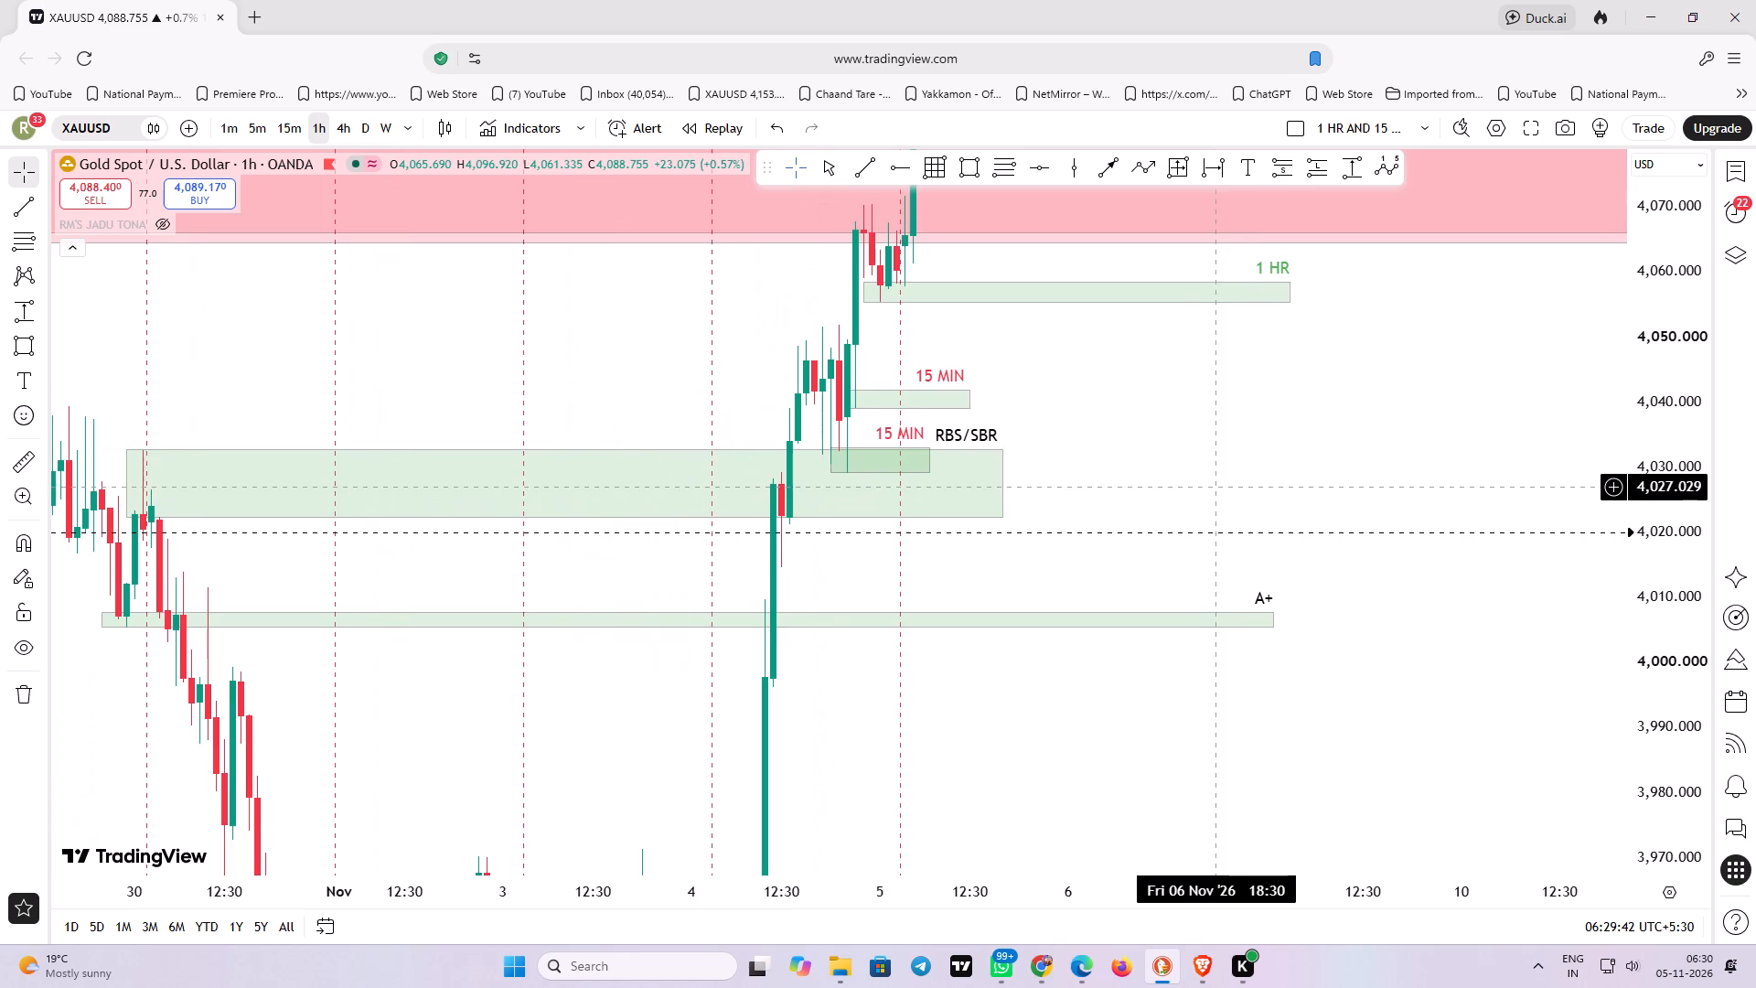
drag(1660, 261, 1637, 400)
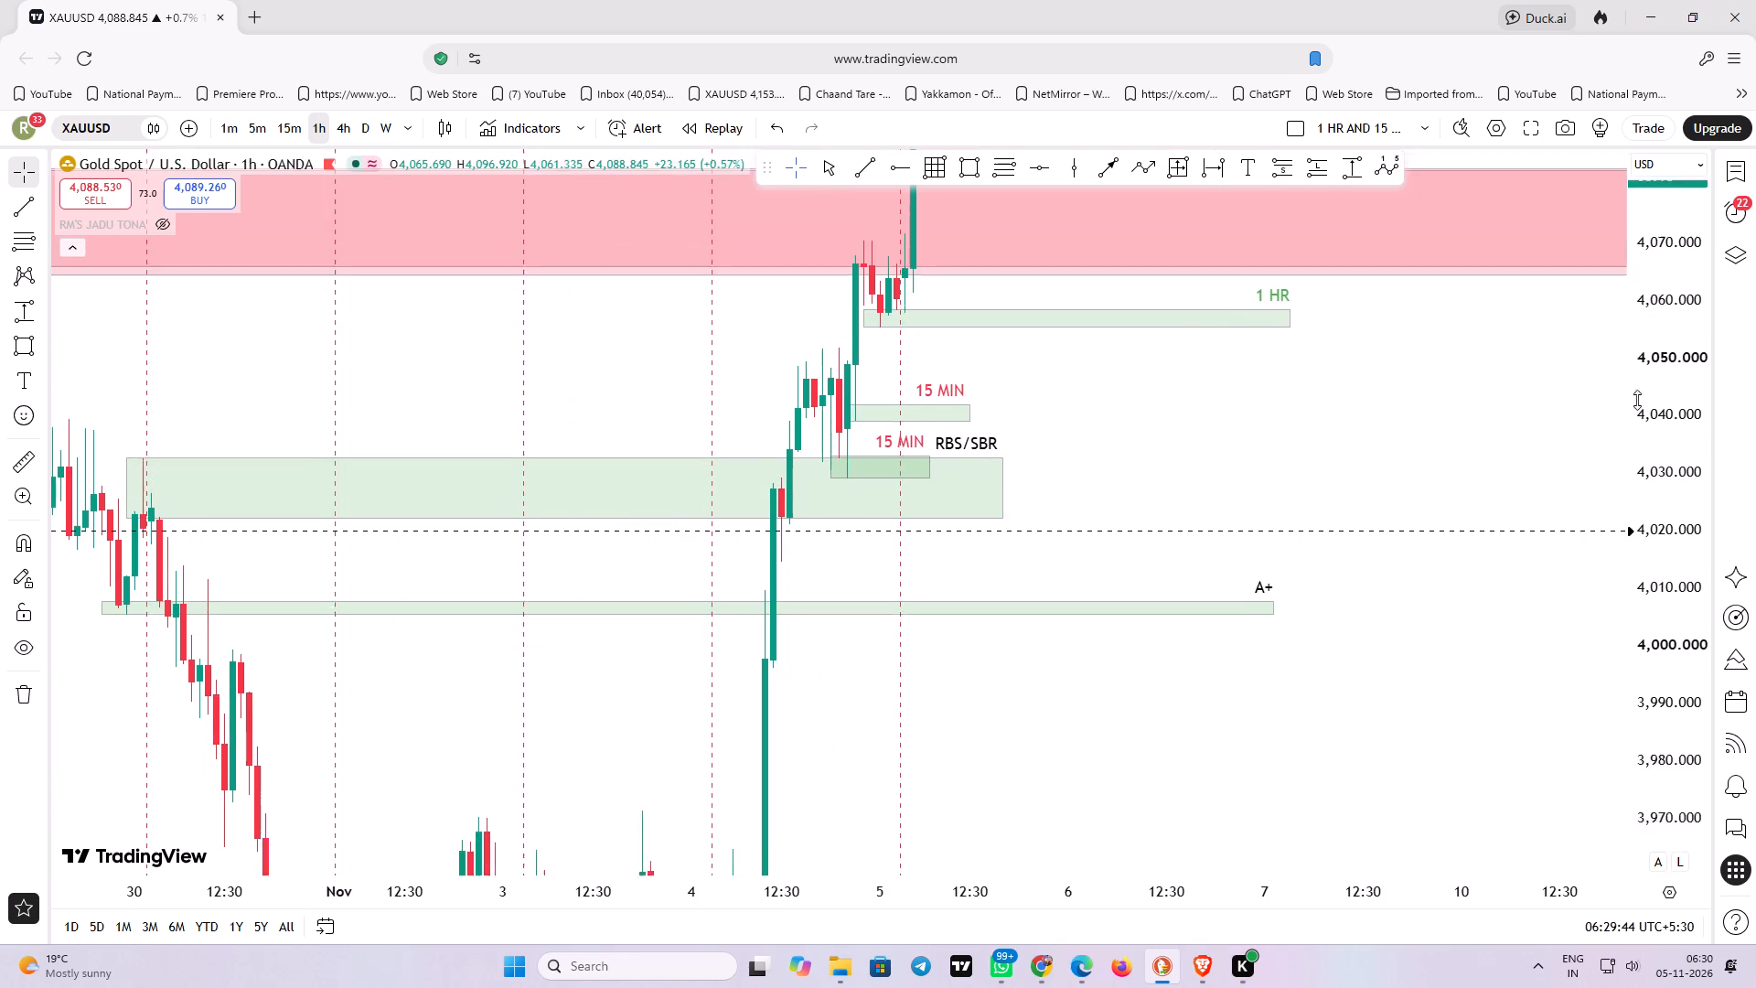
drag(1637, 400, 1623, 441)
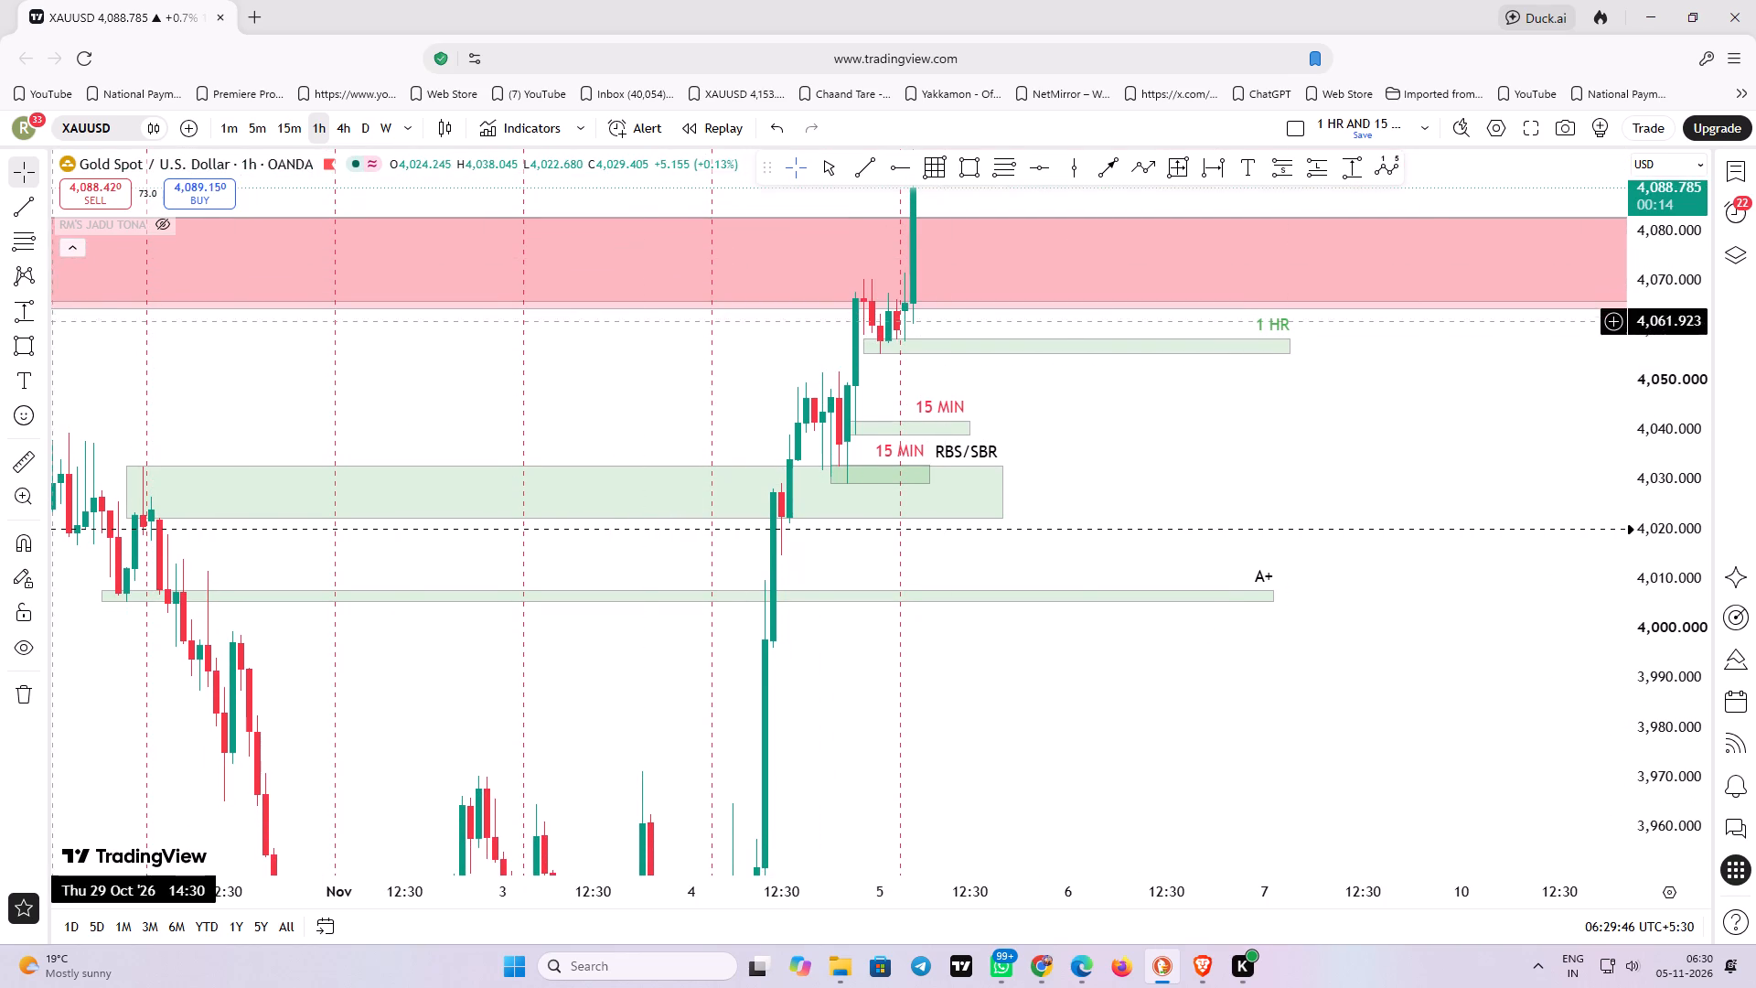
drag(705, 375, 575, 433)
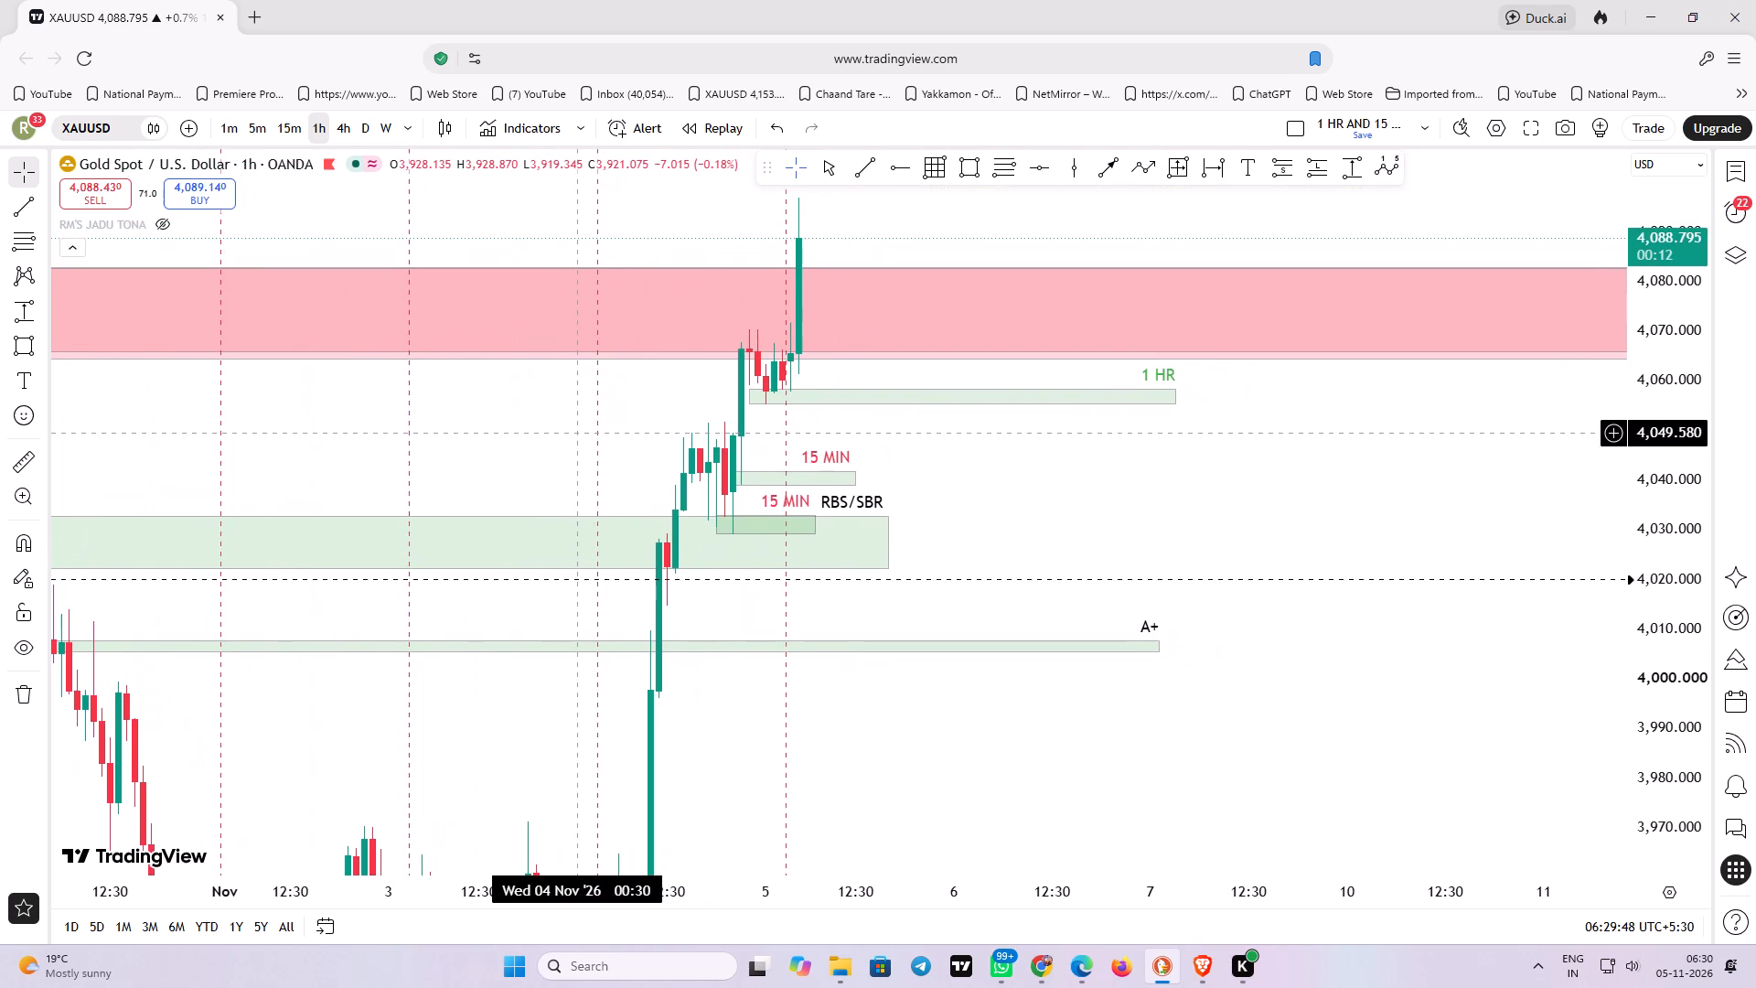
drag(575, 433, 584, 432)
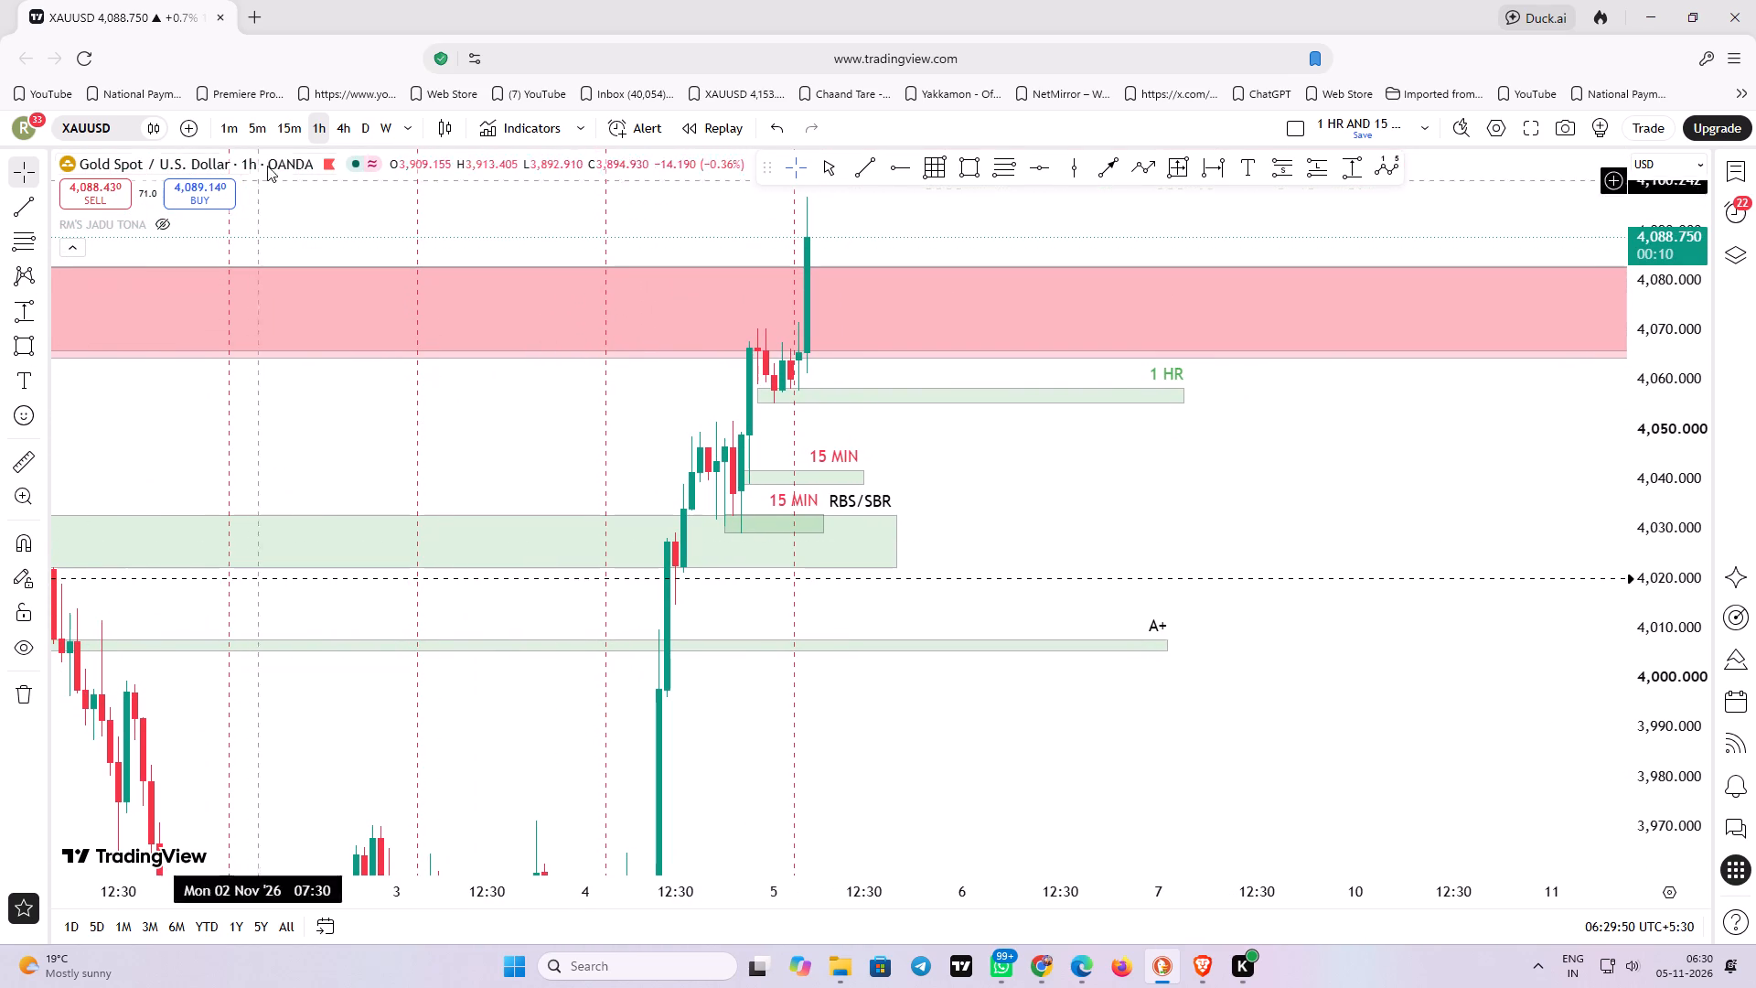
Switch to the 15-minute chart, reset its view and examine the rally and the marked zones down to the 1 HR zone near 3,900.
click(284, 131)
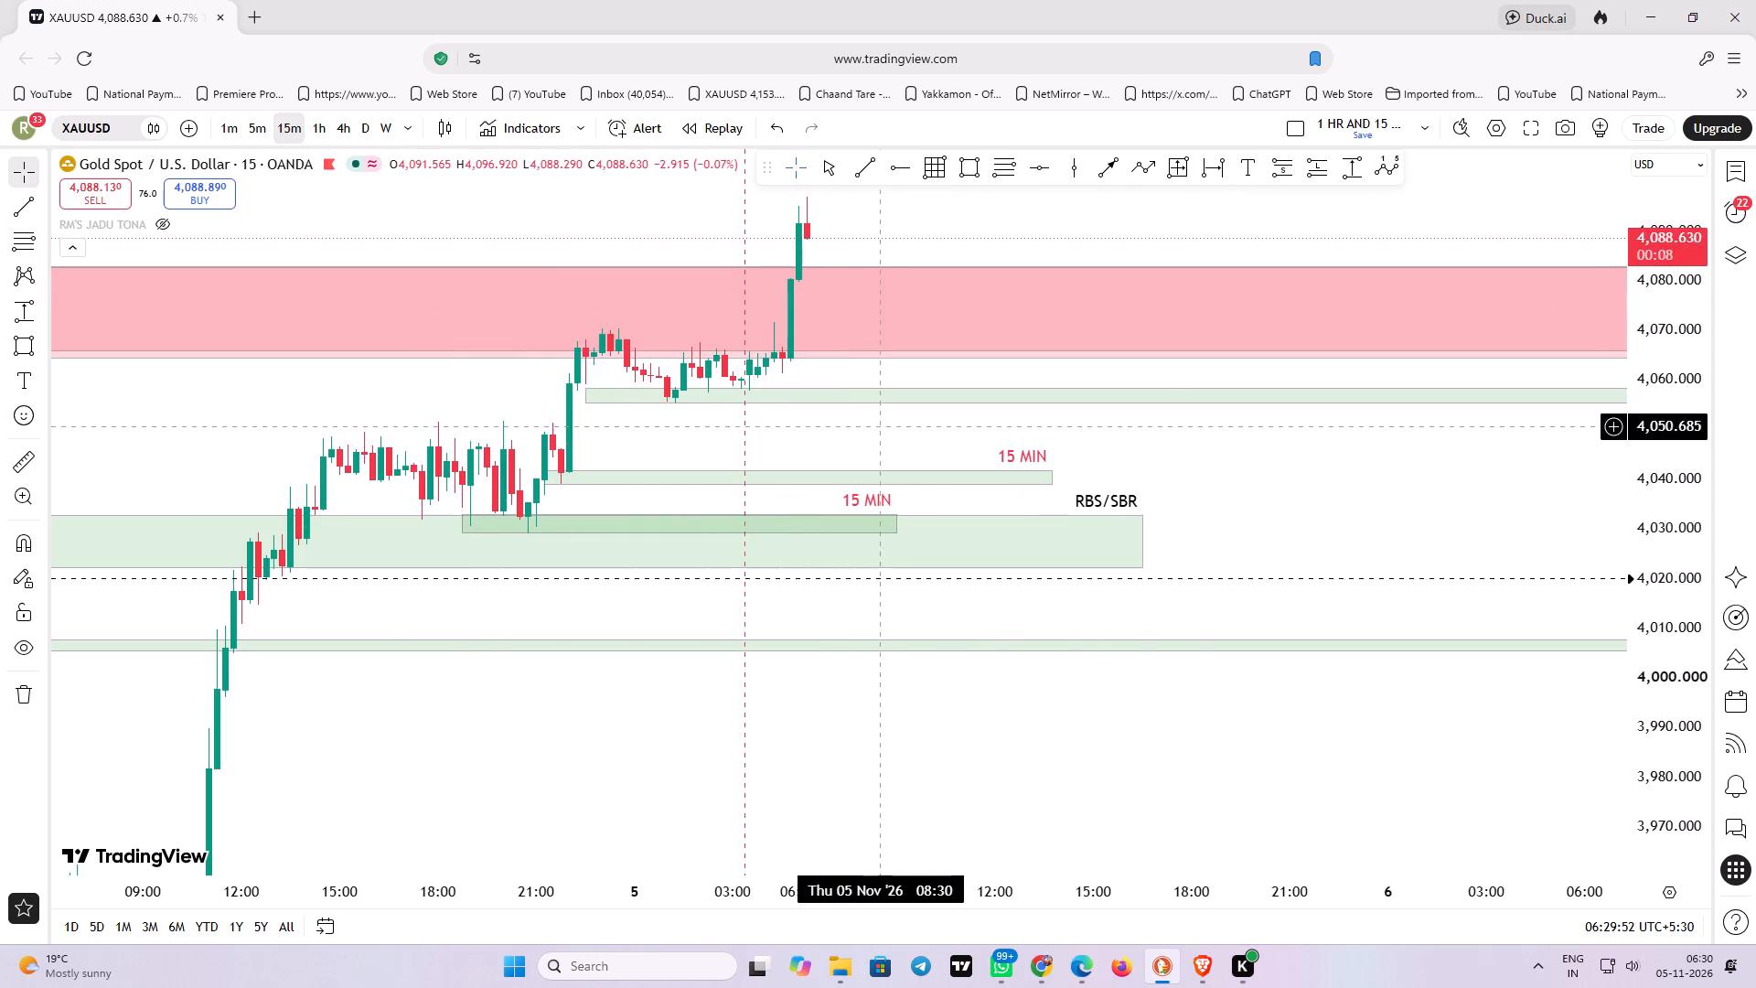
right_click(881, 424)
click(930, 435)
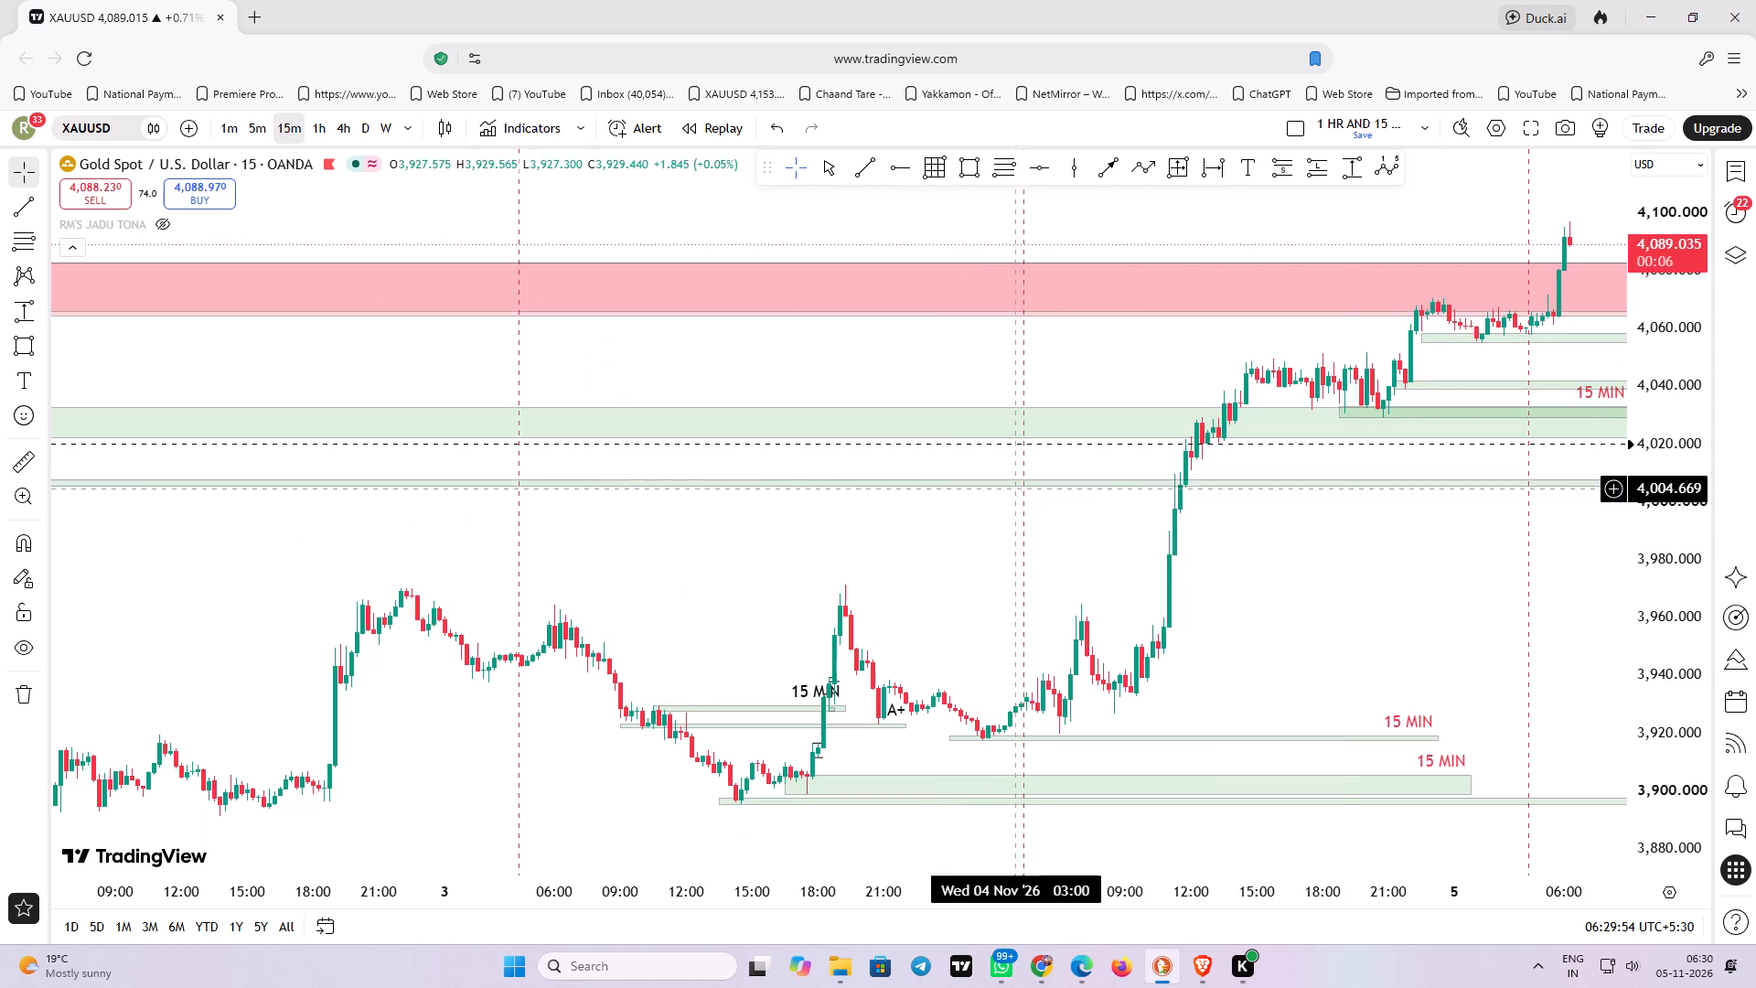
drag(1345, 592, 758, 456)
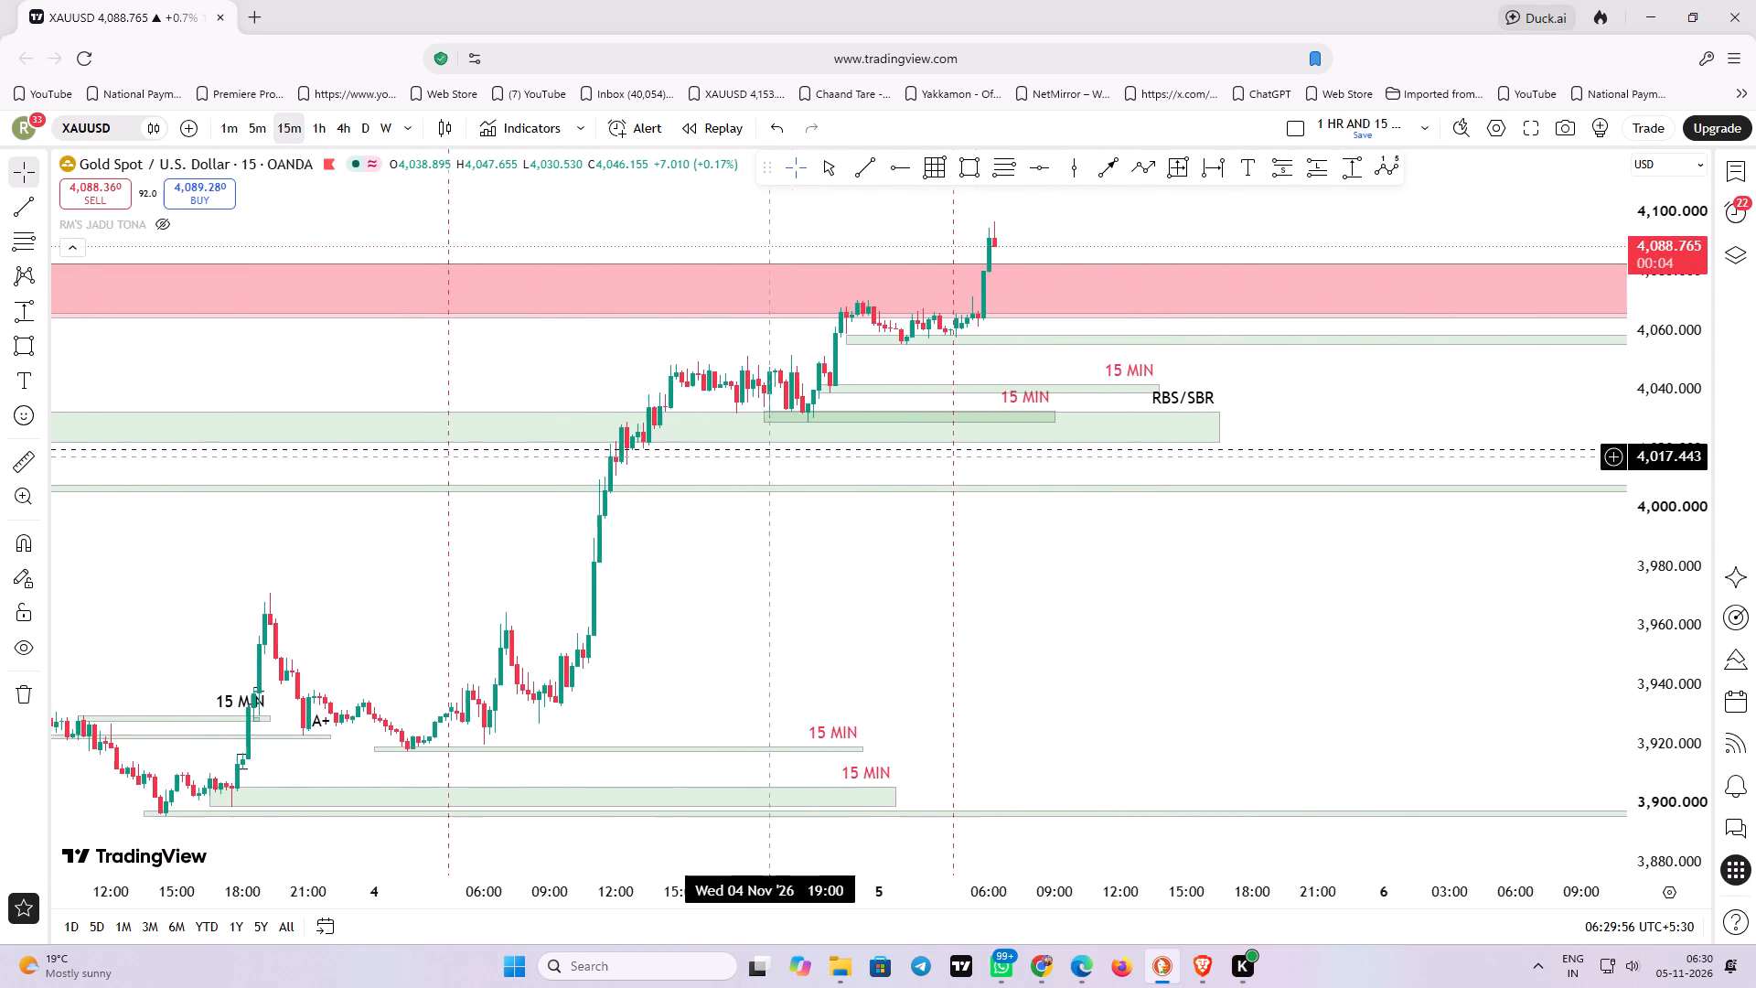
drag(758, 456, 724, 459)
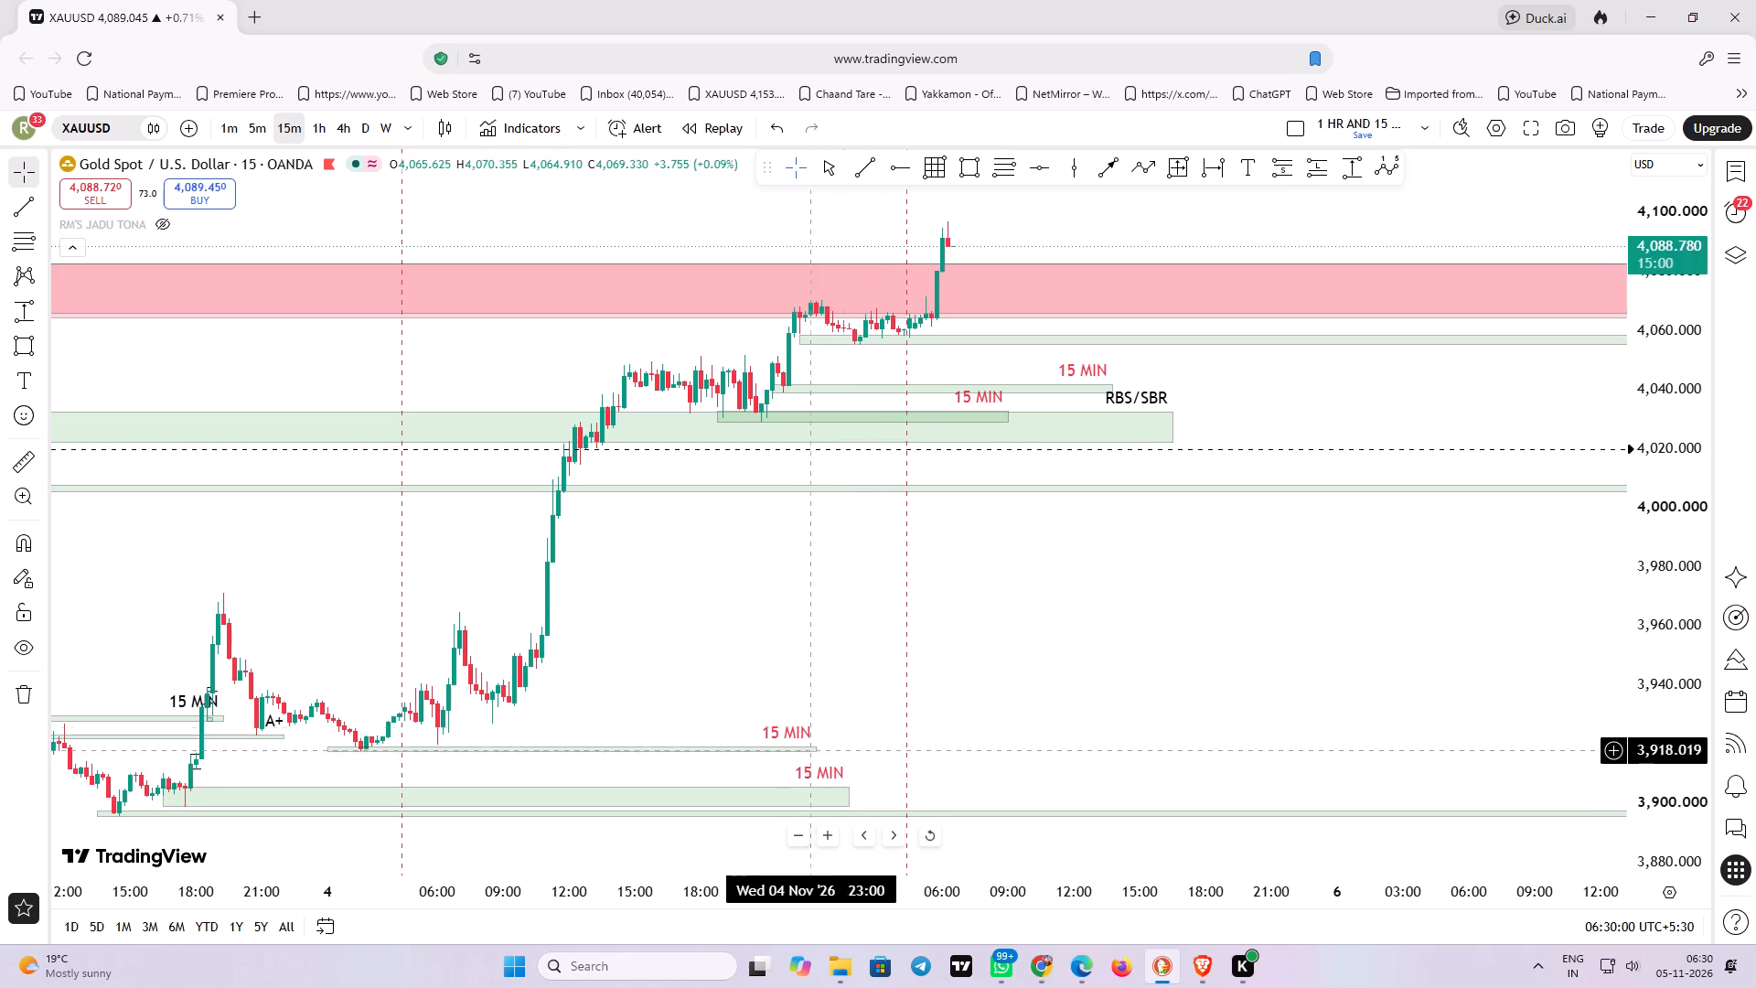
scroll(925, 566, down, 2)
drag(1077, 538, 999, 583)
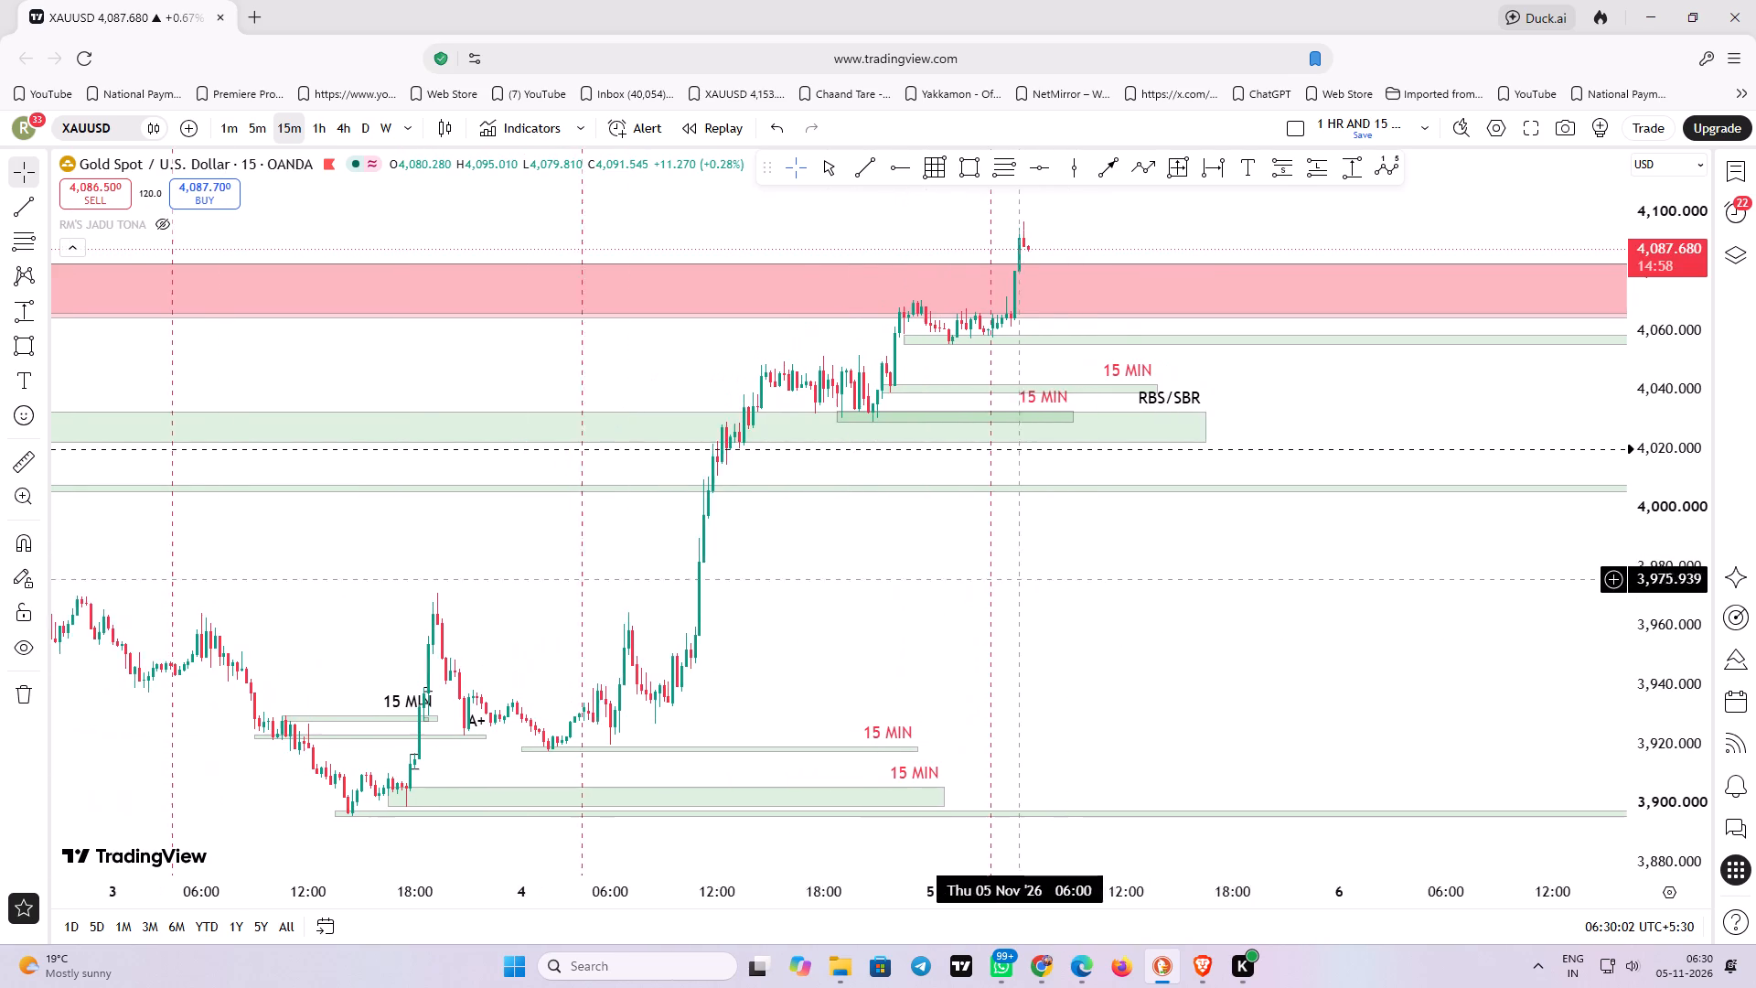
drag(999, 583, 858, 611)
drag(1655, 623, 1663, 587)
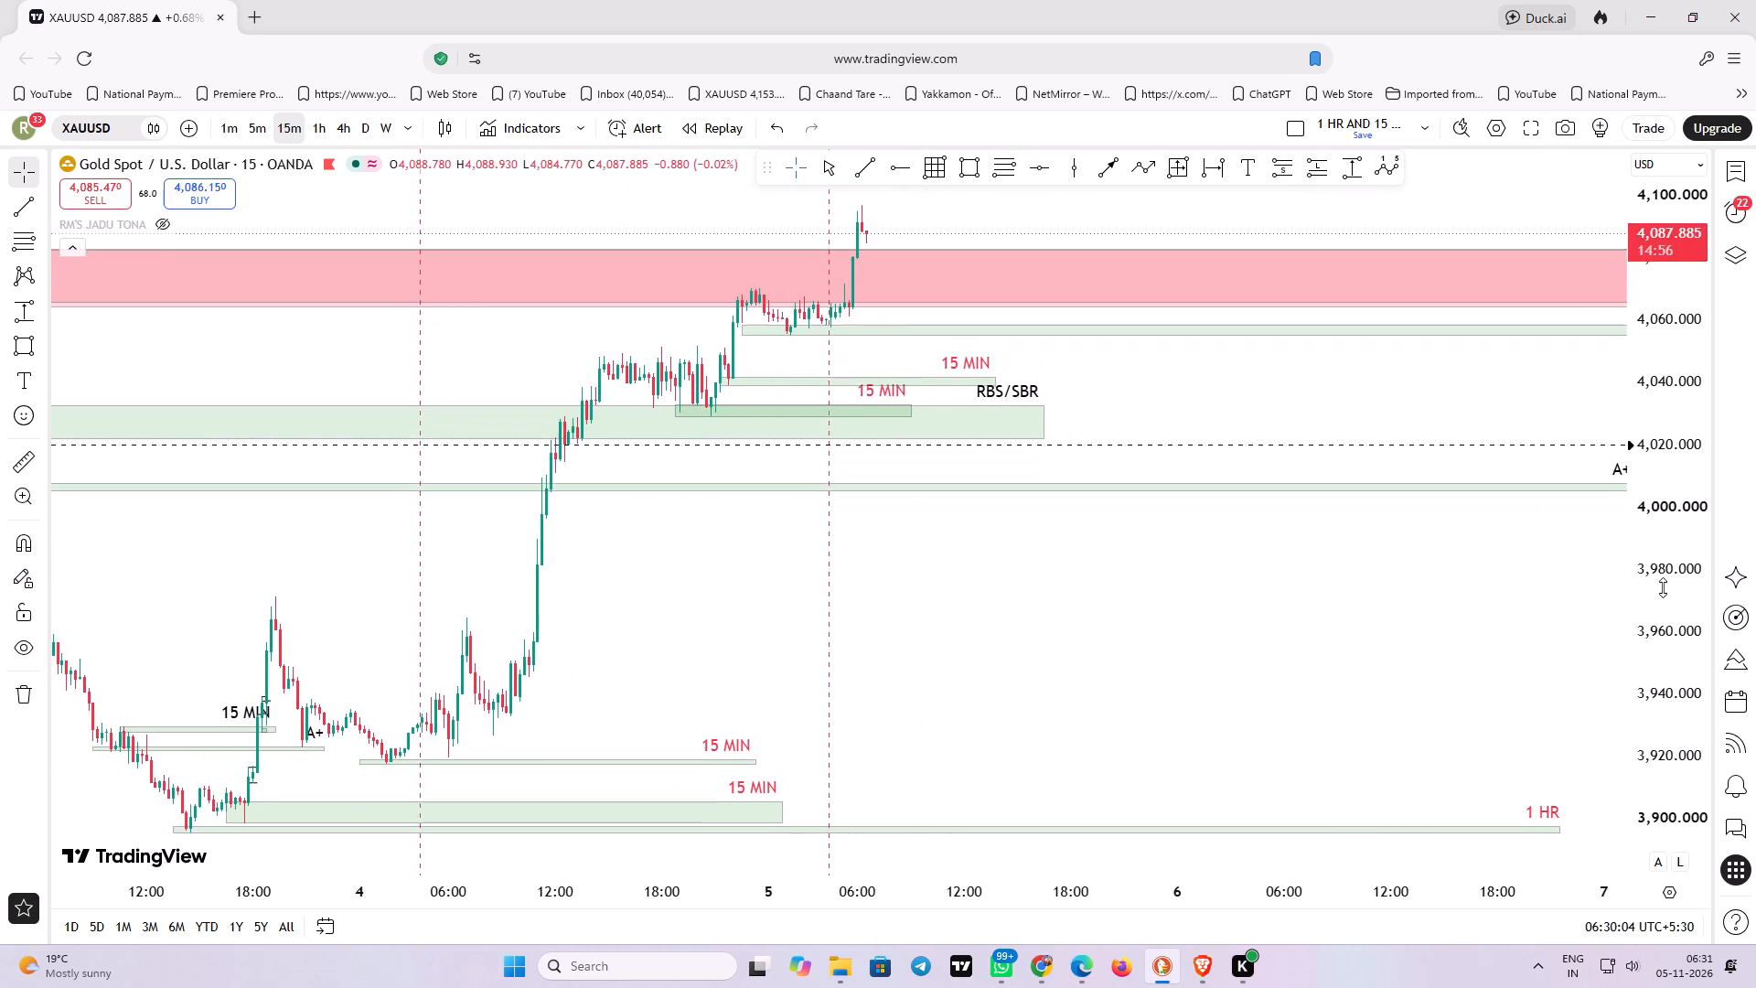
drag(1663, 587, 1674, 483)
scroll(1063, 602, down, 8)
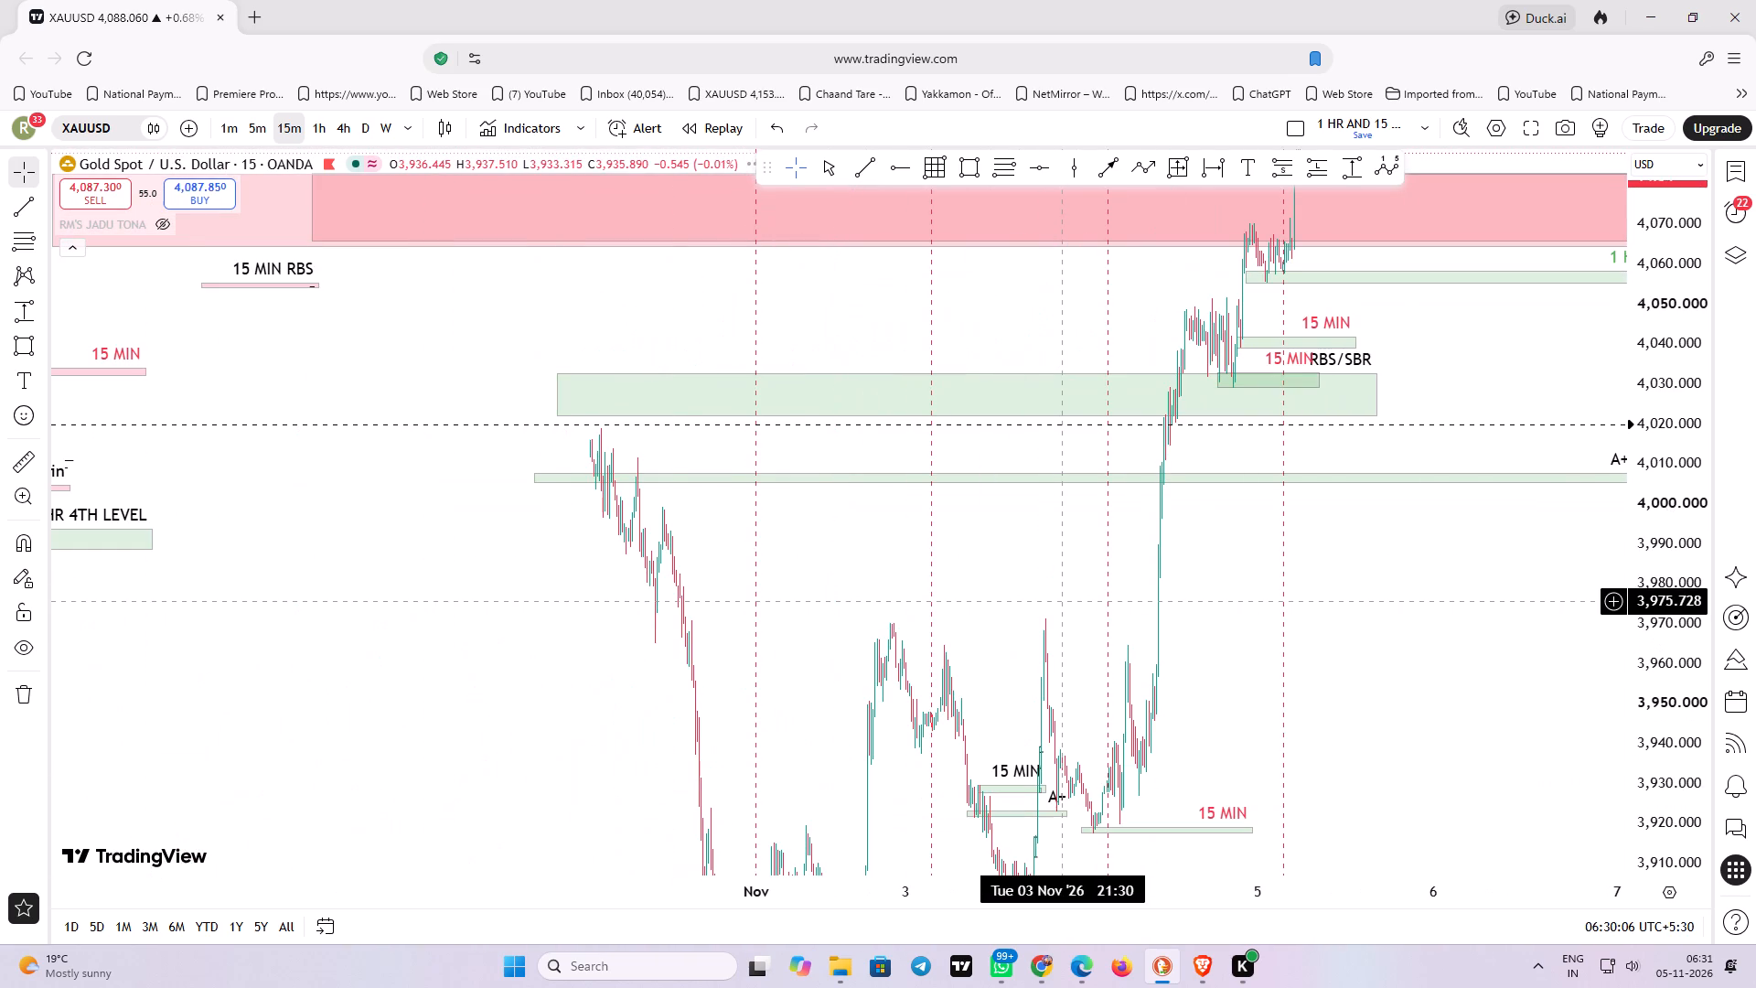
click(1394, 571)
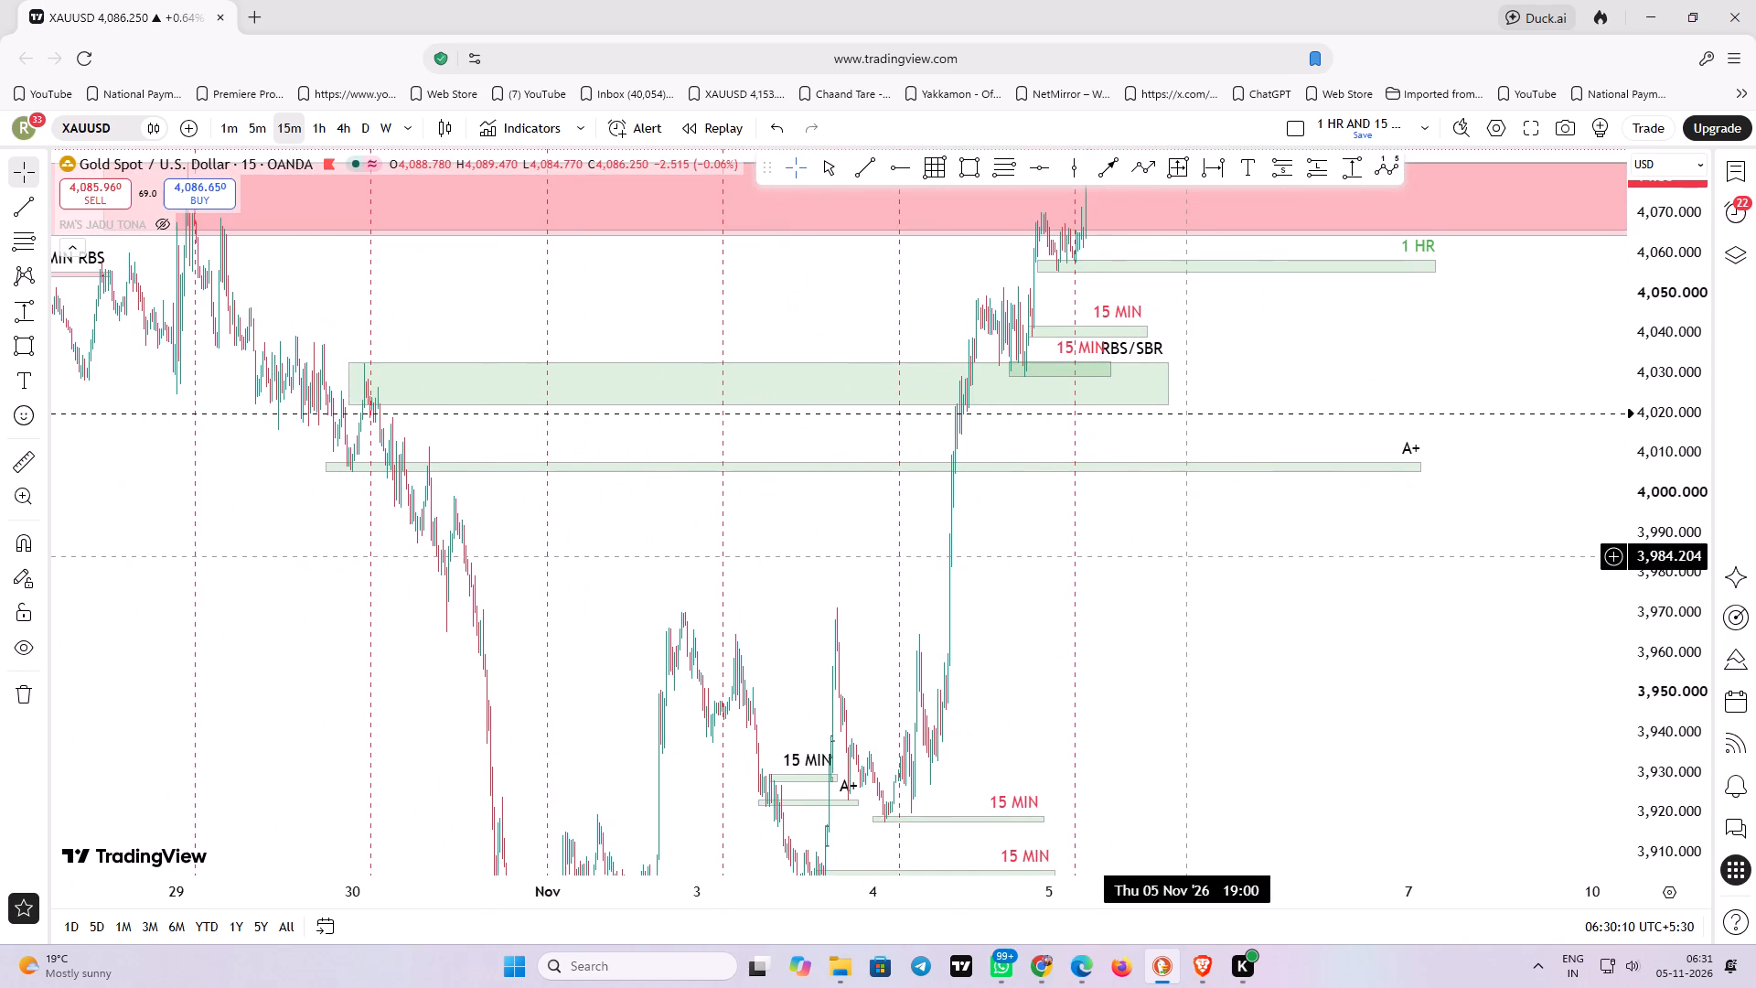
drag(1102, 623, 1119, 496)
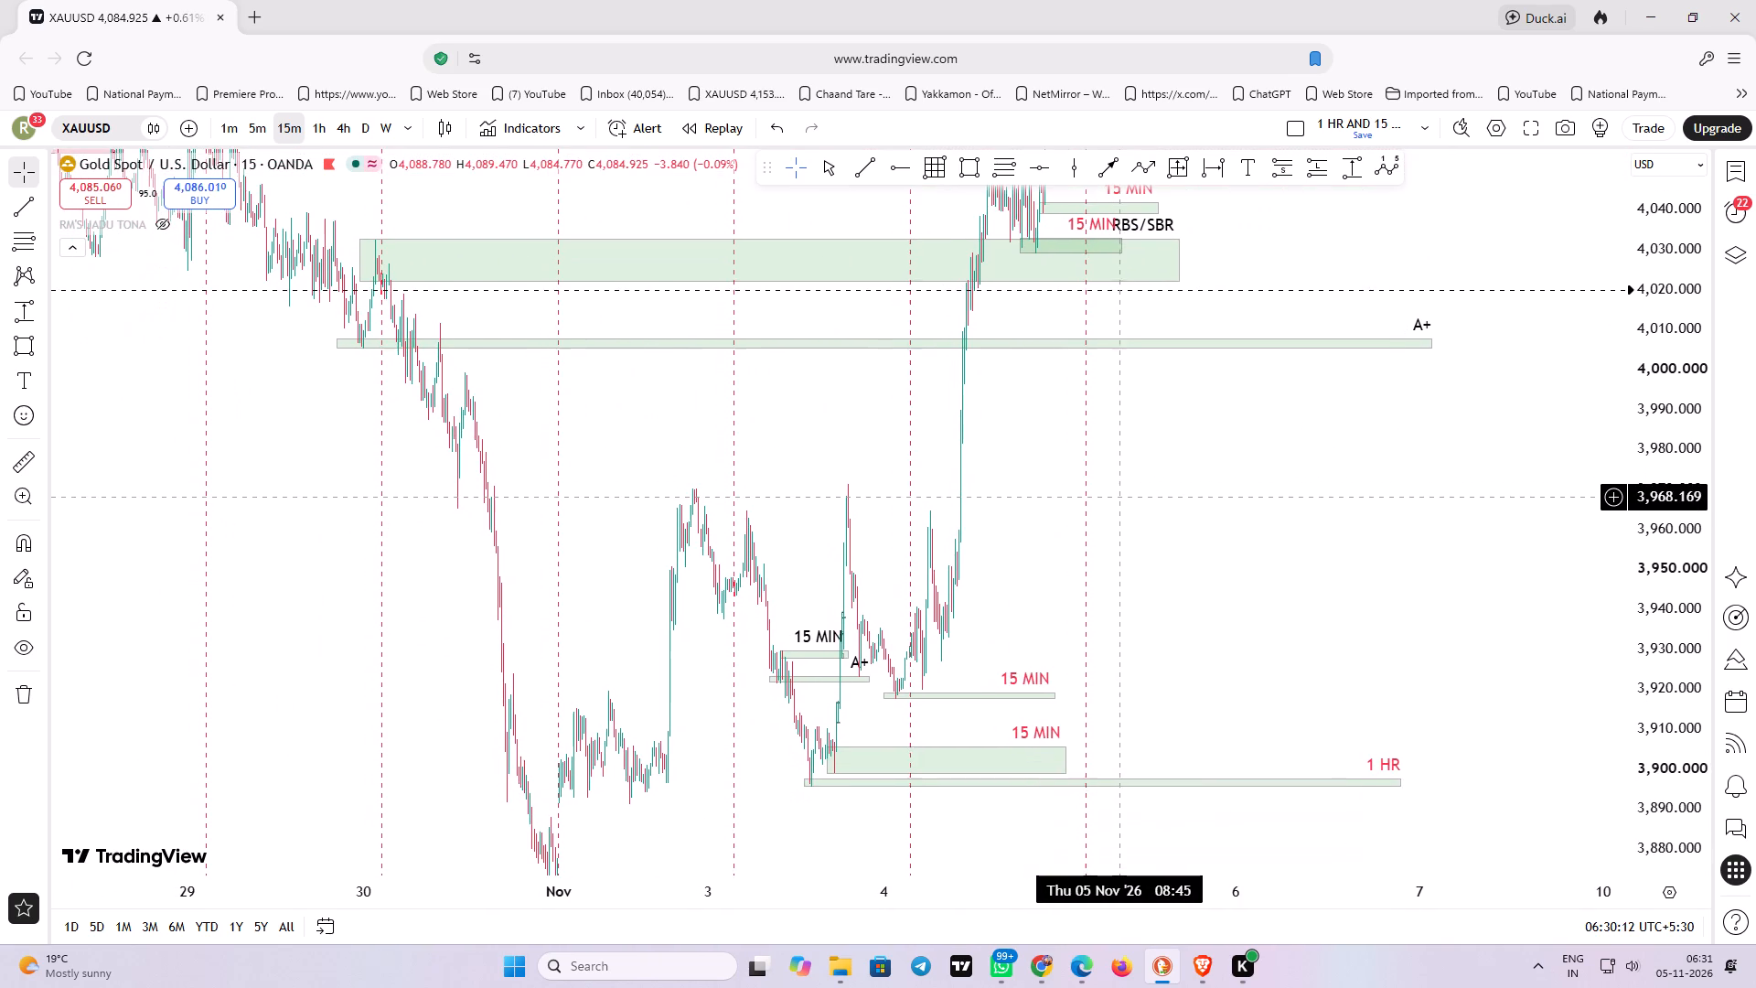
drag(1119, 496, 914, 698)
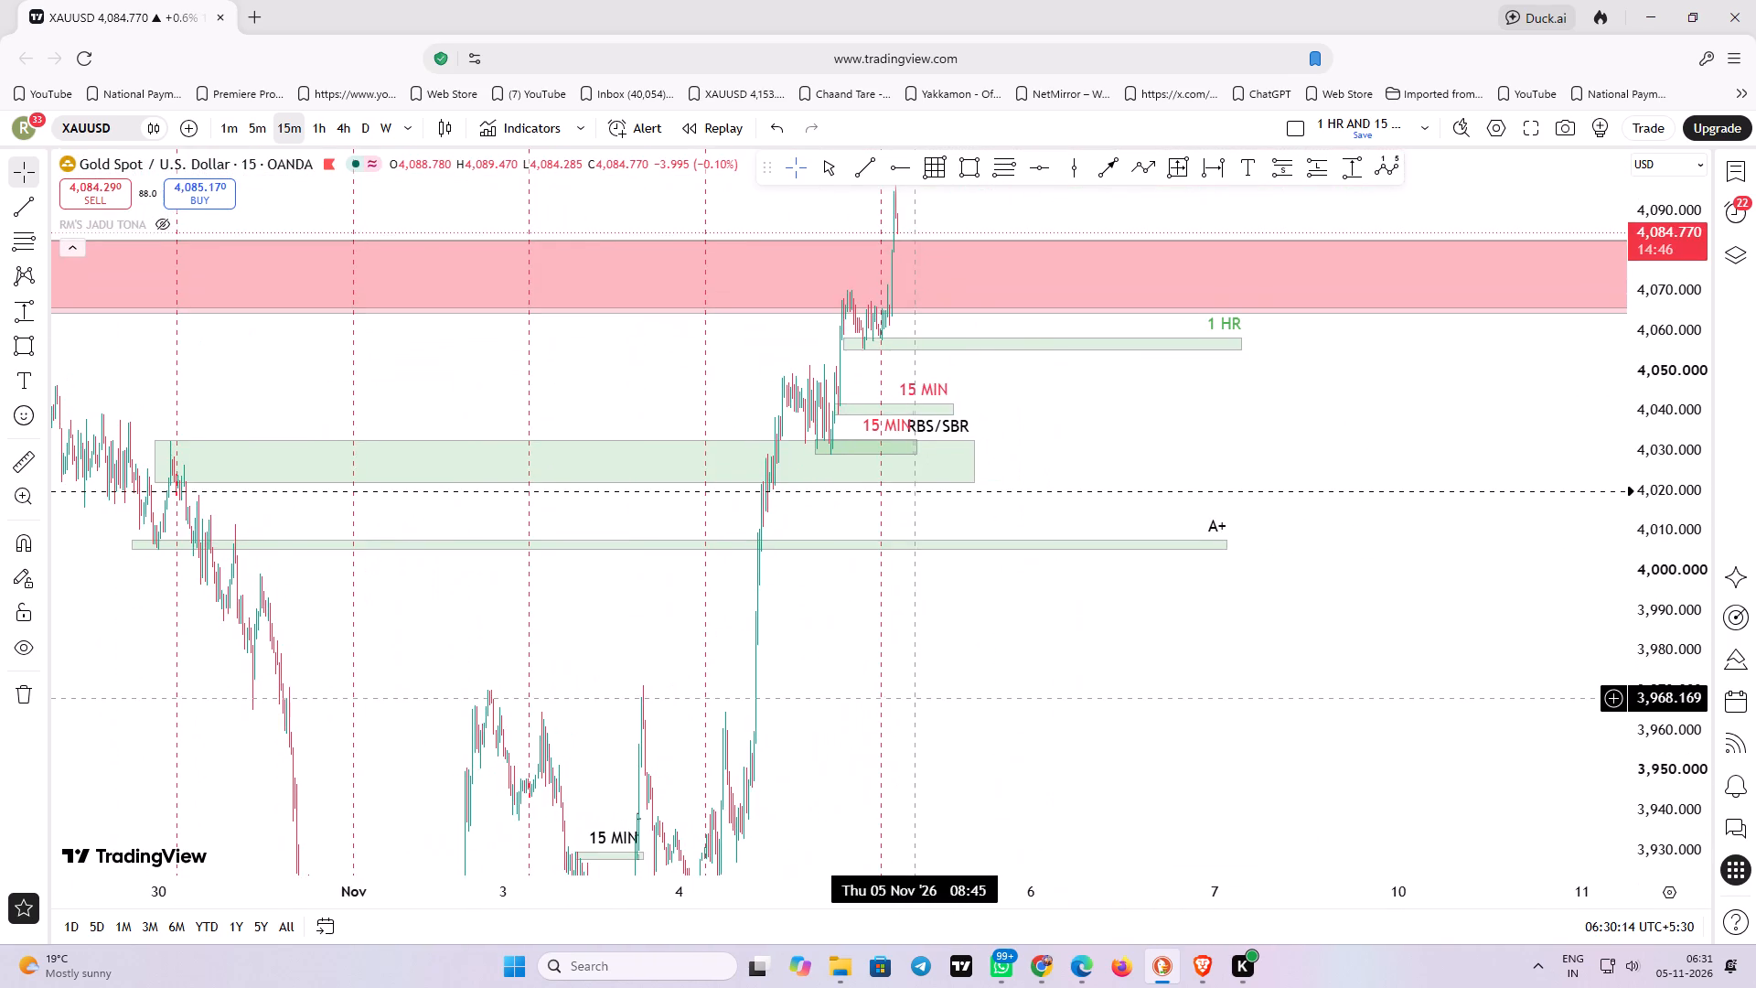
Examine the 15-minute candles around the RBS/SBR zone and the two 15 MIN zones near 4,030 and 4,040.
drag(985, 624, 978, 726)
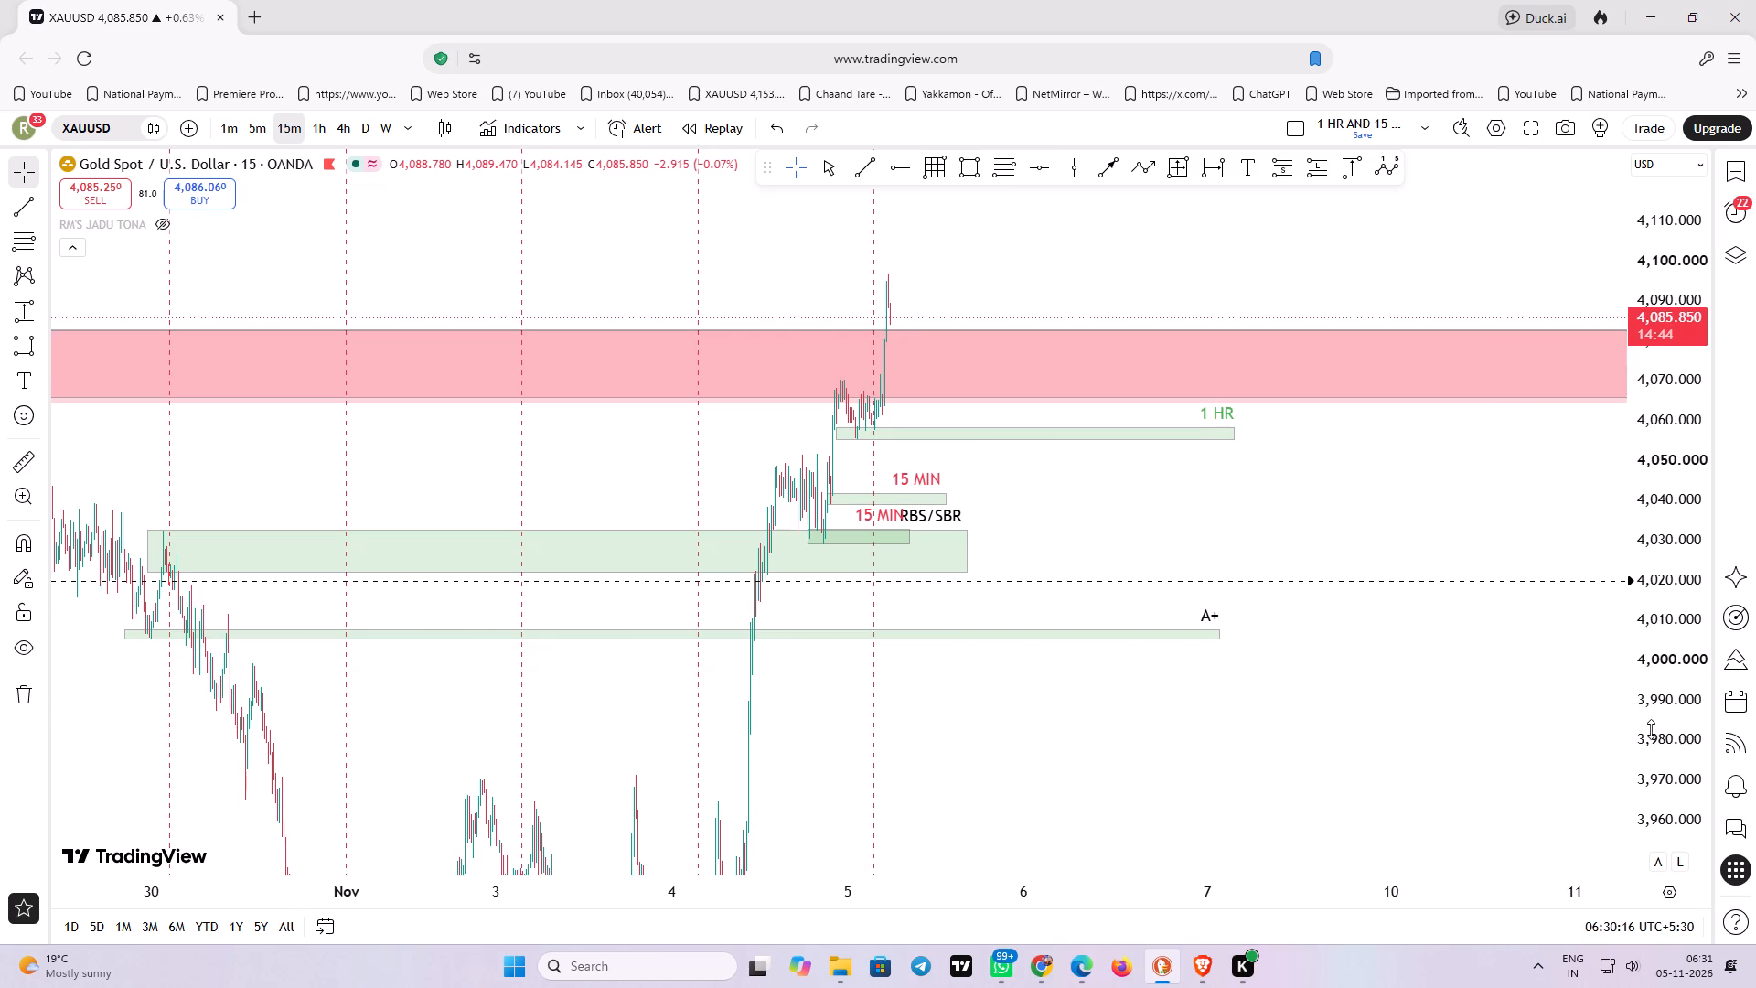
drag(1661, 717, 1675, 465)
scroll(1152, 579, up, 3)
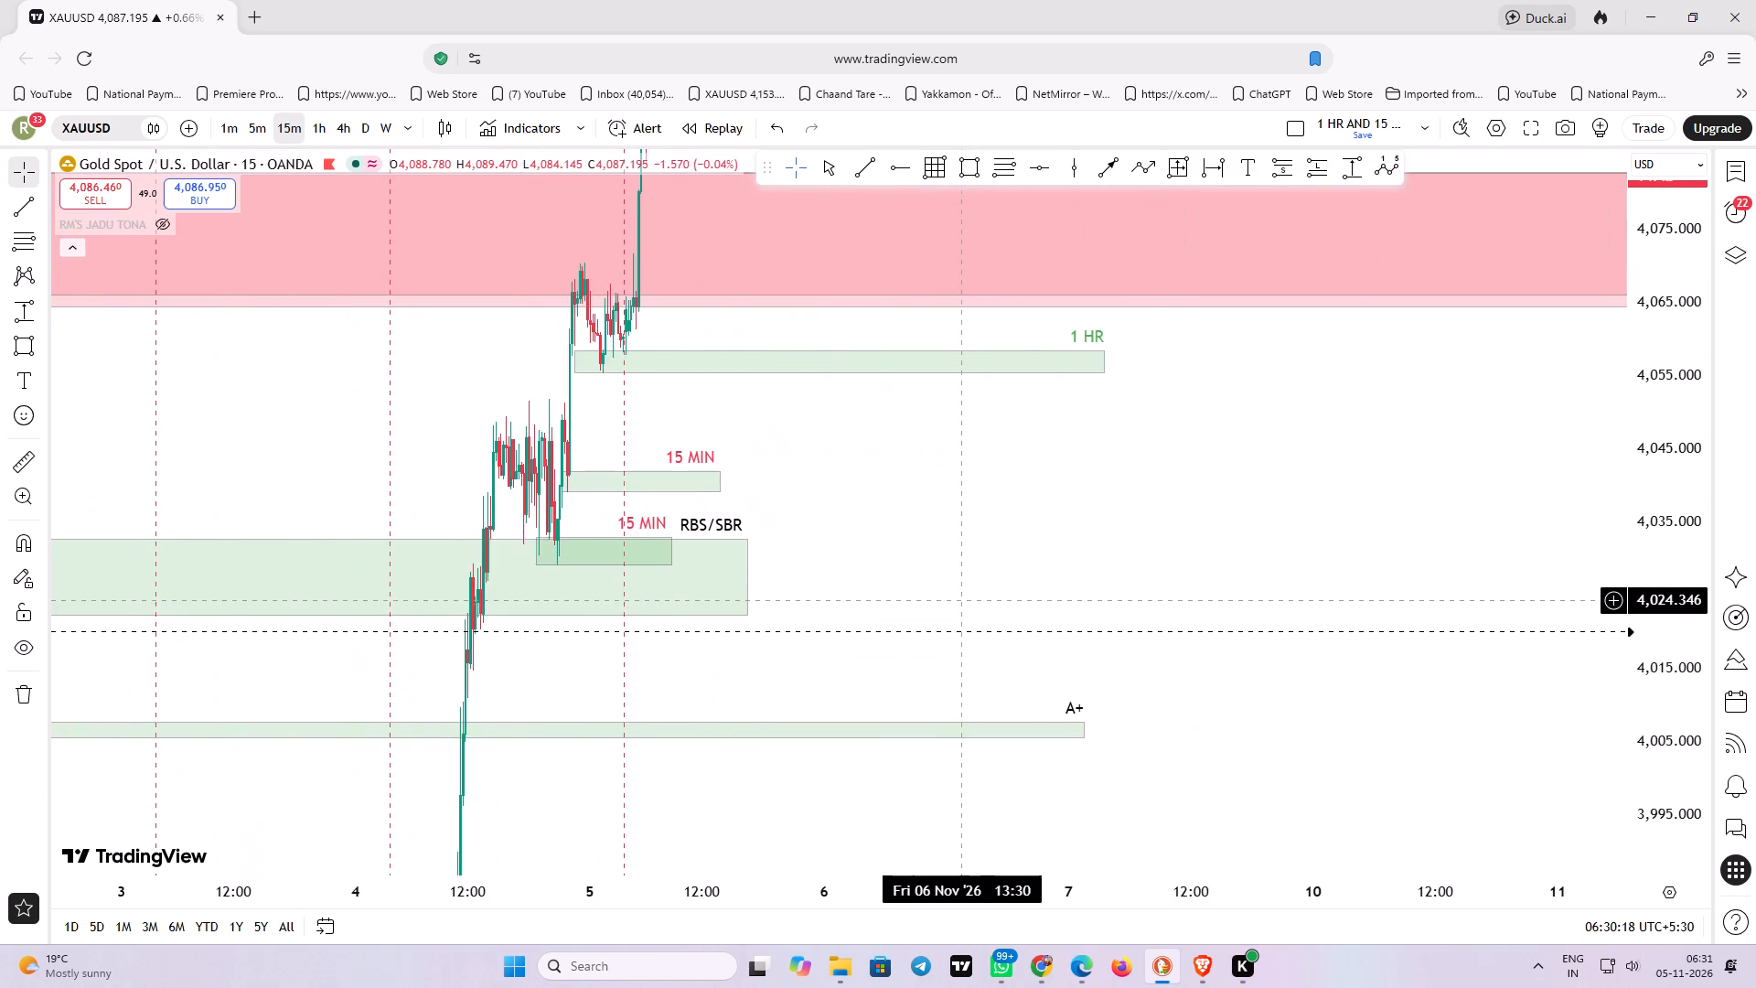
scroll(962, 600, up, 4)
drag(725, 559, 1460, 521)
scroll(1280, 576, up, 5)
drag(924, 545, 1458, 437)
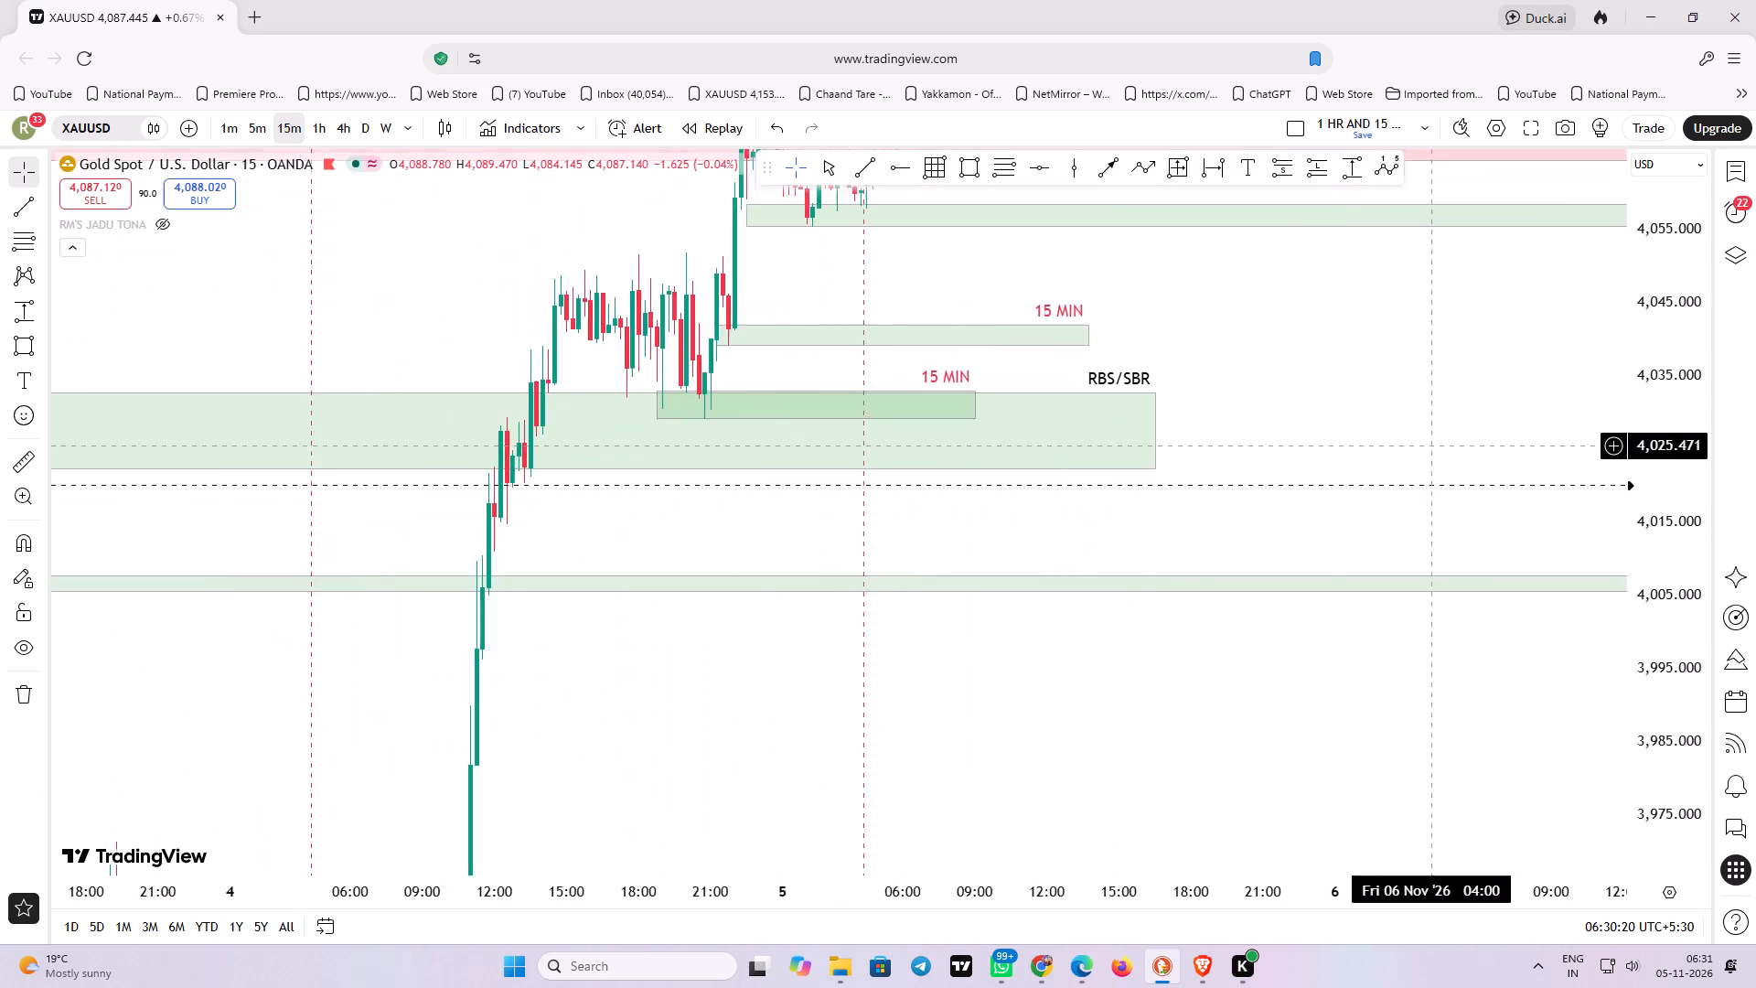
drag(1458, 437, 1472, 434)
scroll(1422, 465, up, 1)
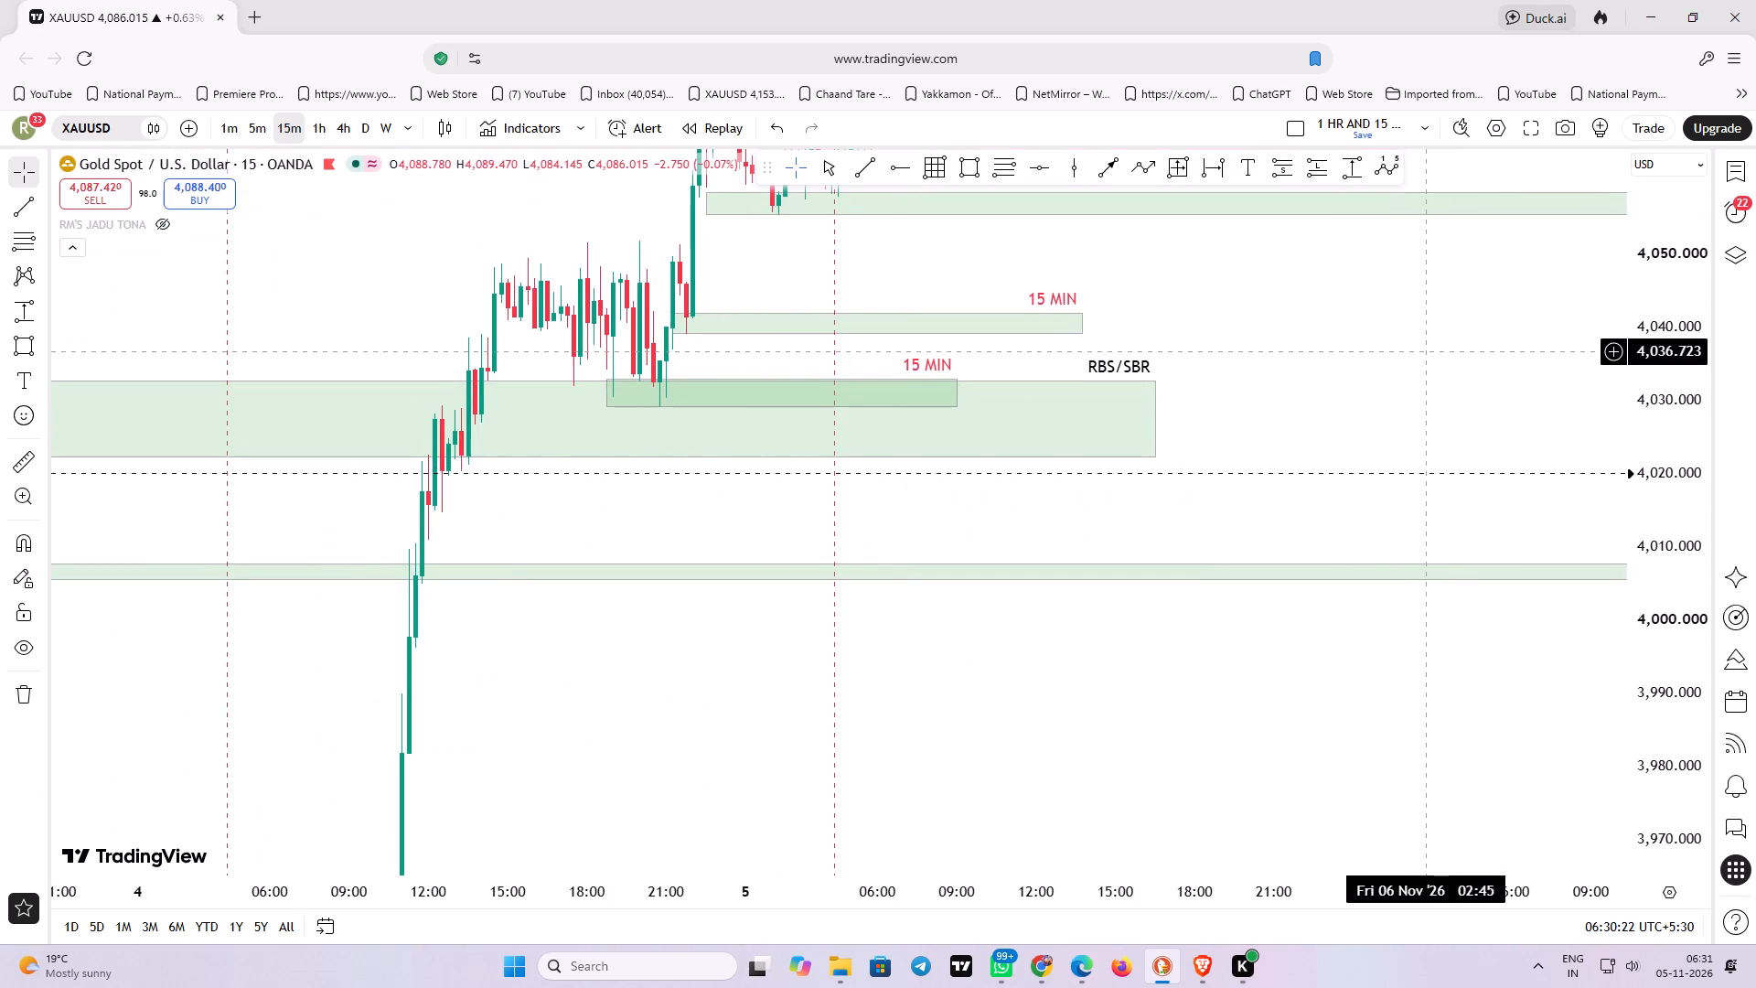
drag(1420, 360, 1411, 429)
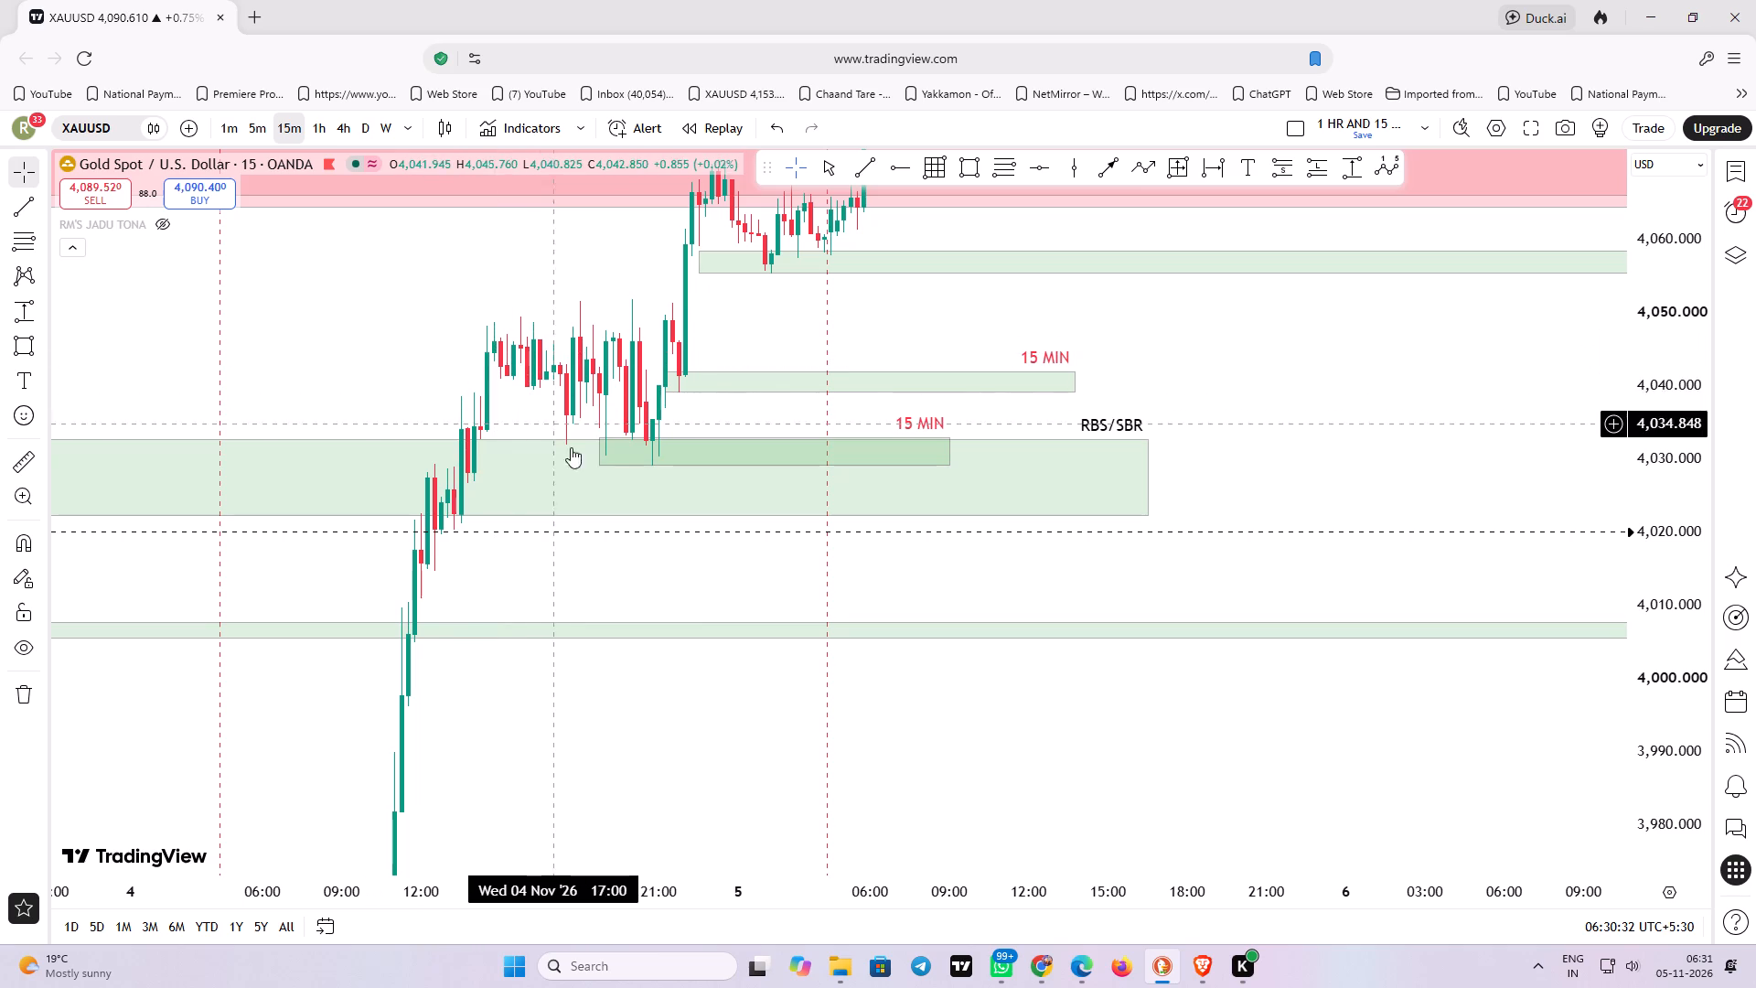
drag(1170, 323, 1240, 346)
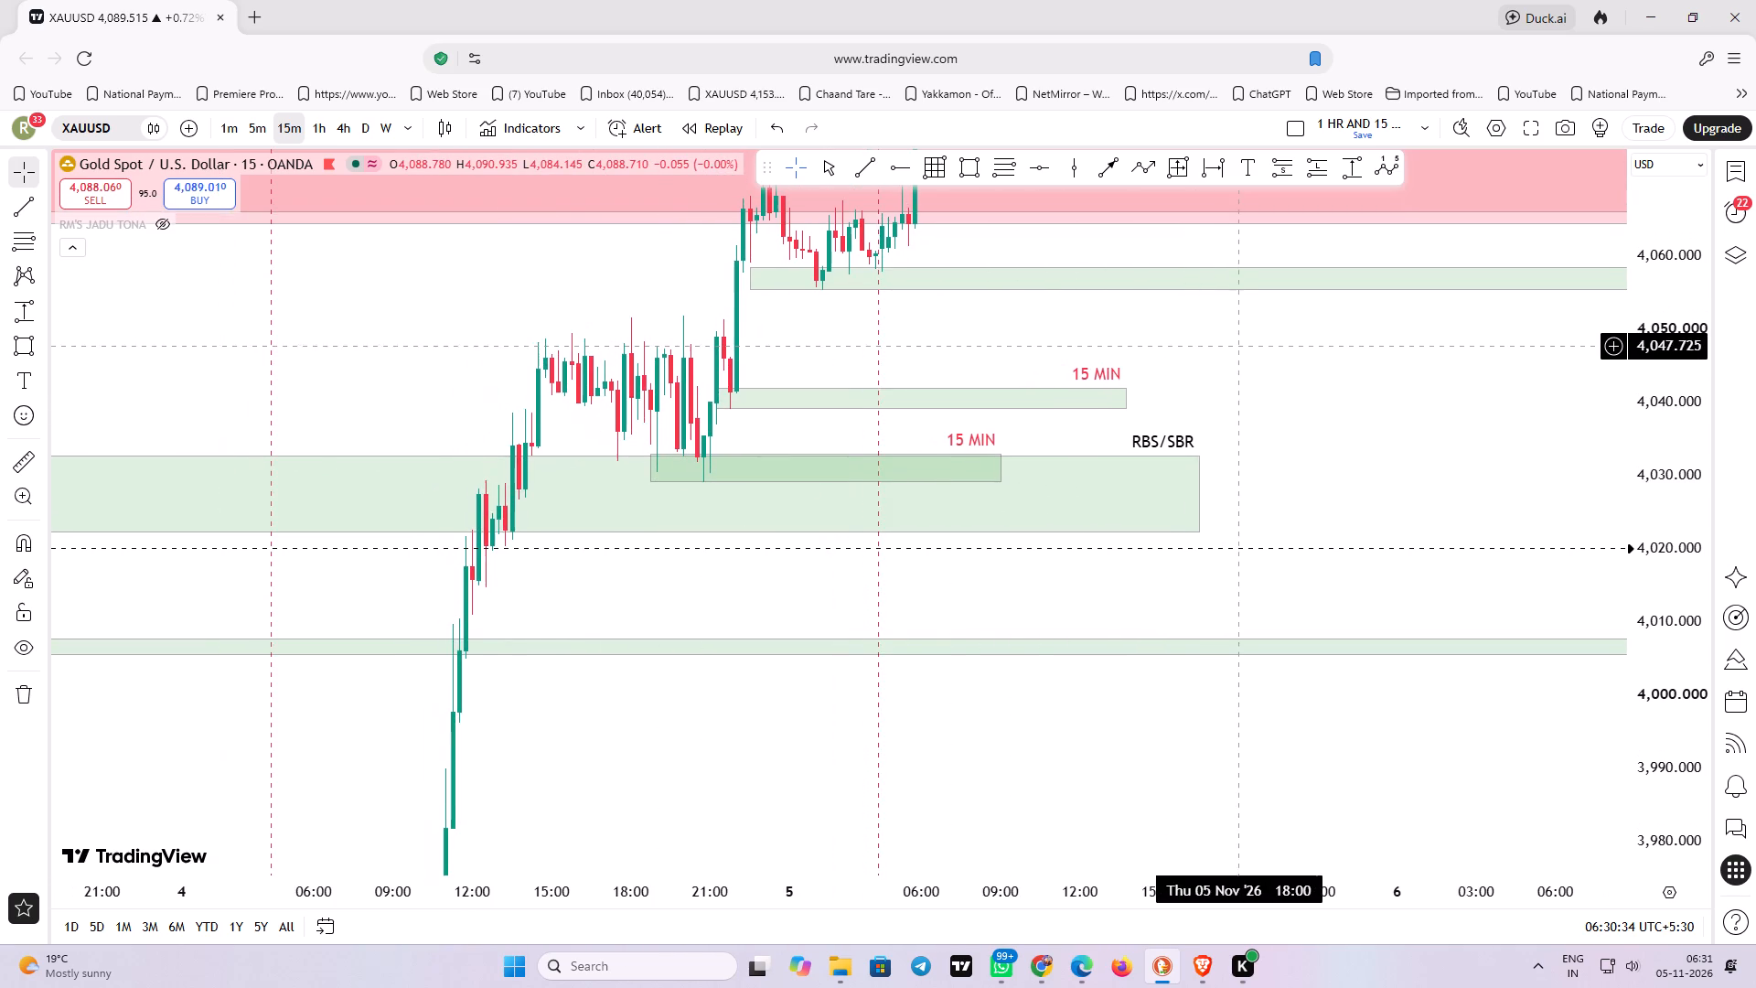
drag(1240, 346, 1239, 348)
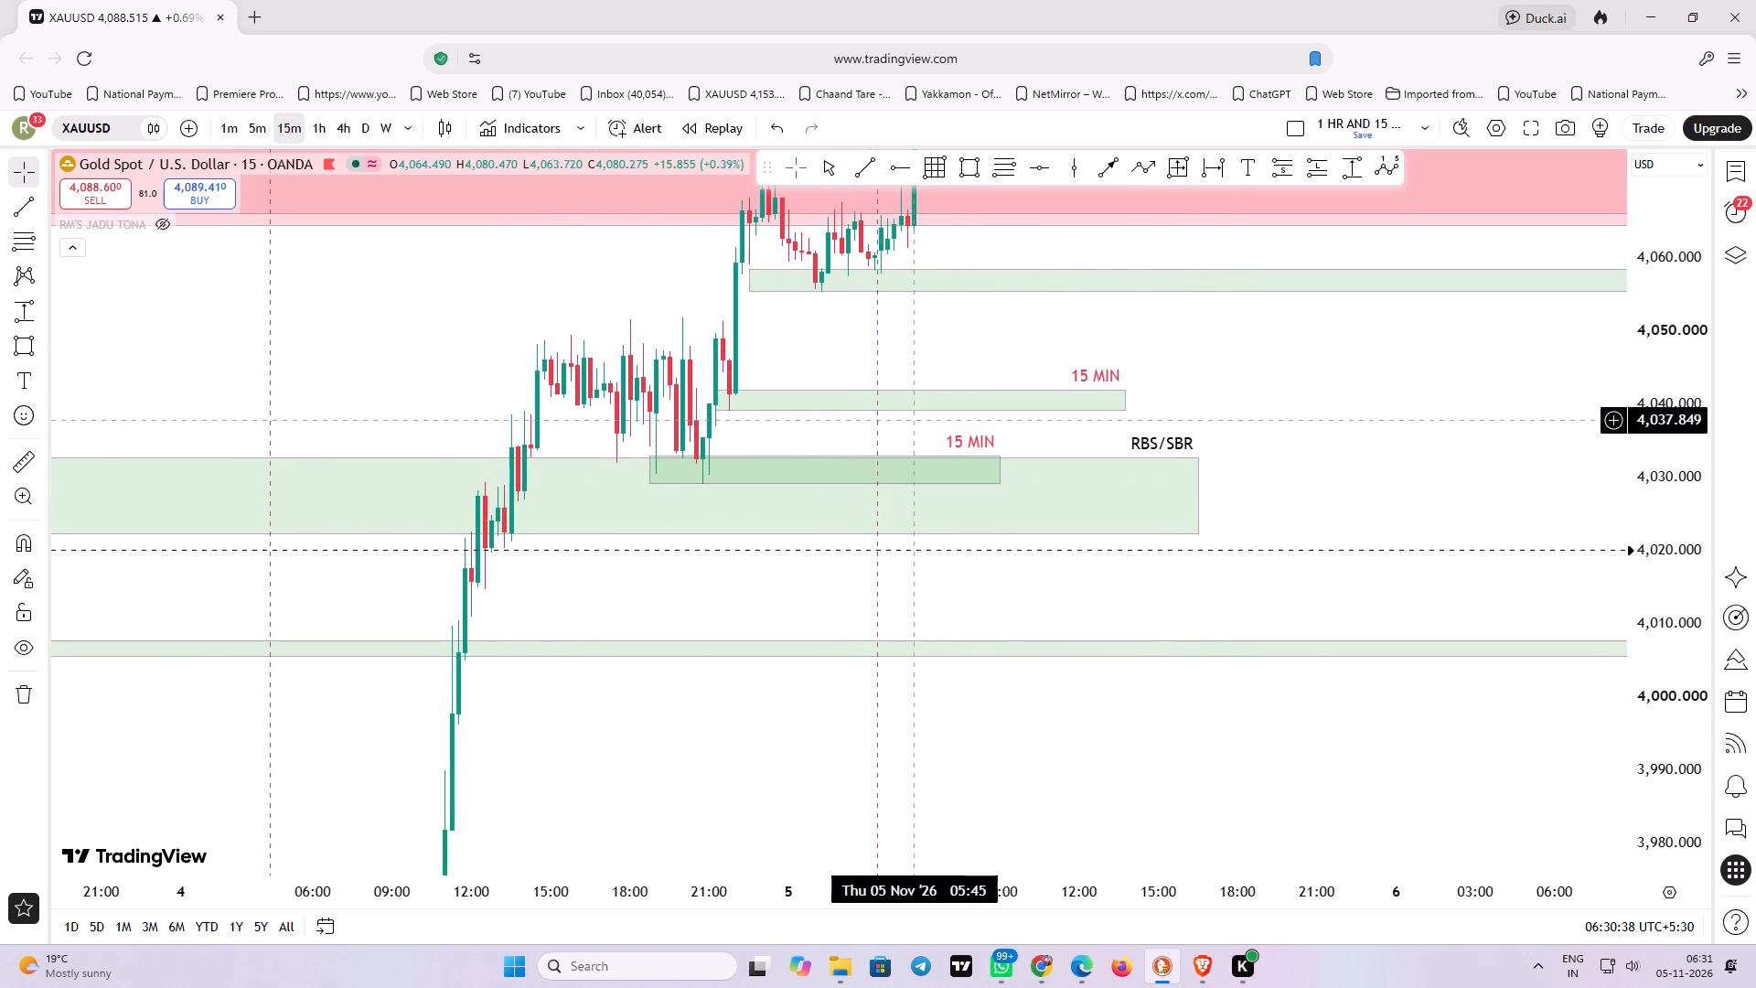
Draw a 15 MIN-styled rectangle inside the upper 1 HR zone, about 4,055.35 to 4,057.35, from 4 Nov 23:45 to 6 Nov 22:45.
drag(956, 319, 707, 574)
scroll(695, 564, down, 2)
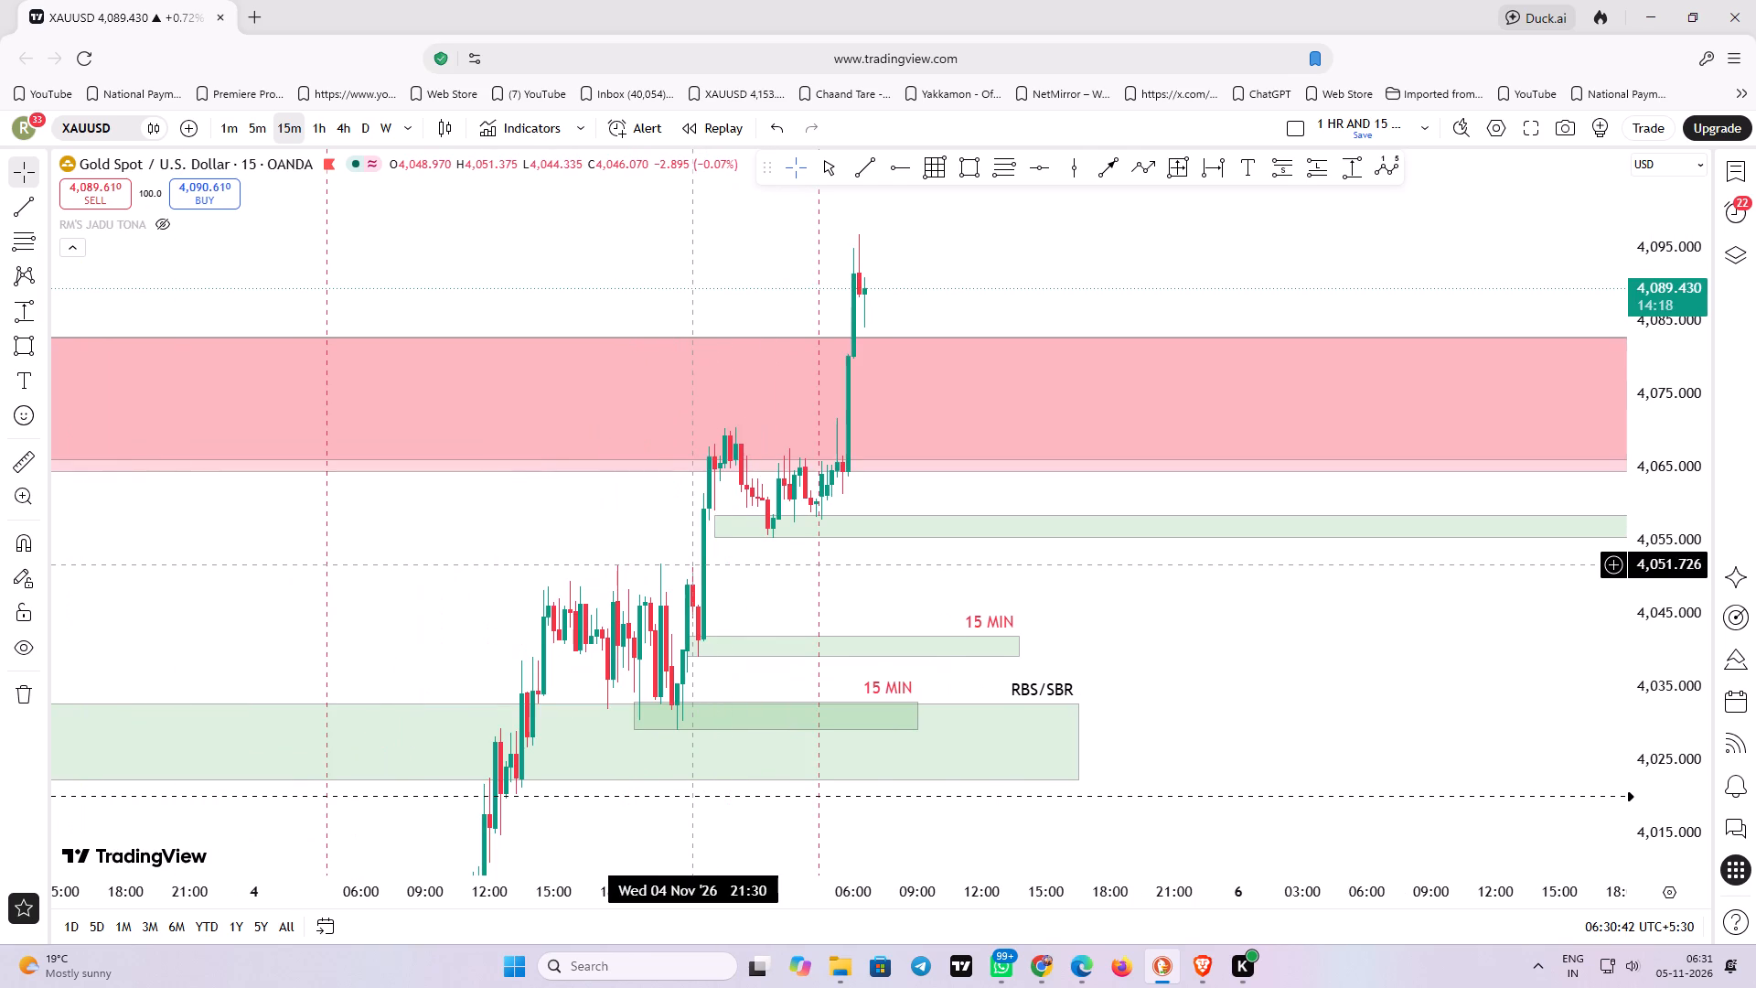
drag(1076, 571, 812, 571)
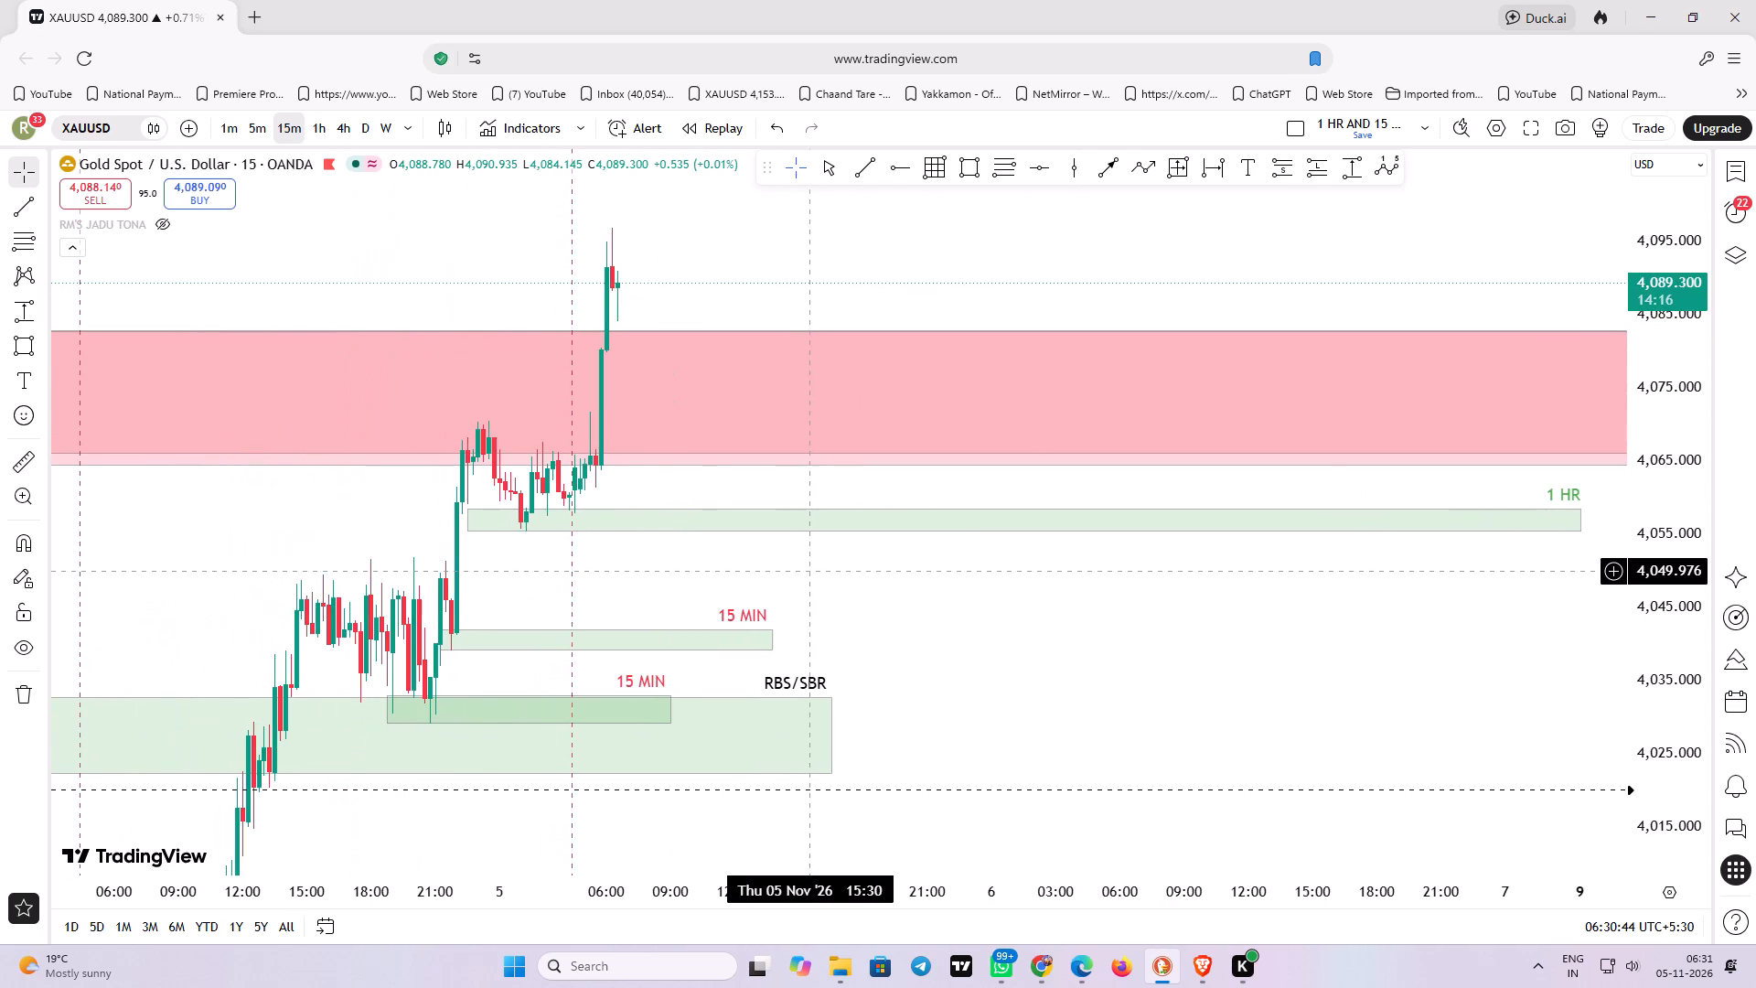
drag(812, 571, 818, 583)
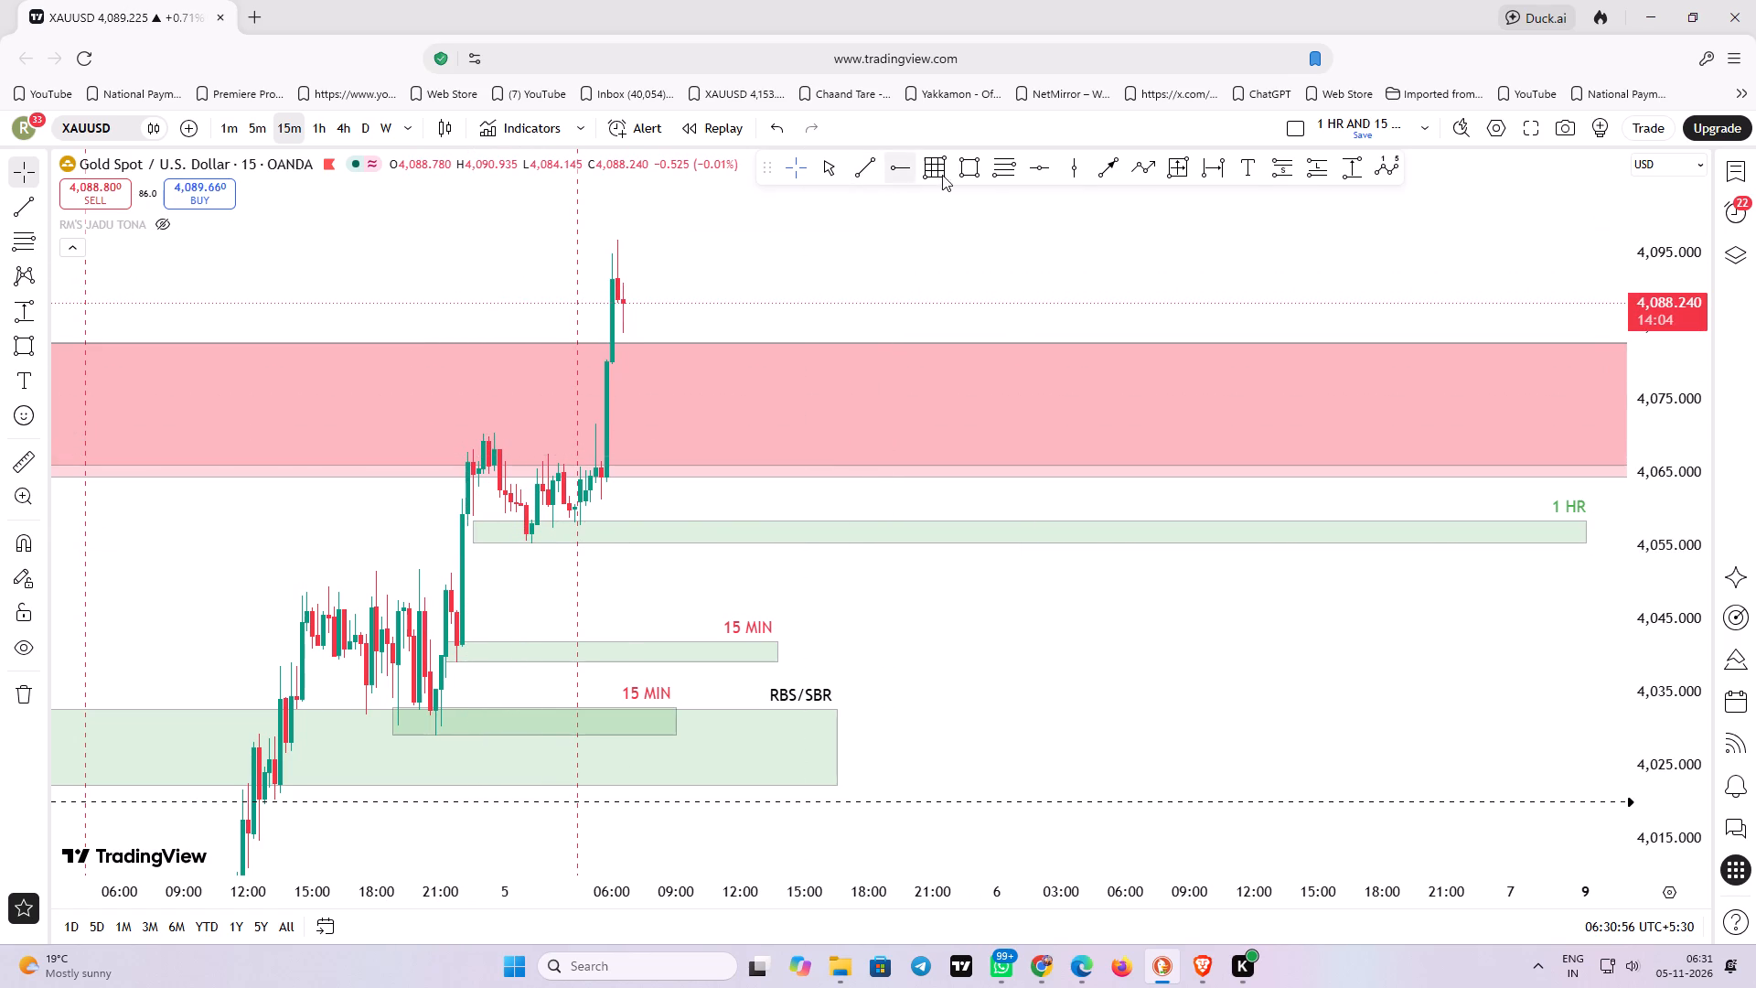
click(974, 164)
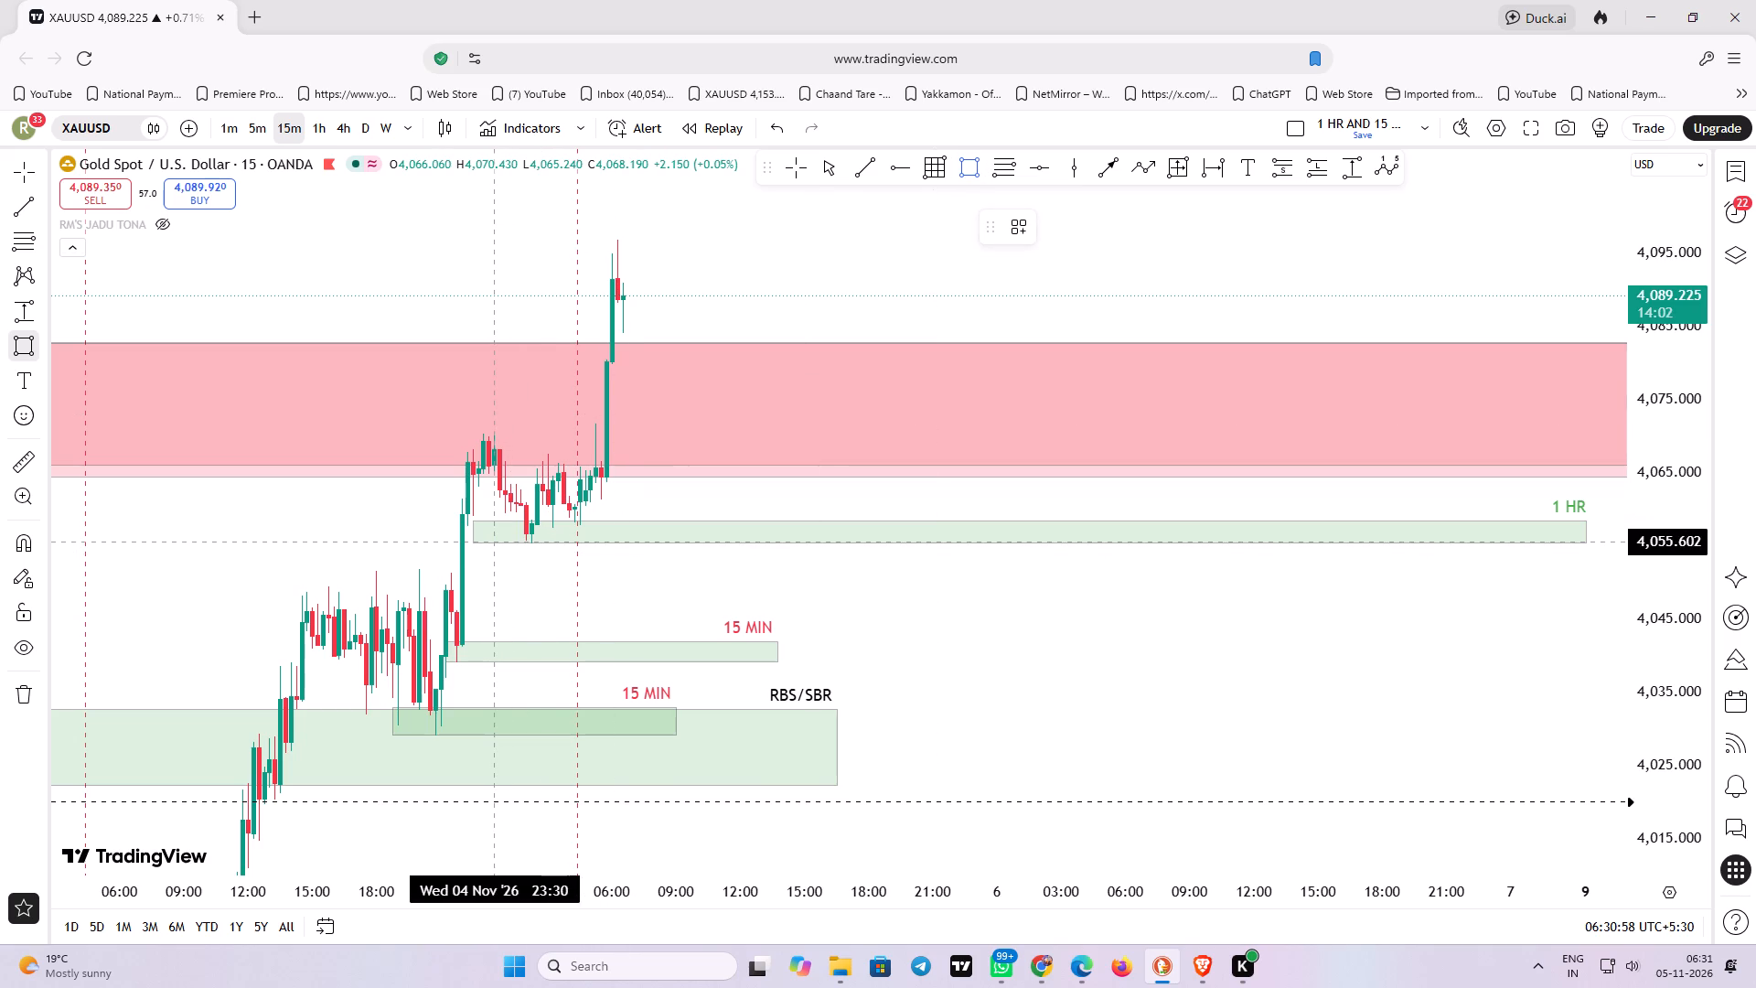
click(498, 543)
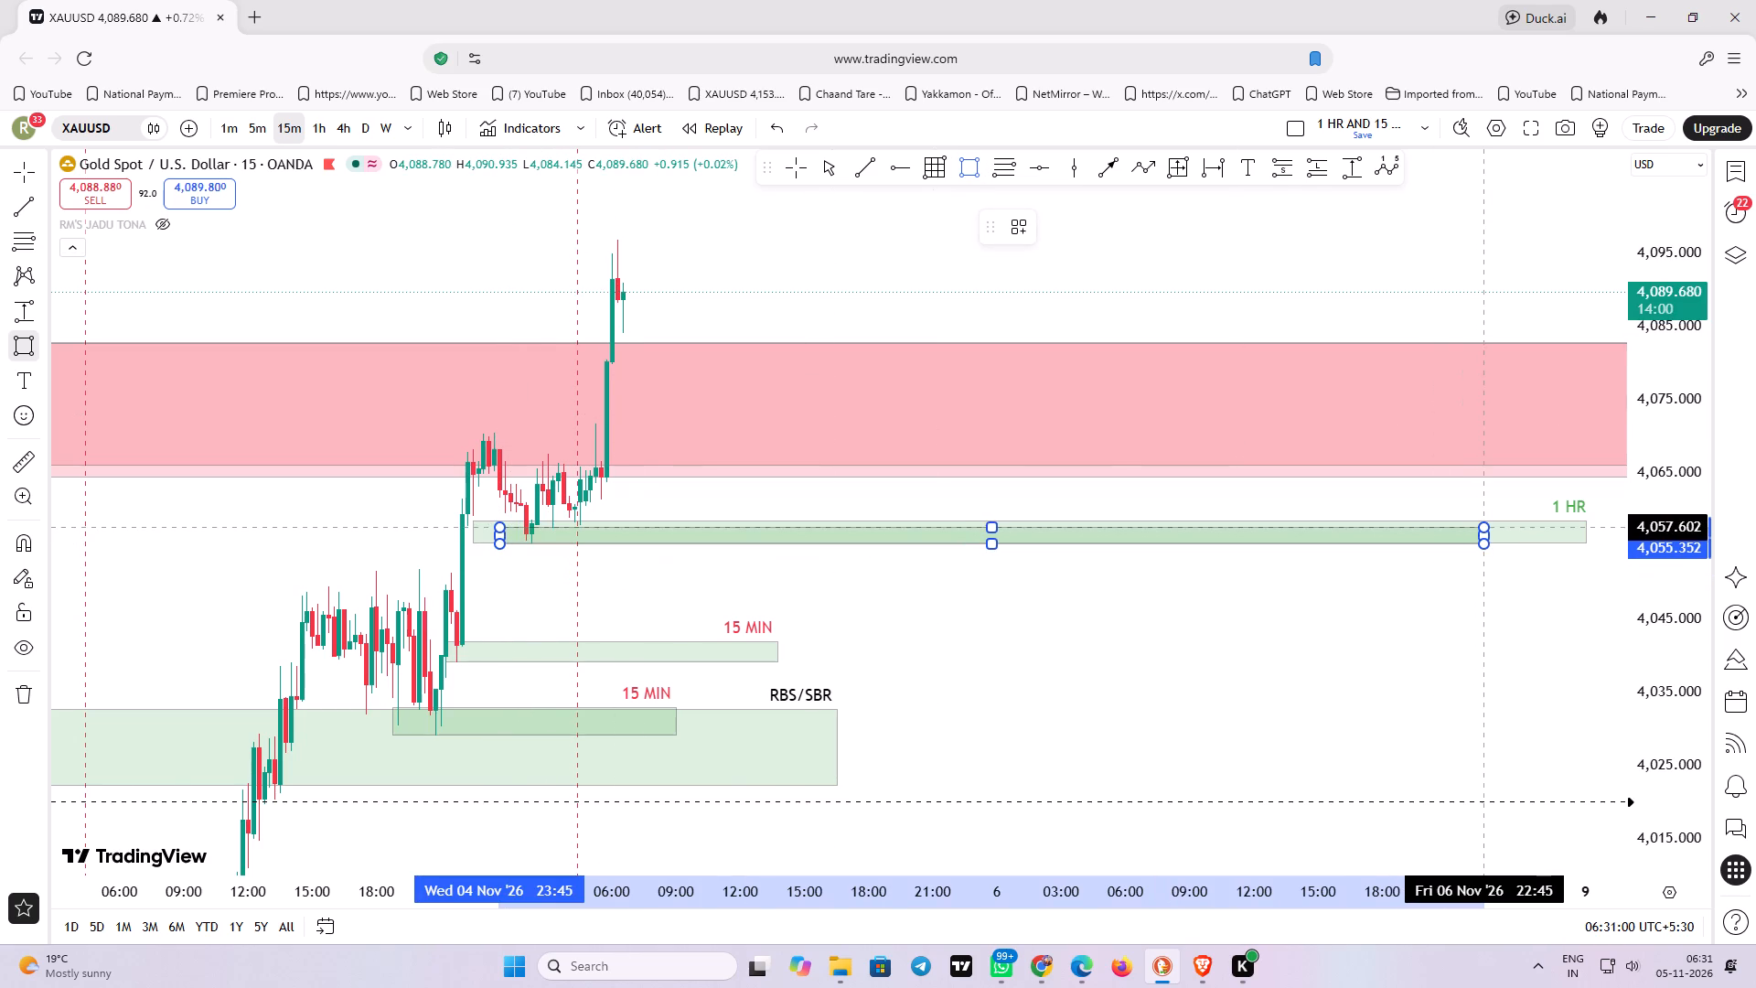
click(1486, 529)
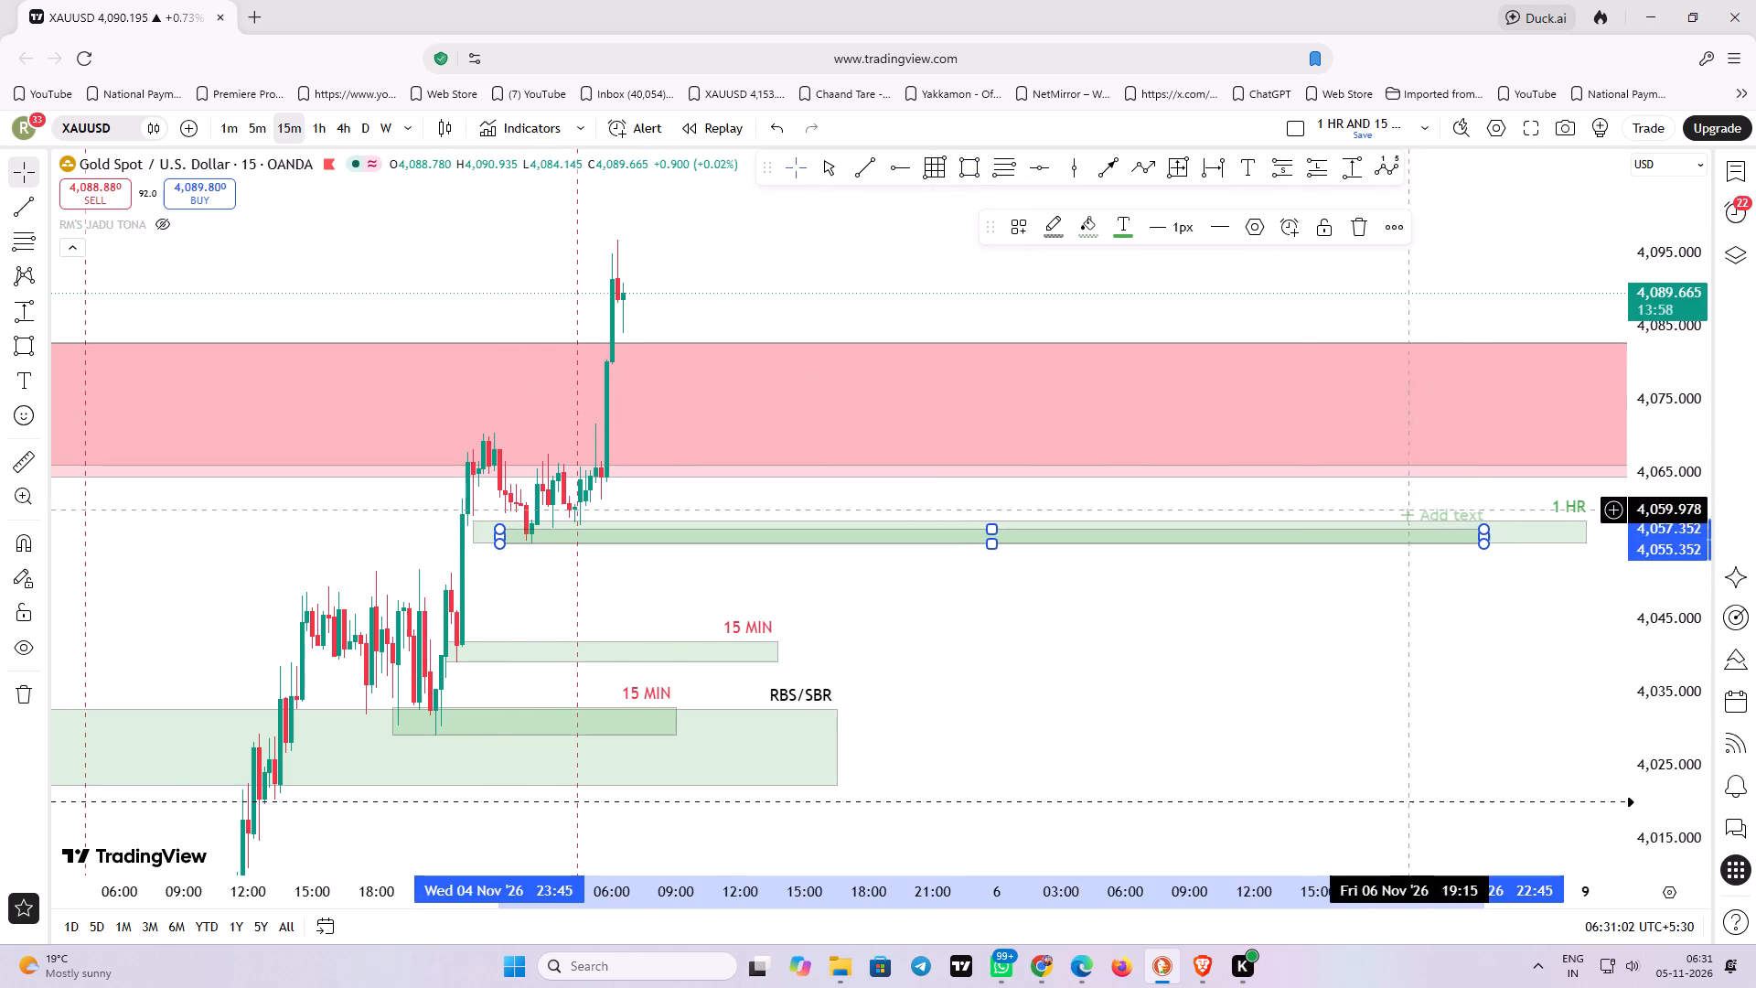
click(1013, 233)
click(1021, 340)
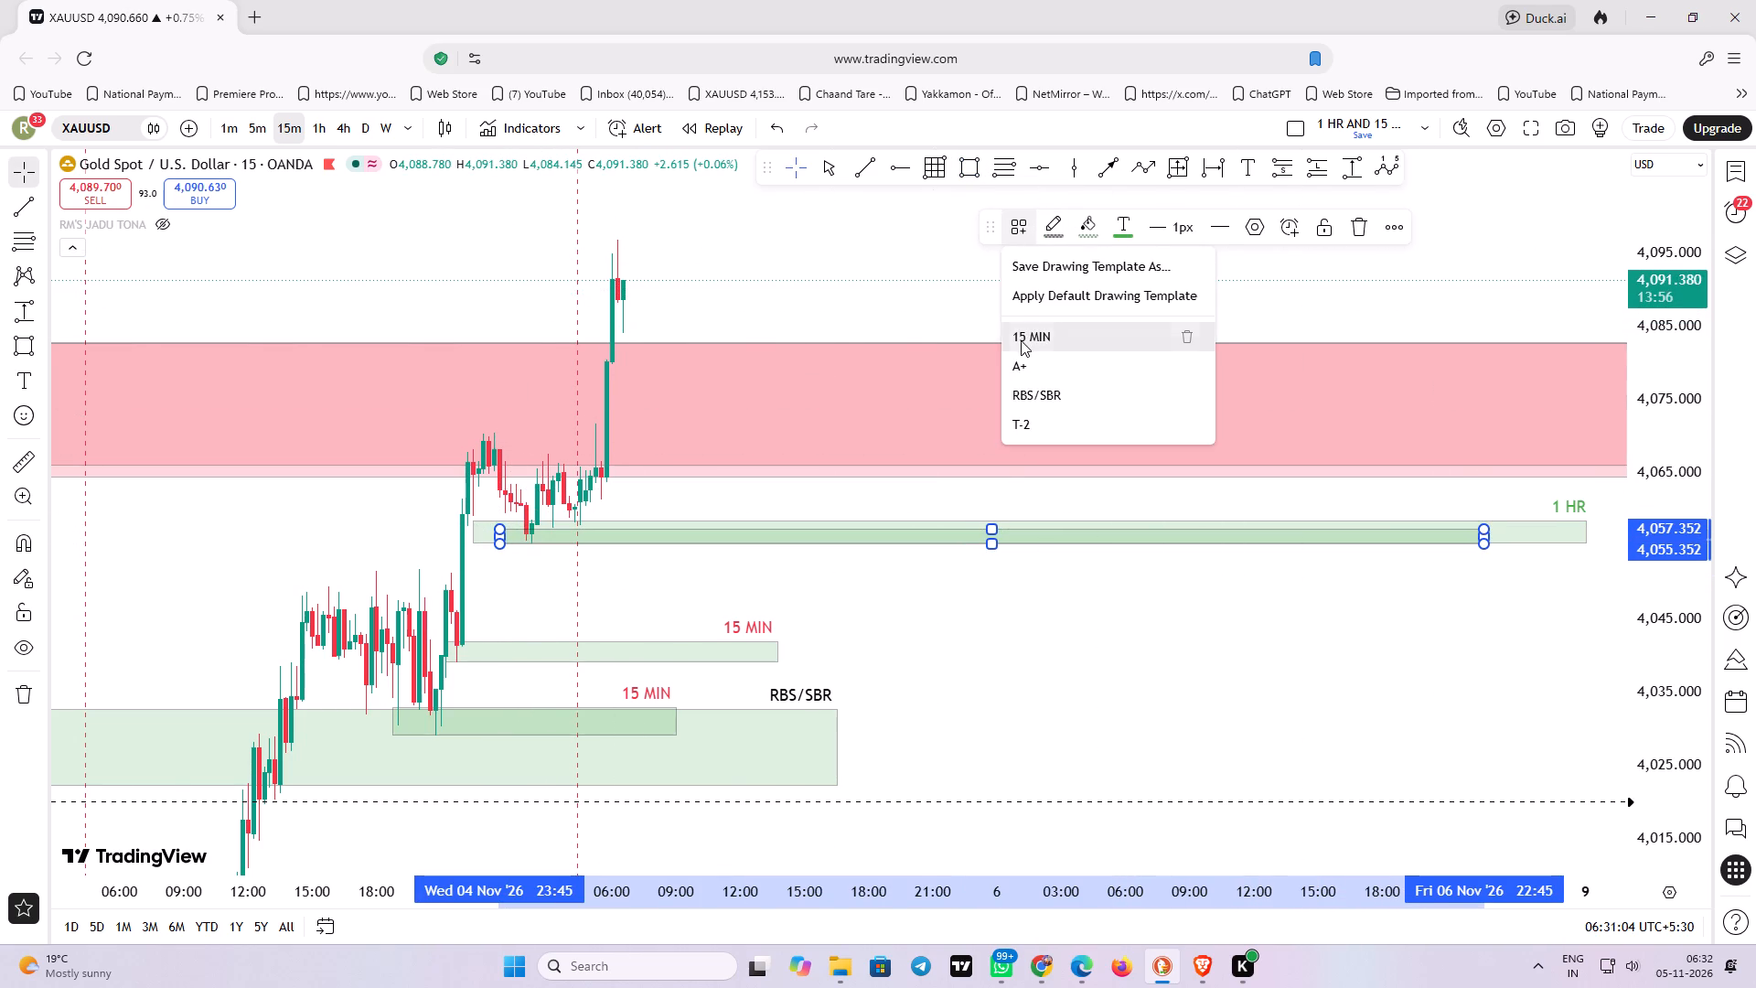
click(965, 263)
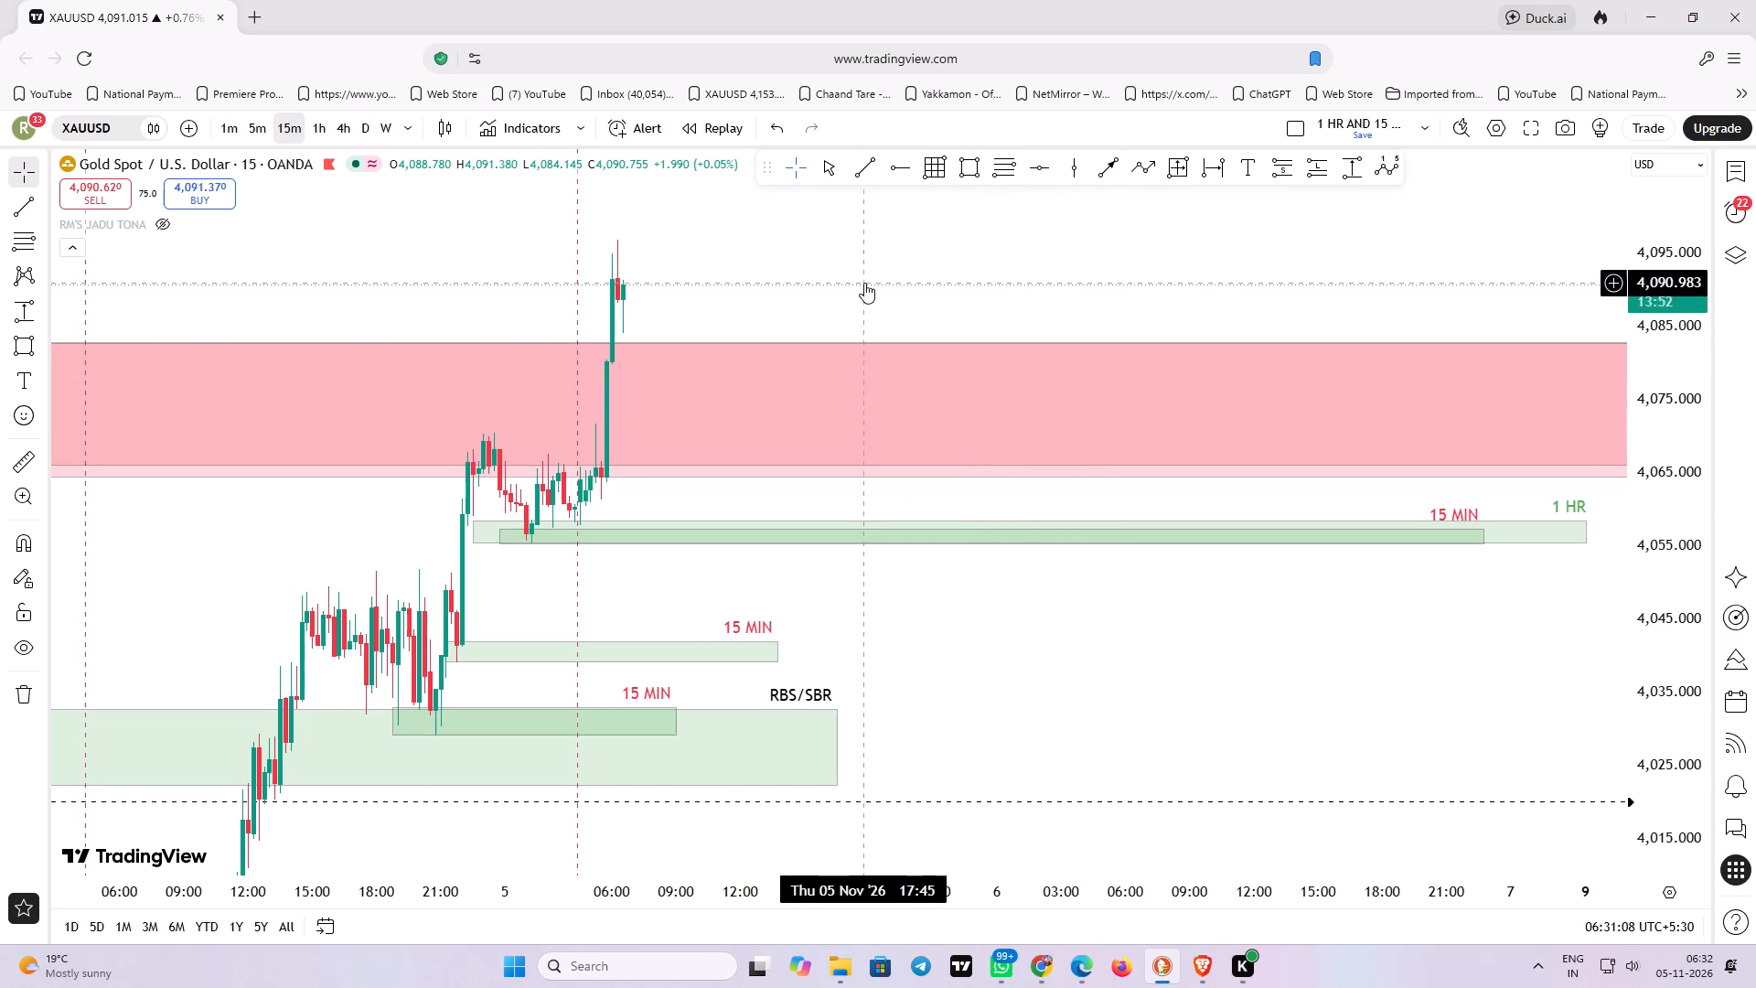
Unlock the A+ zone at 4,005.543 to 4,007.765, extend its right edge to about 9 Nov 21:15, and lock it again.
drag(864, 283, 925, 280)
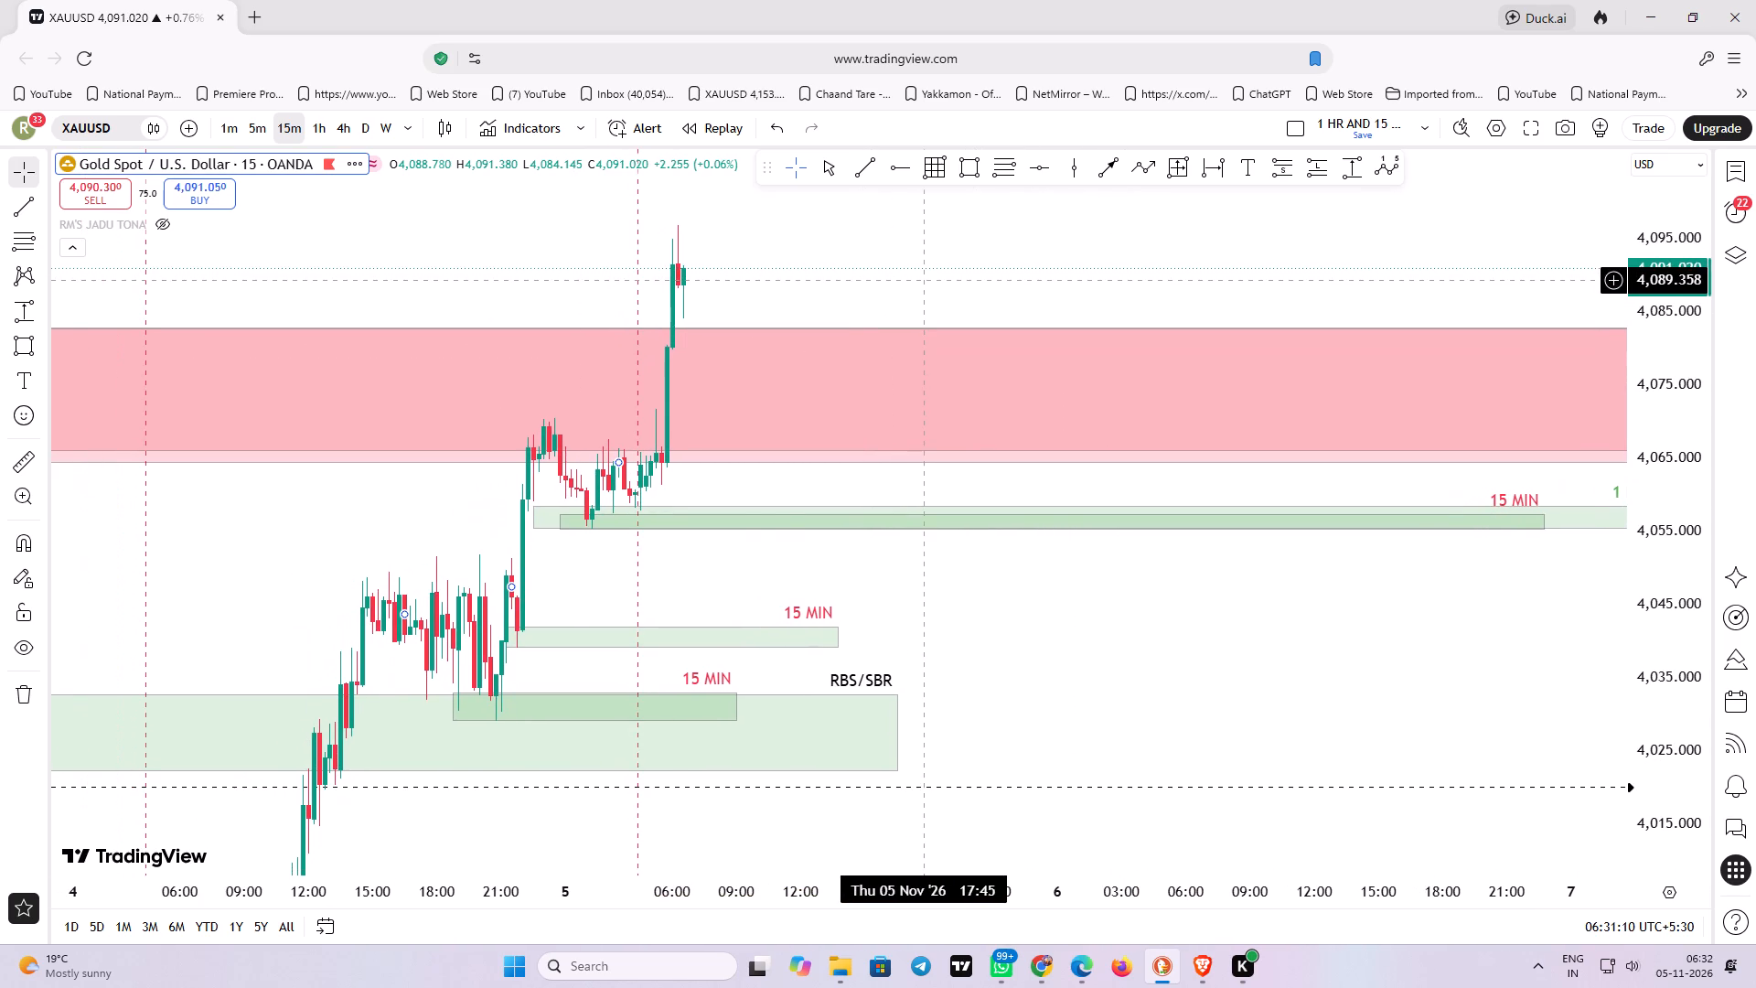
scroll(925, 280, down, 2)
drag(1112, 693, 1129, 548)
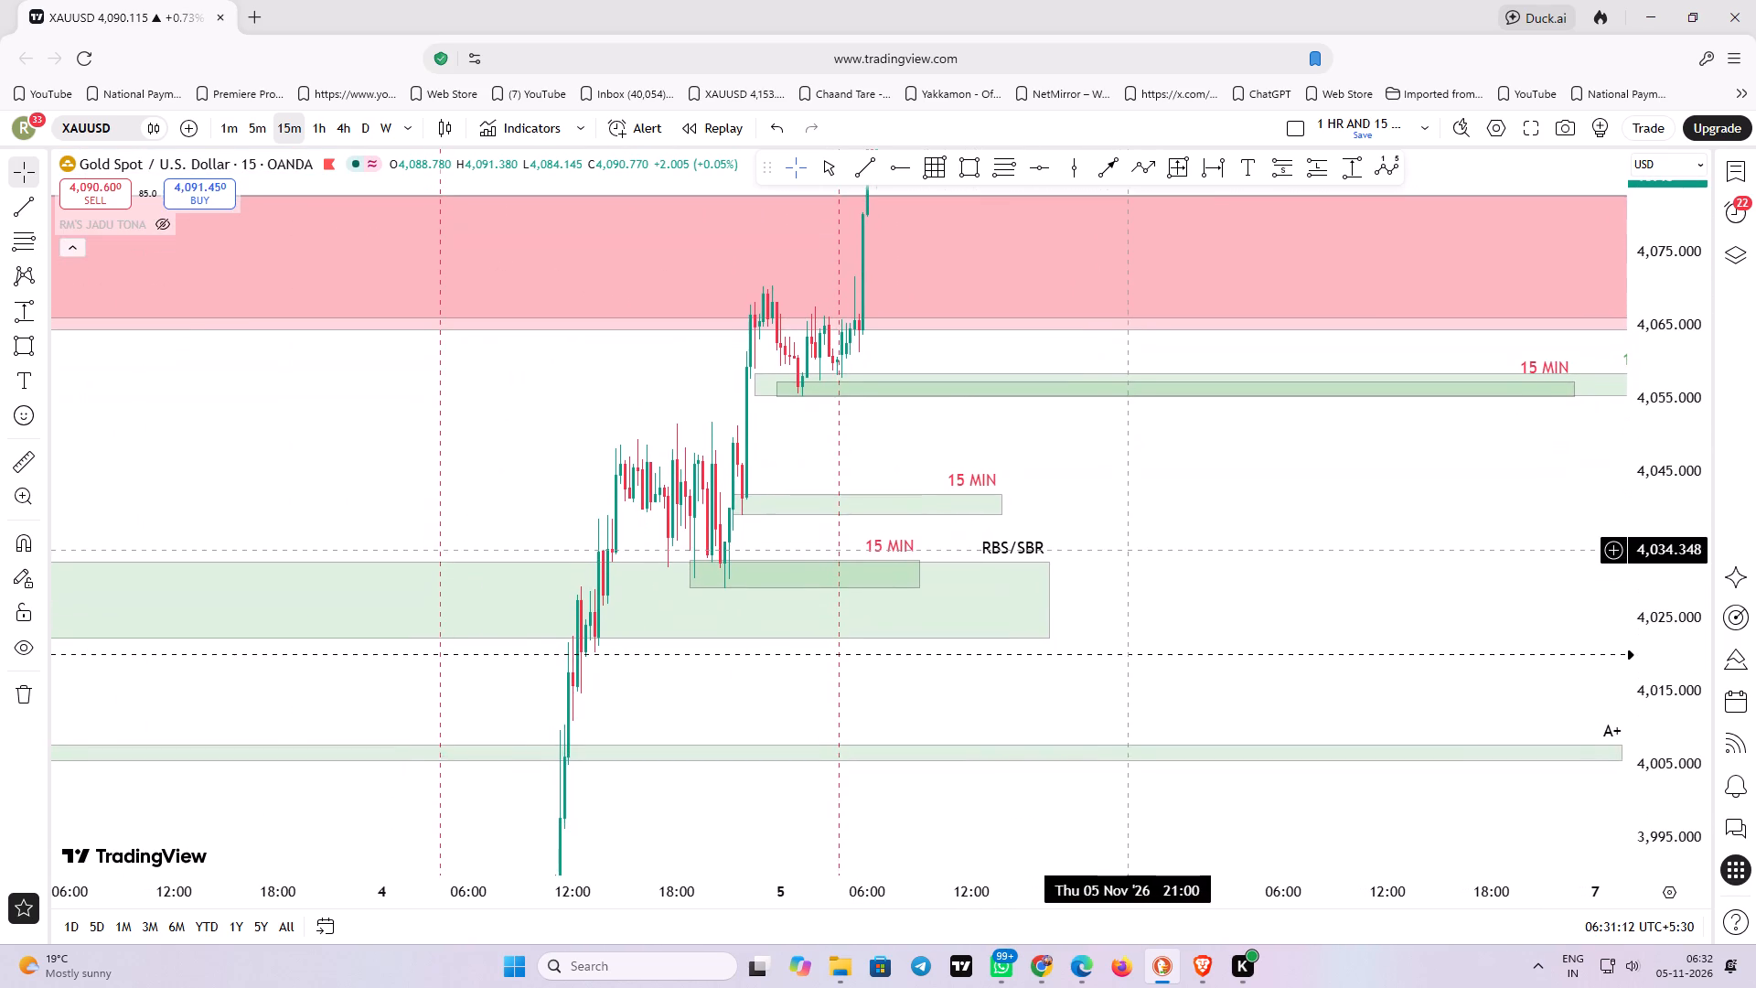
drag(1129, 548, 1121, 432)
scroll(1108, 431, down, 3)
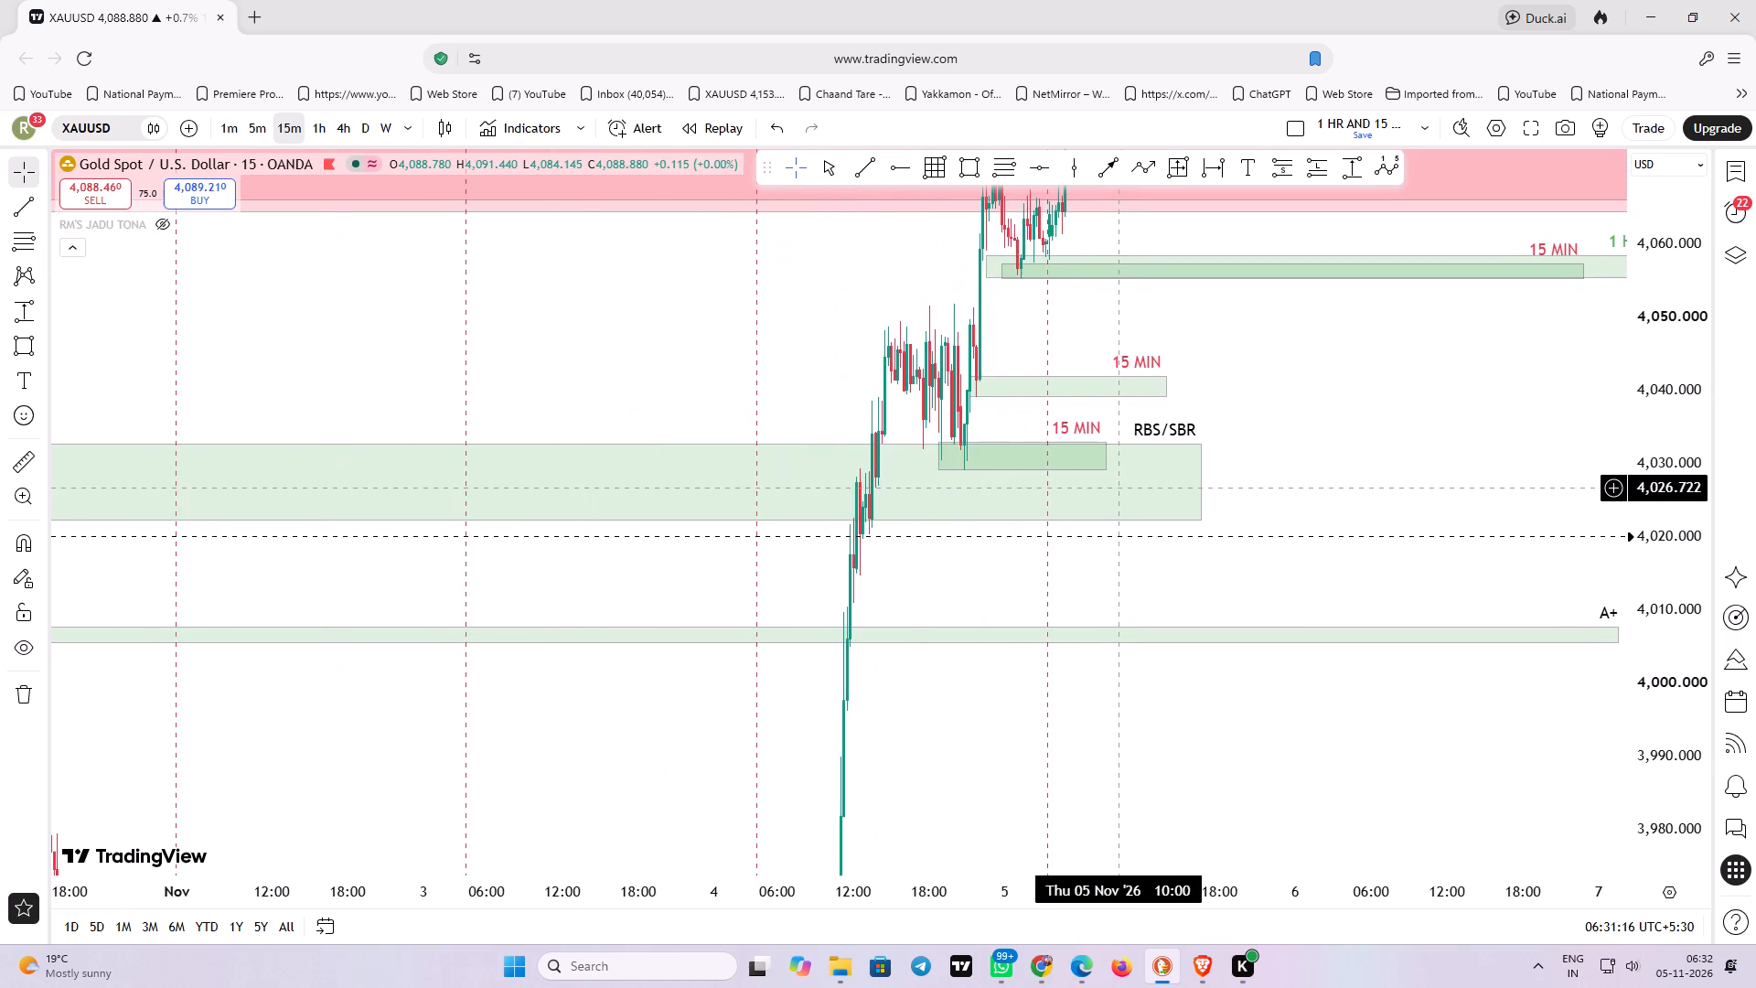
scroll(1118, 488, down, 1)
drag(1093, 589, 1137, 492)
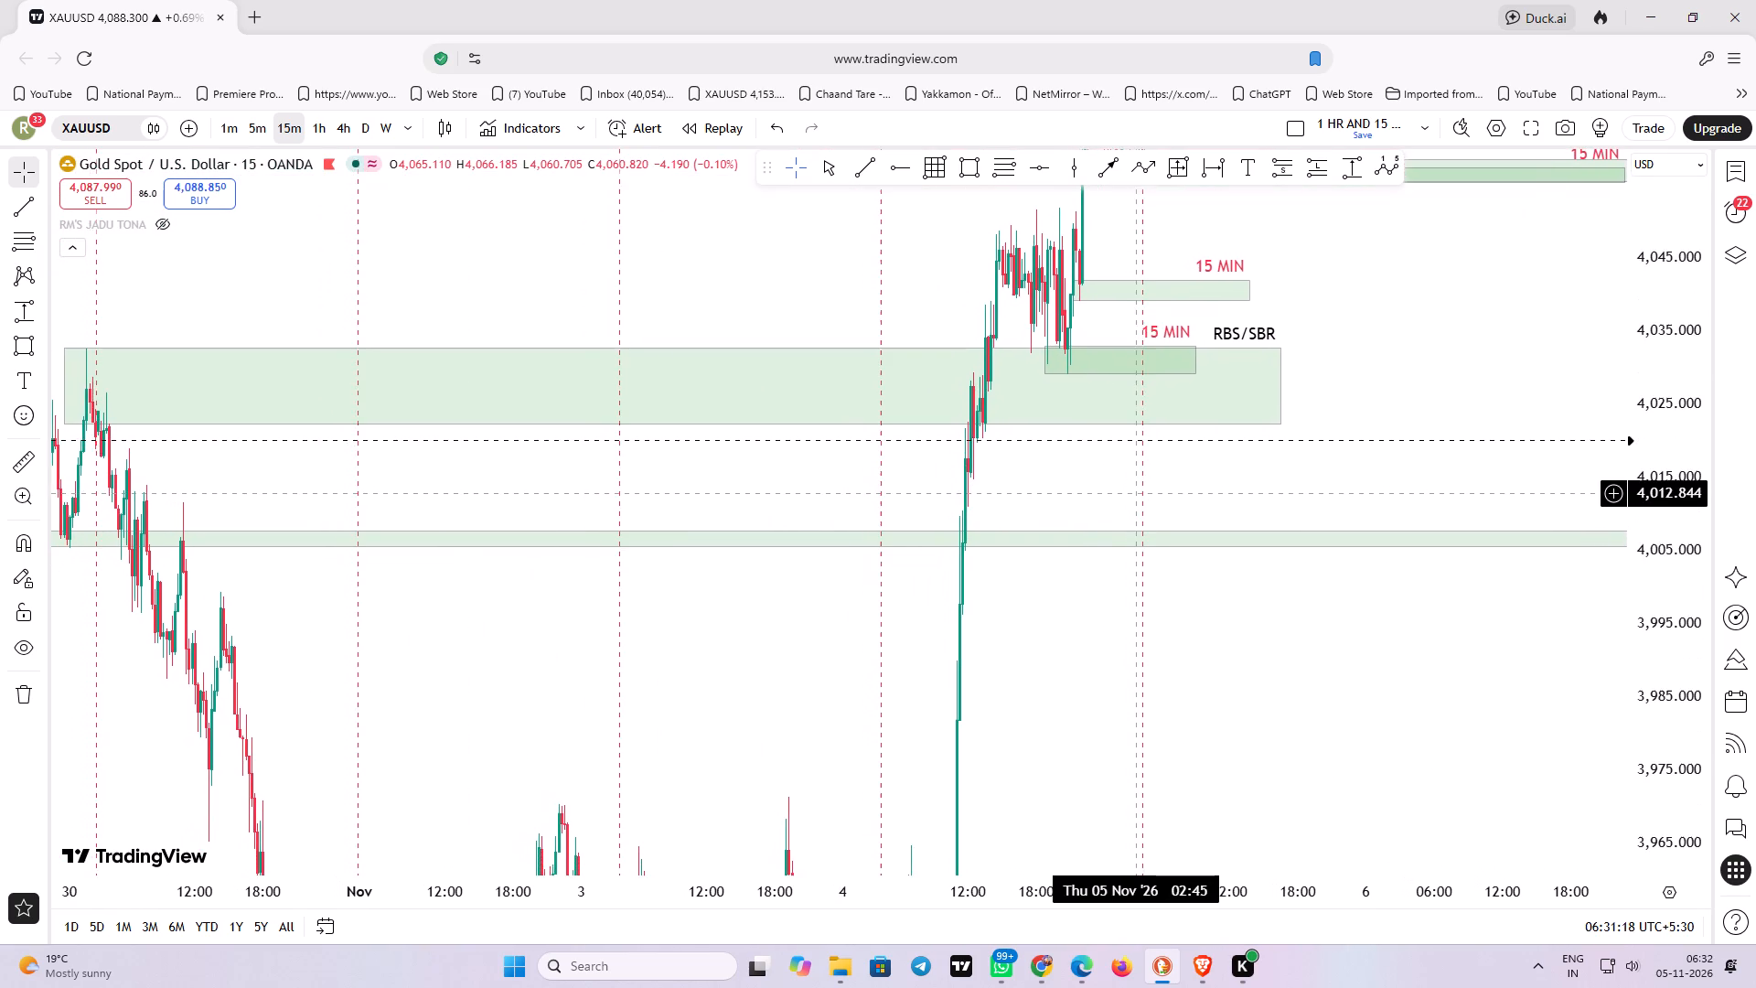
drag(1137, 492, 698, 546)
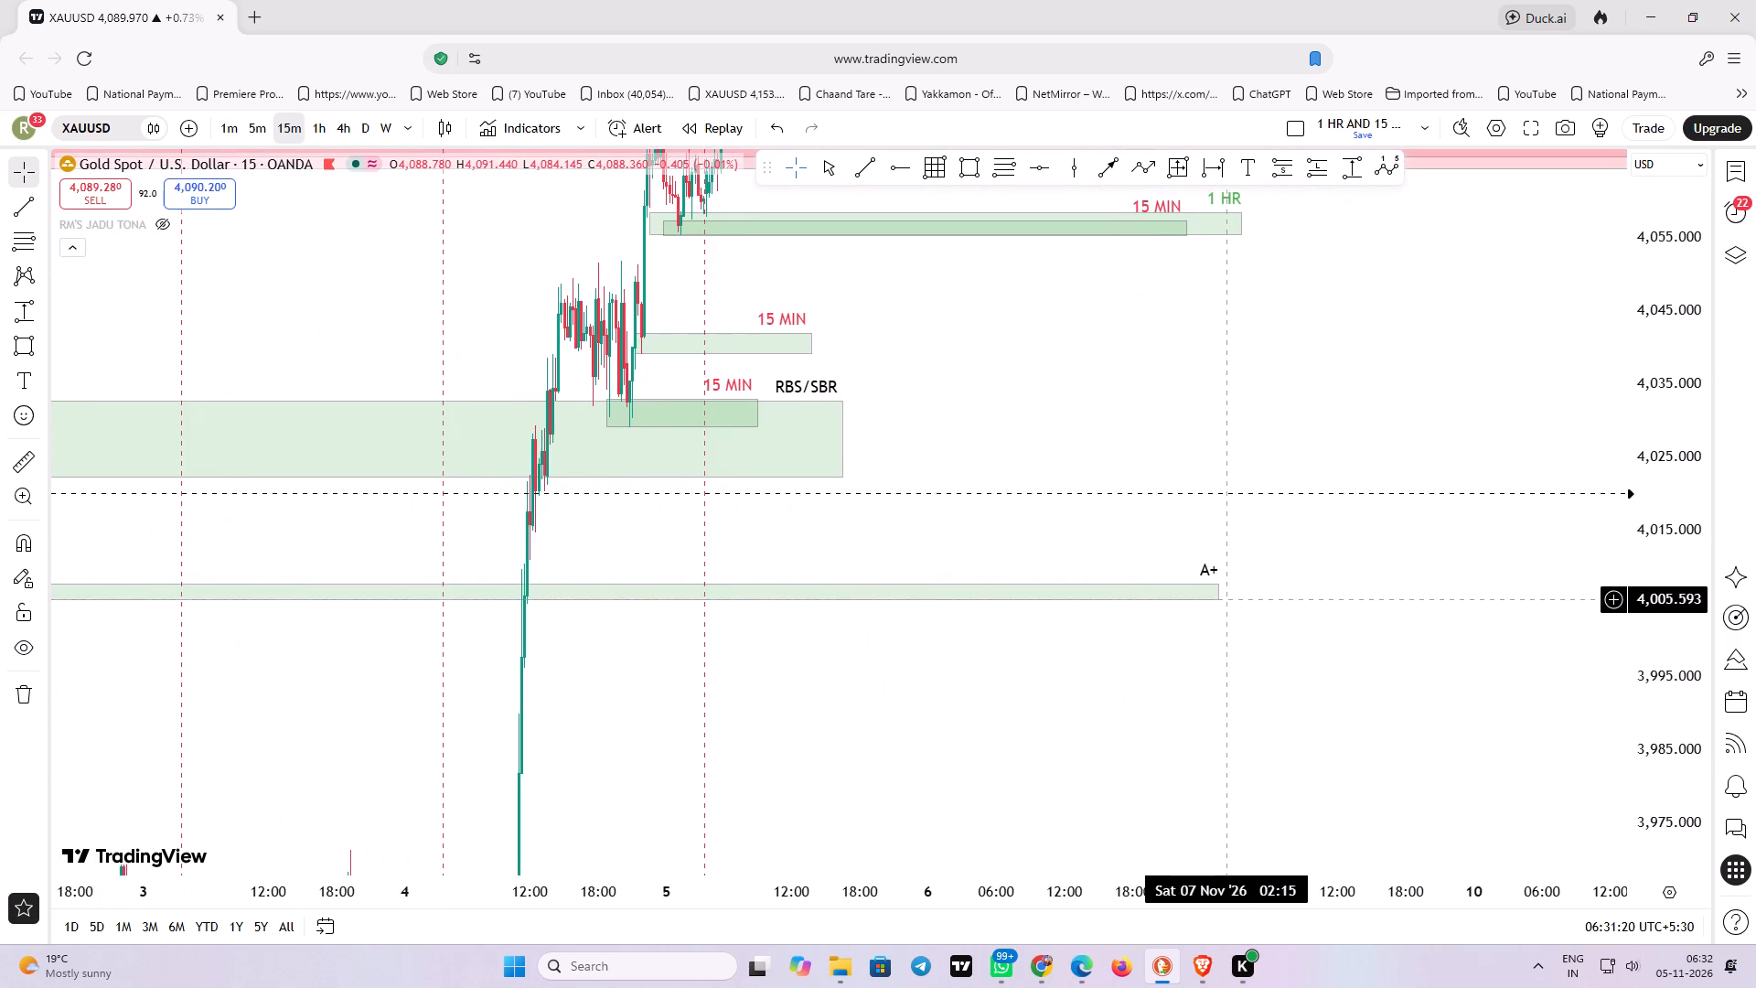
click(1220, 592)
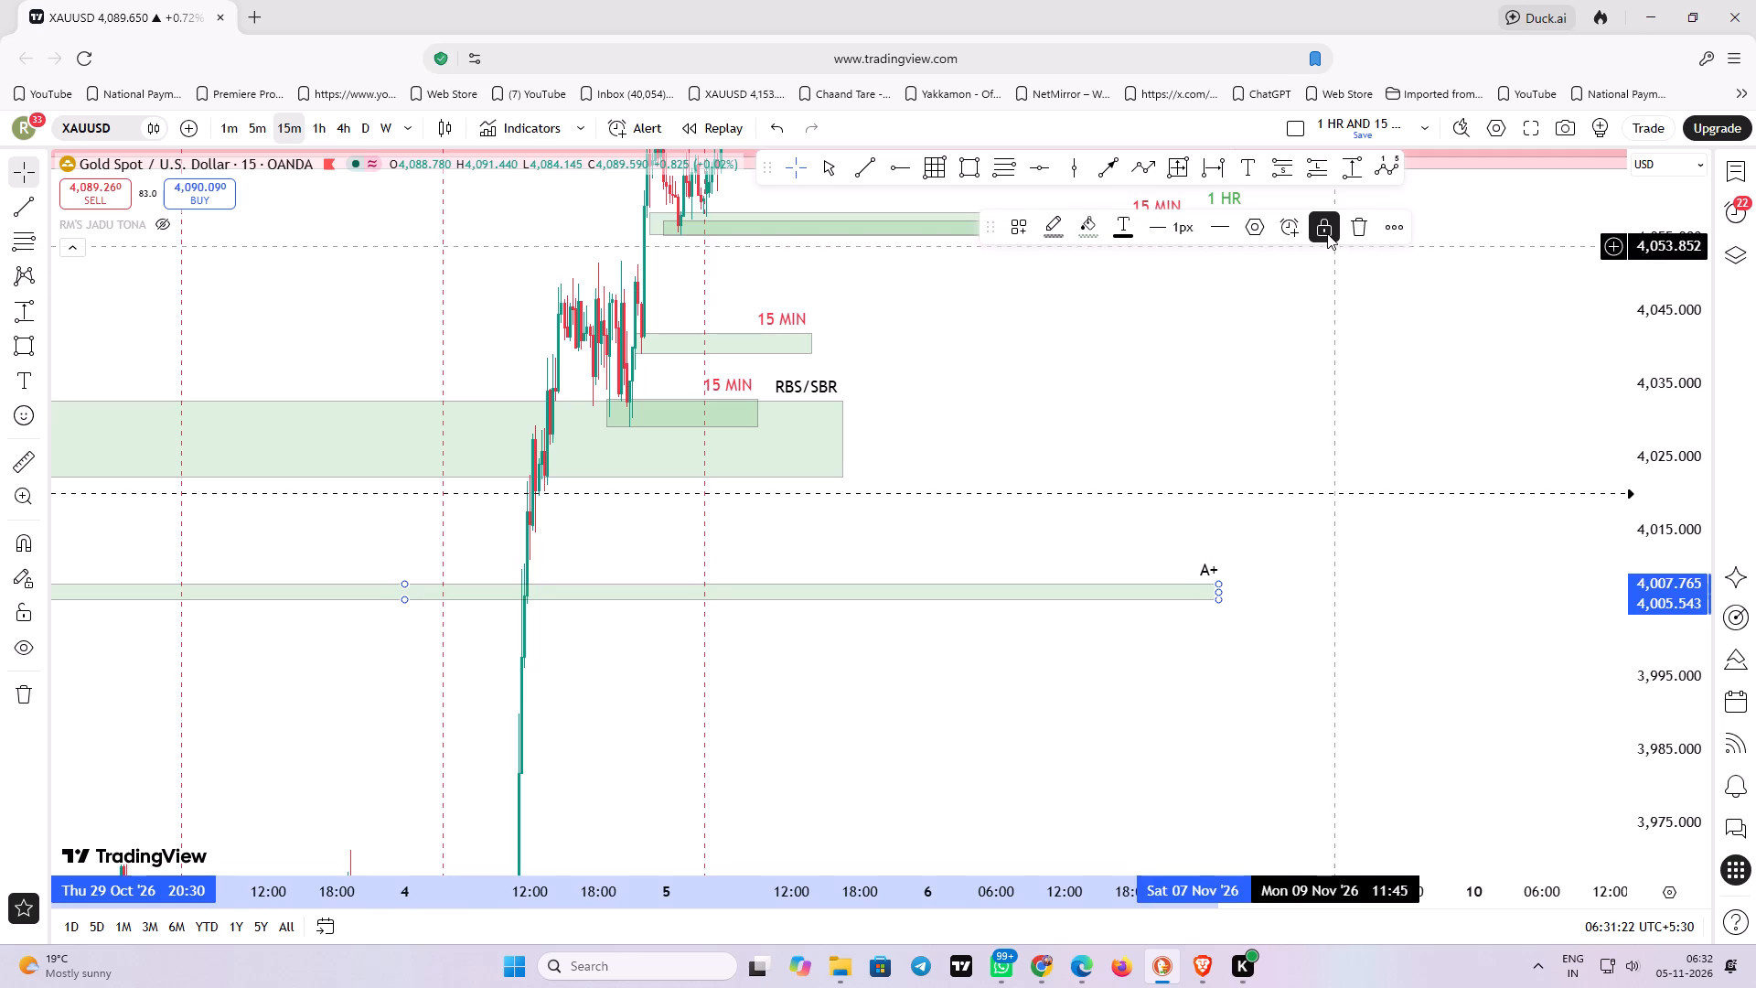
click(1326, 233)
drag(1222, 593, 1229, 593)
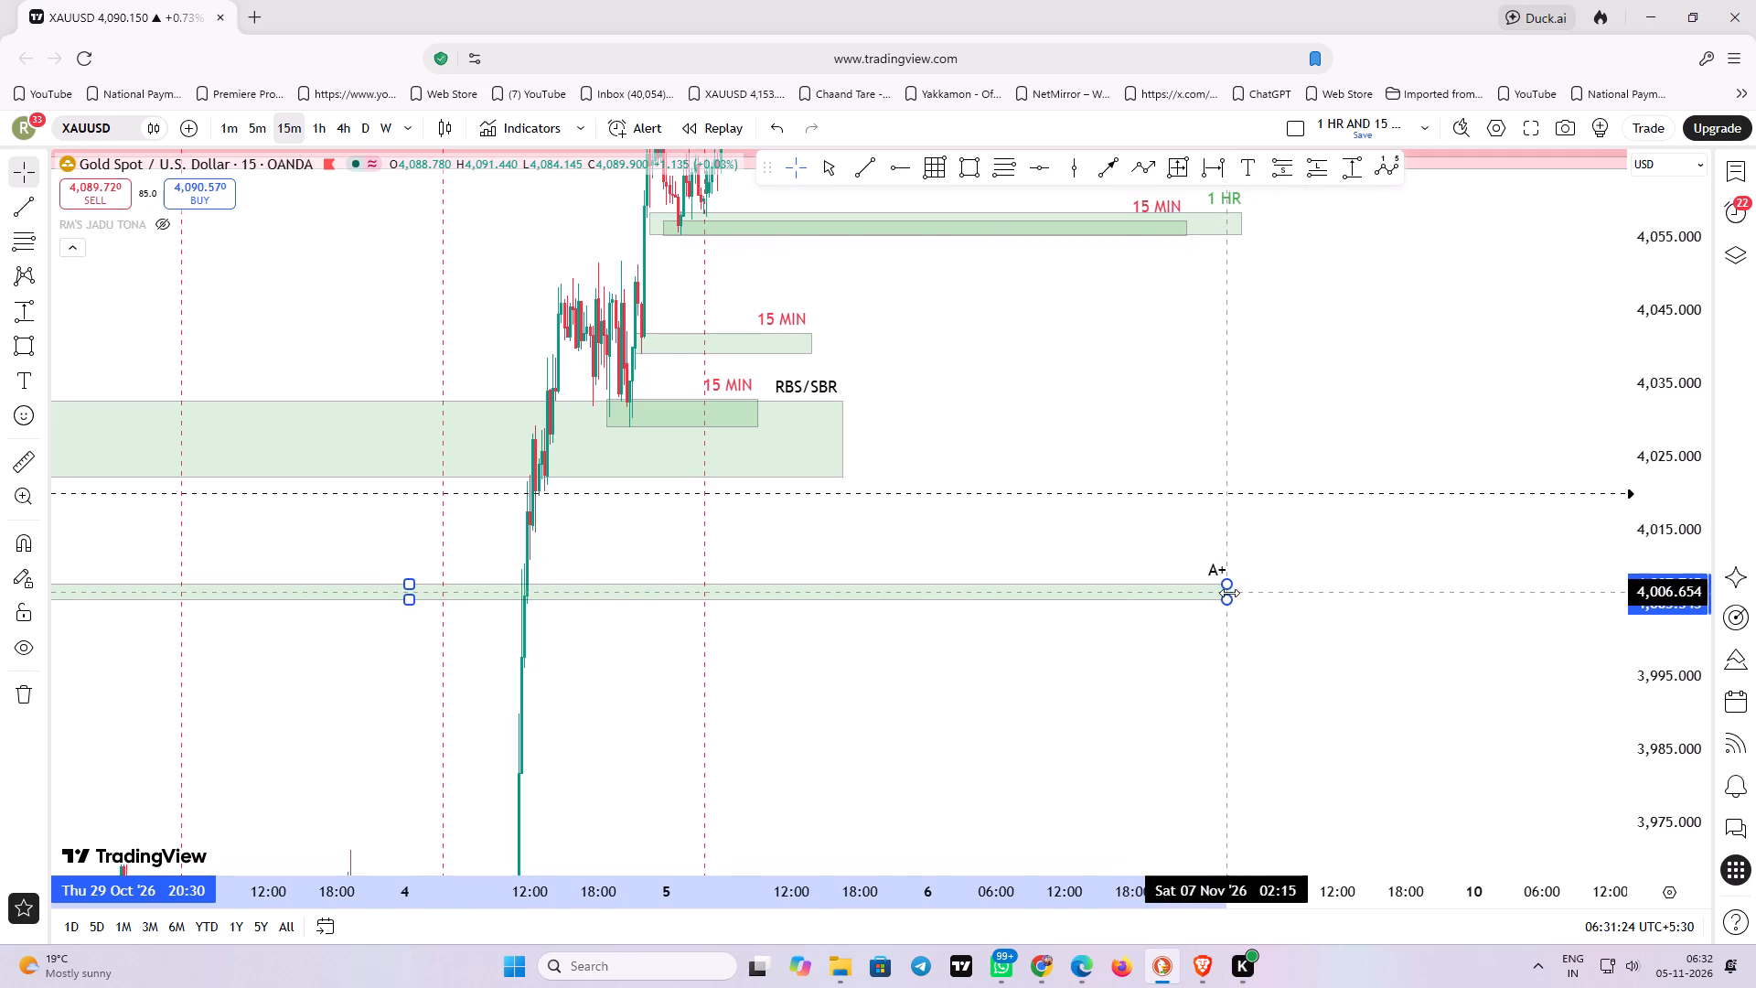
drag(1229, 593, 1443, 590)
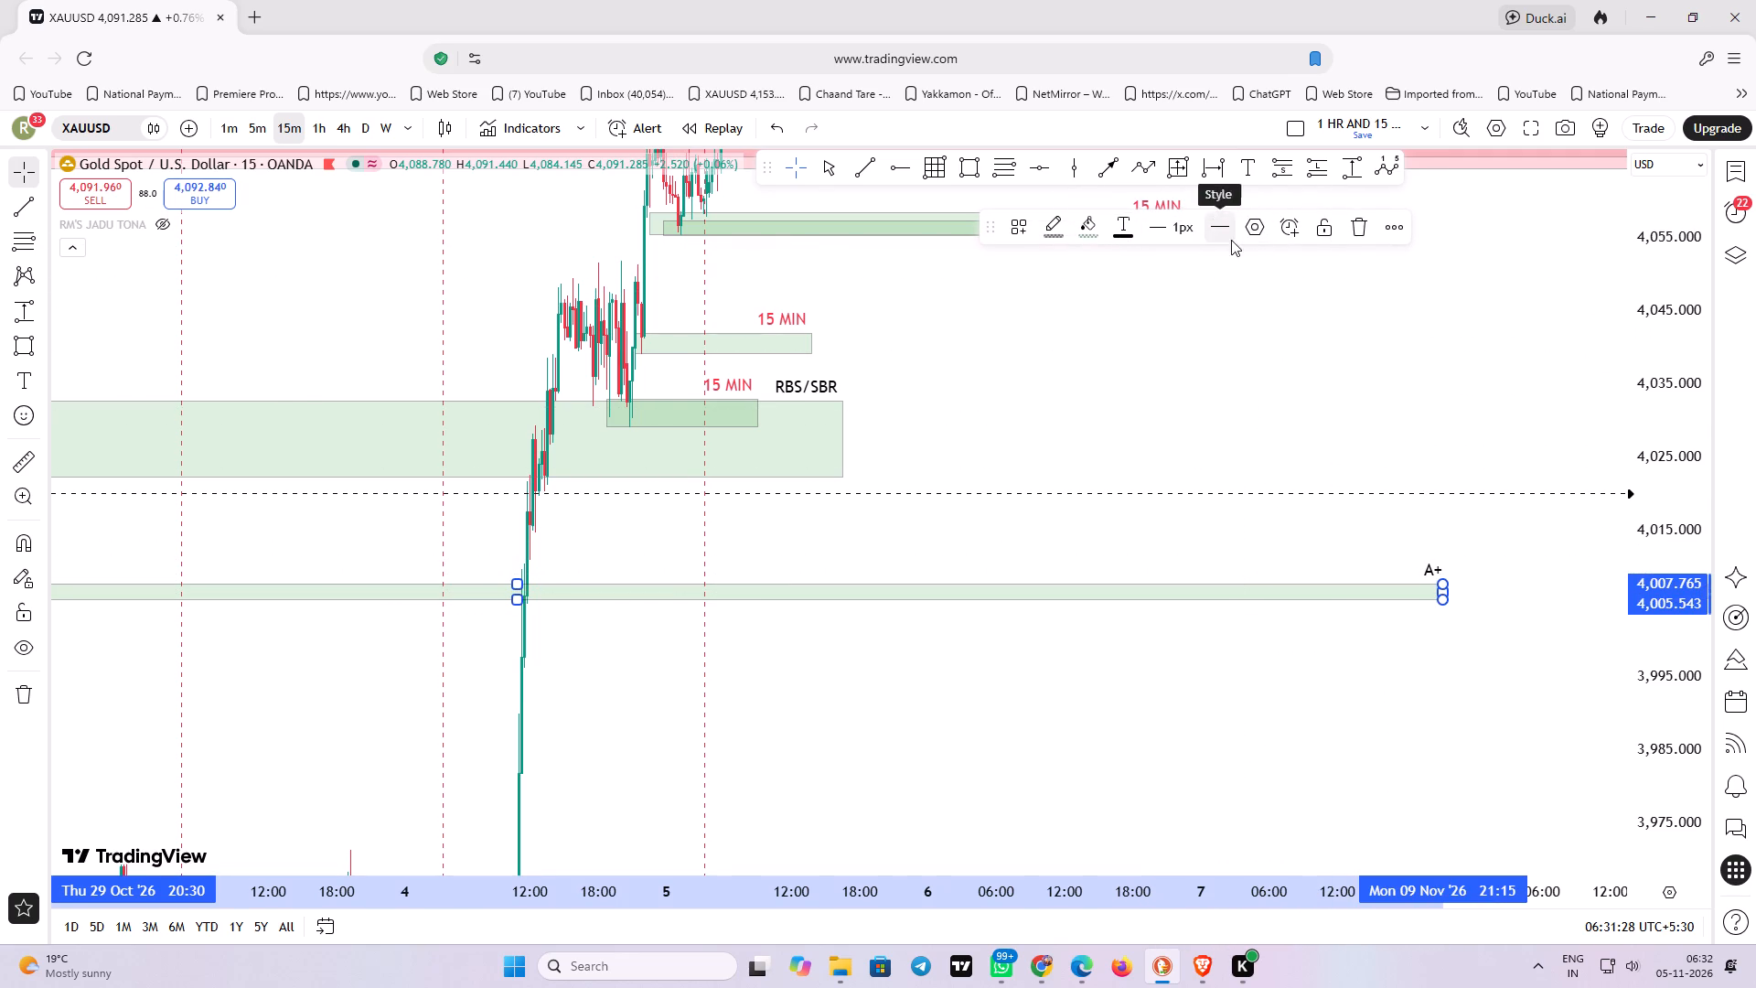
click(1312, 231)
click(1237, 338)
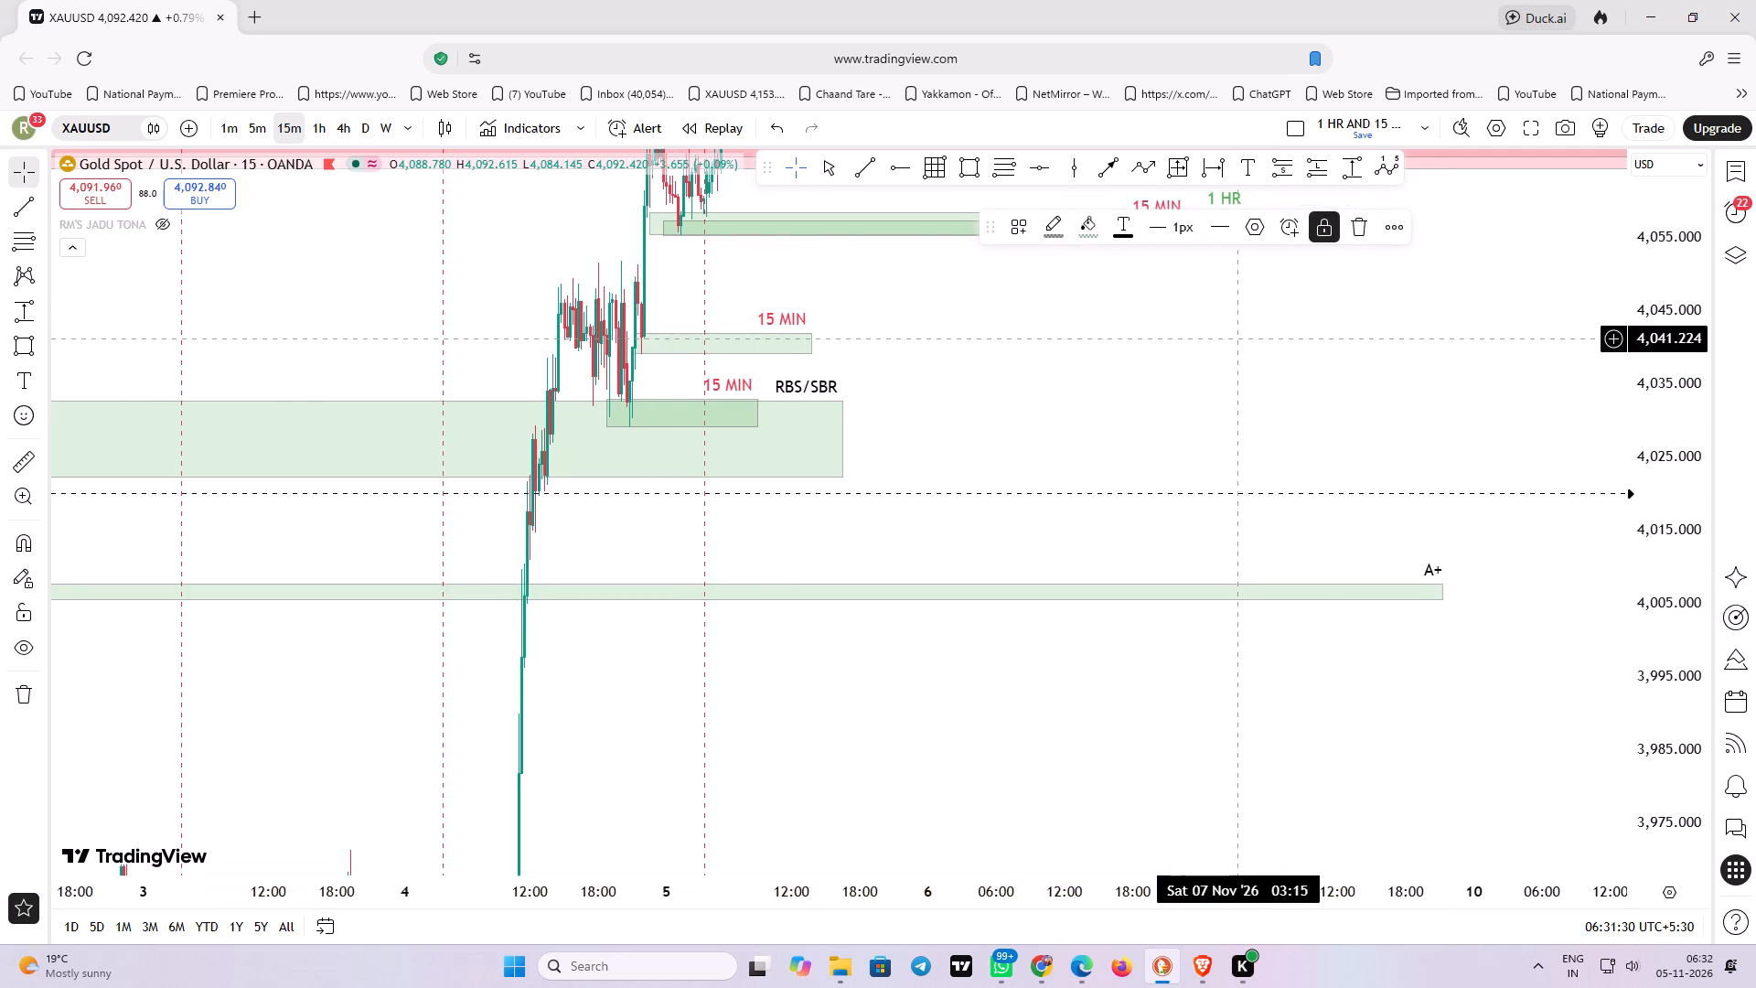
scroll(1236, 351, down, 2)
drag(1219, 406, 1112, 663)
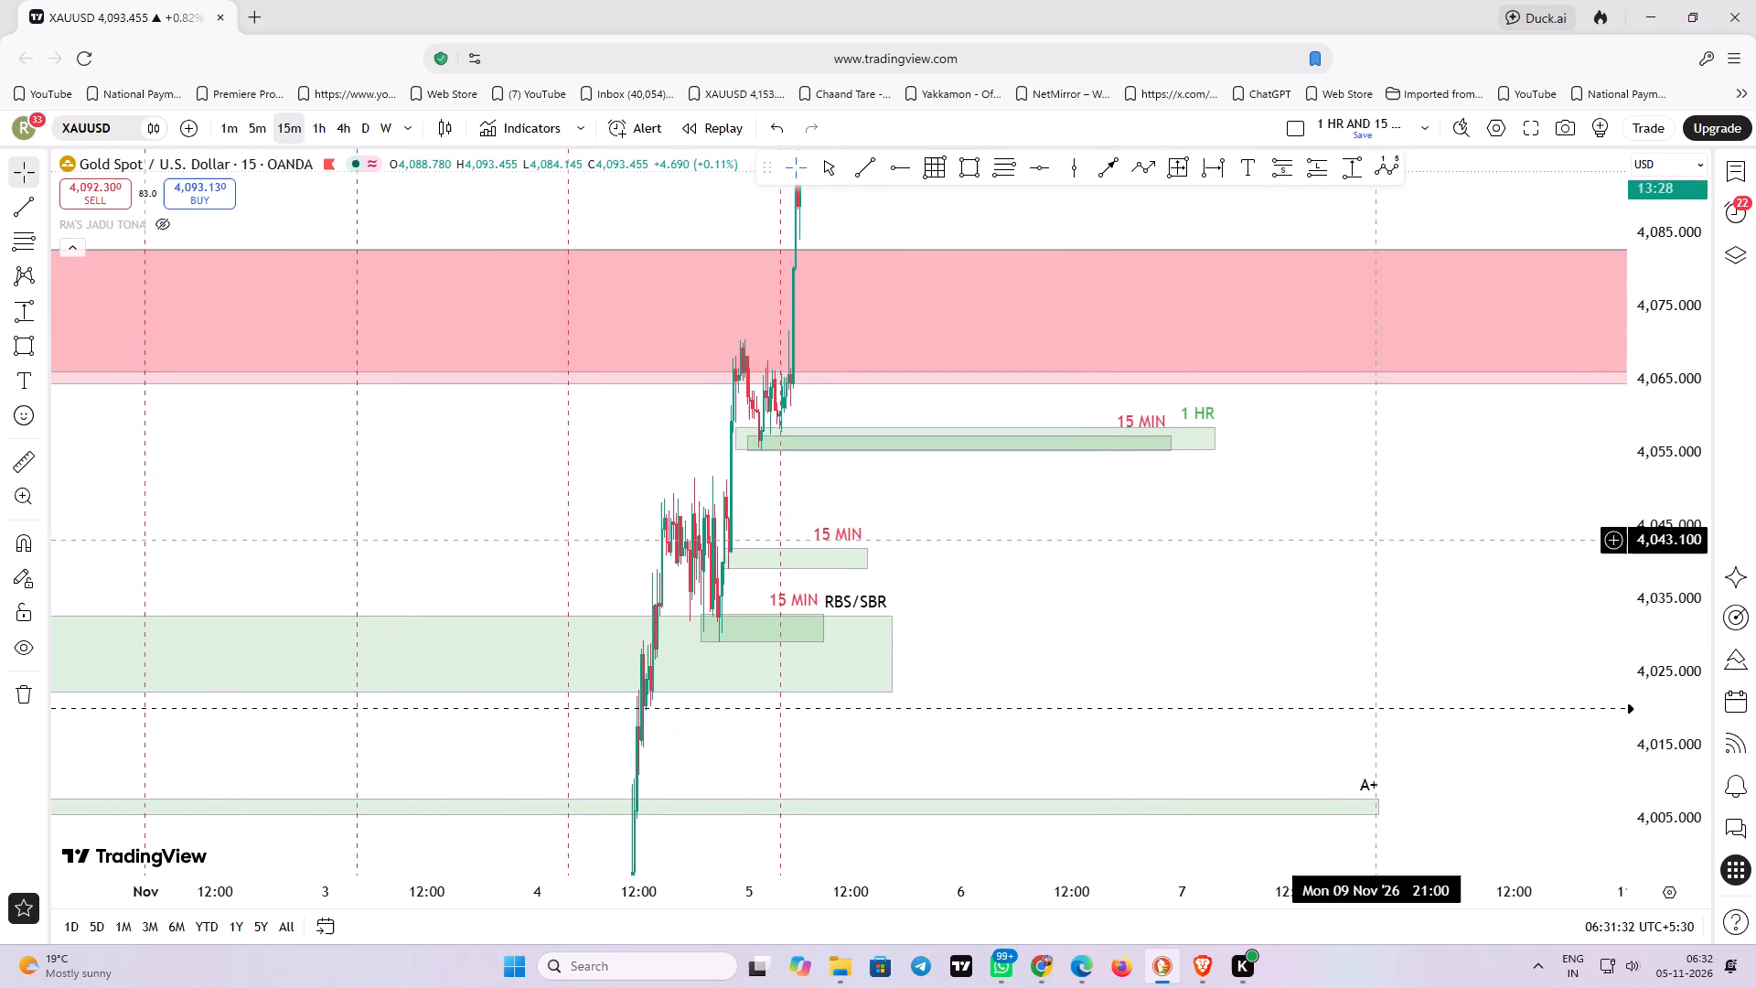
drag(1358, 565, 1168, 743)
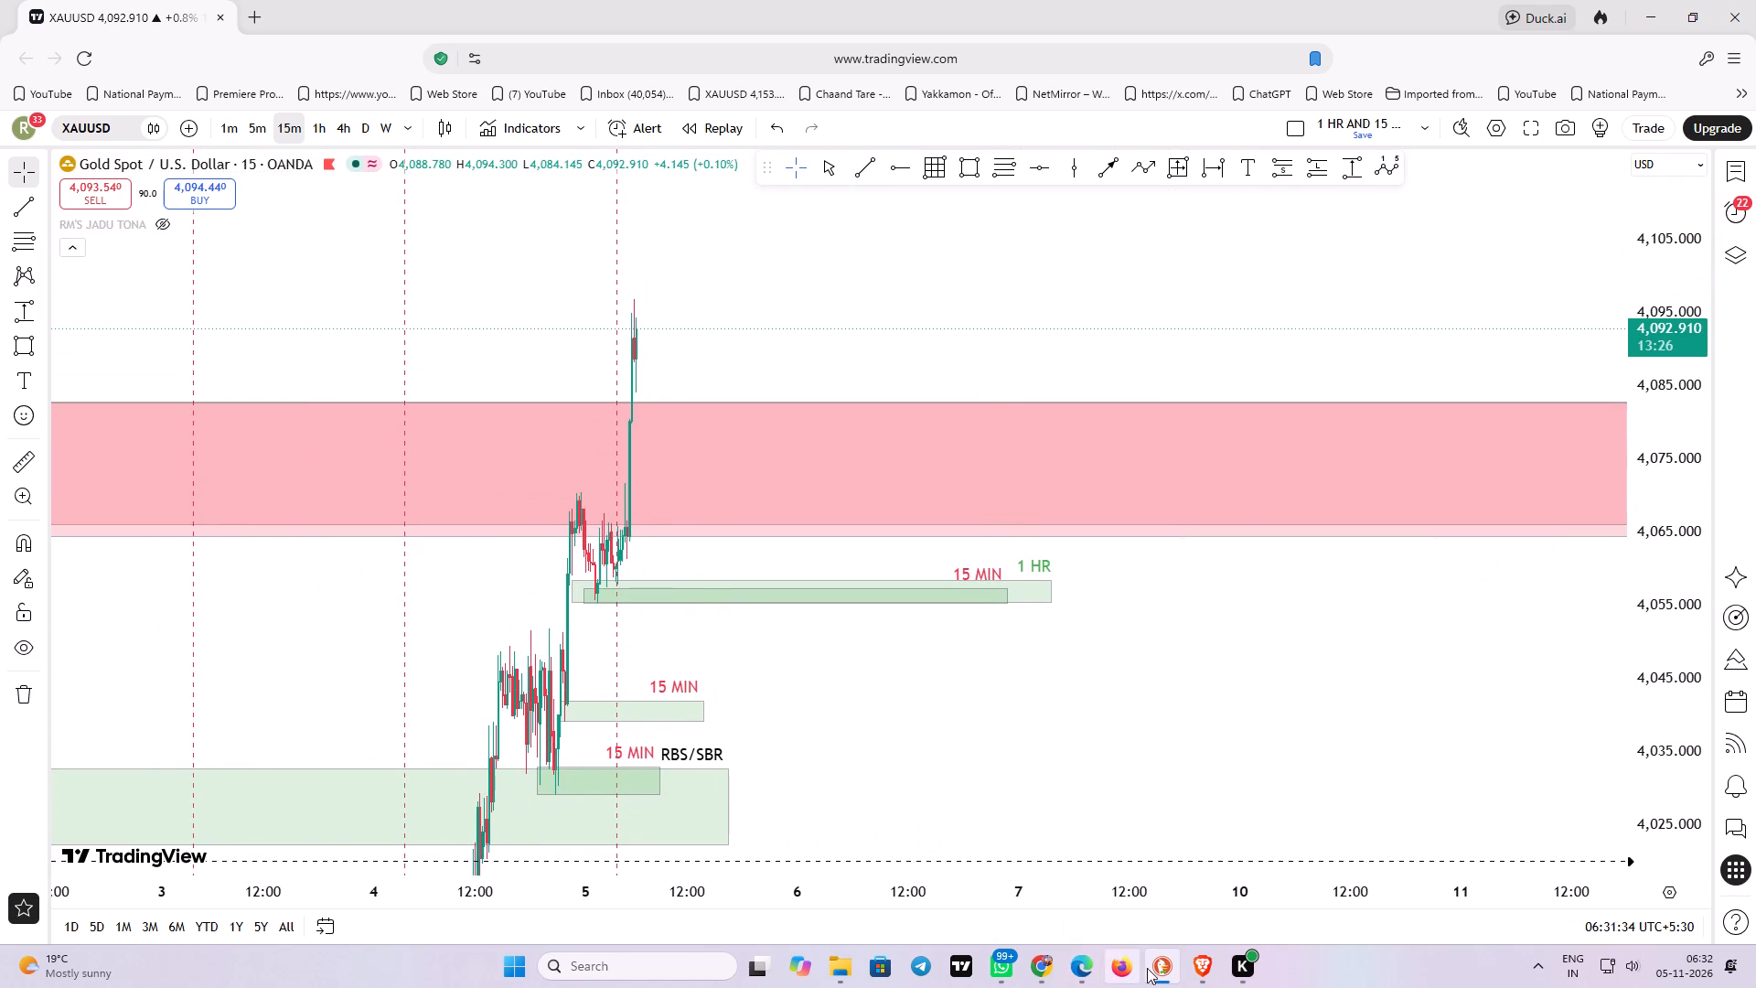
Switch to the Brave window and delete the Fibonacci retracement between 4,081.572 and 4,096.945 on the 1-minute XAUUSD chart.
click(1194, 952)
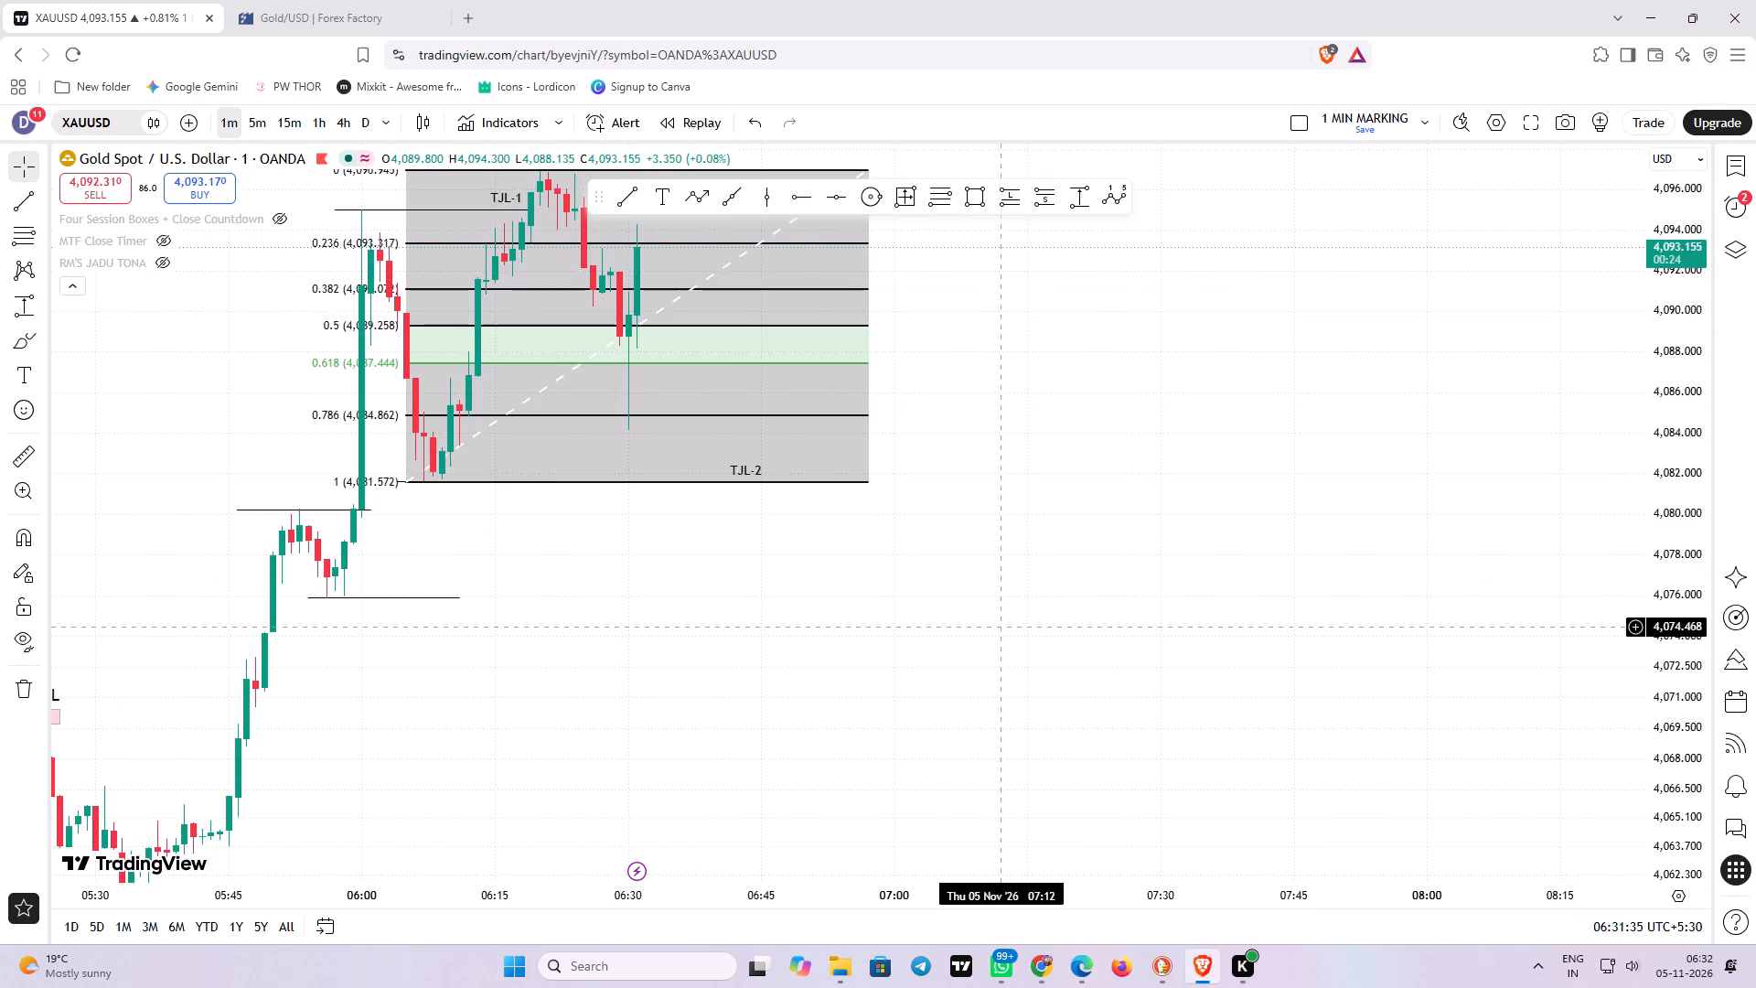
drag(1000, 625, 1065, 736)
scroll(1044, 659, up, 1)
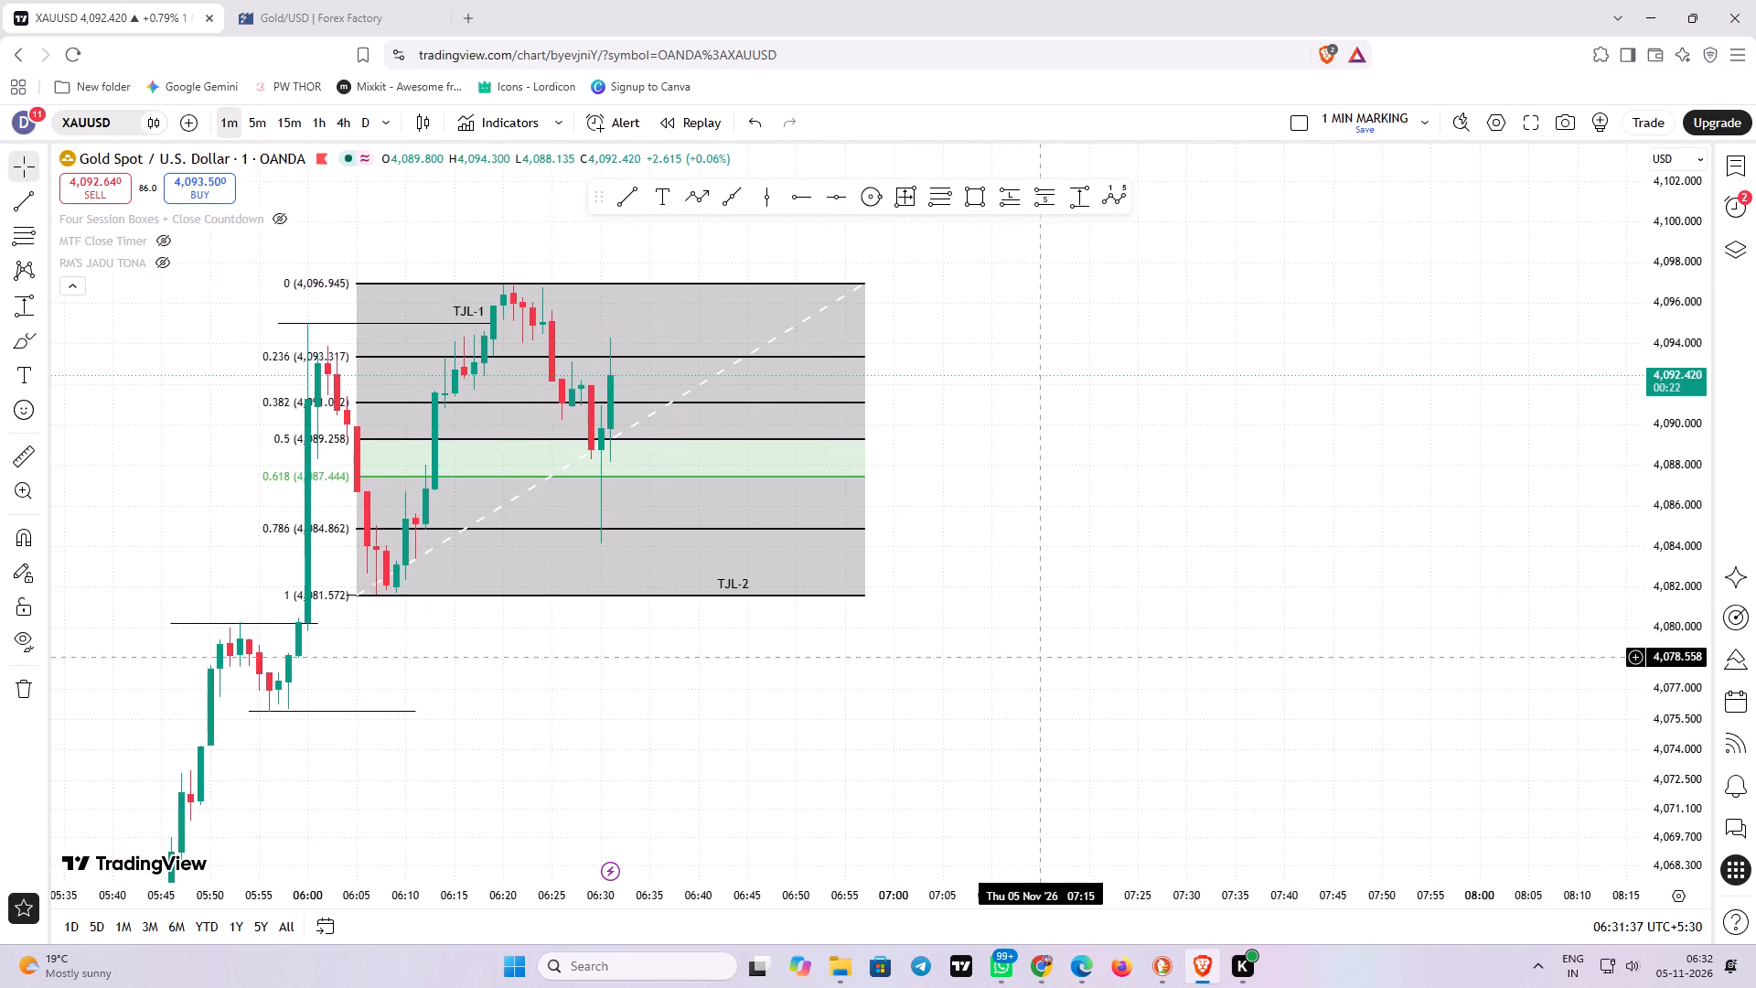
scroll(1044, 656, up, 1)
drag(899, 640, 950, 642)
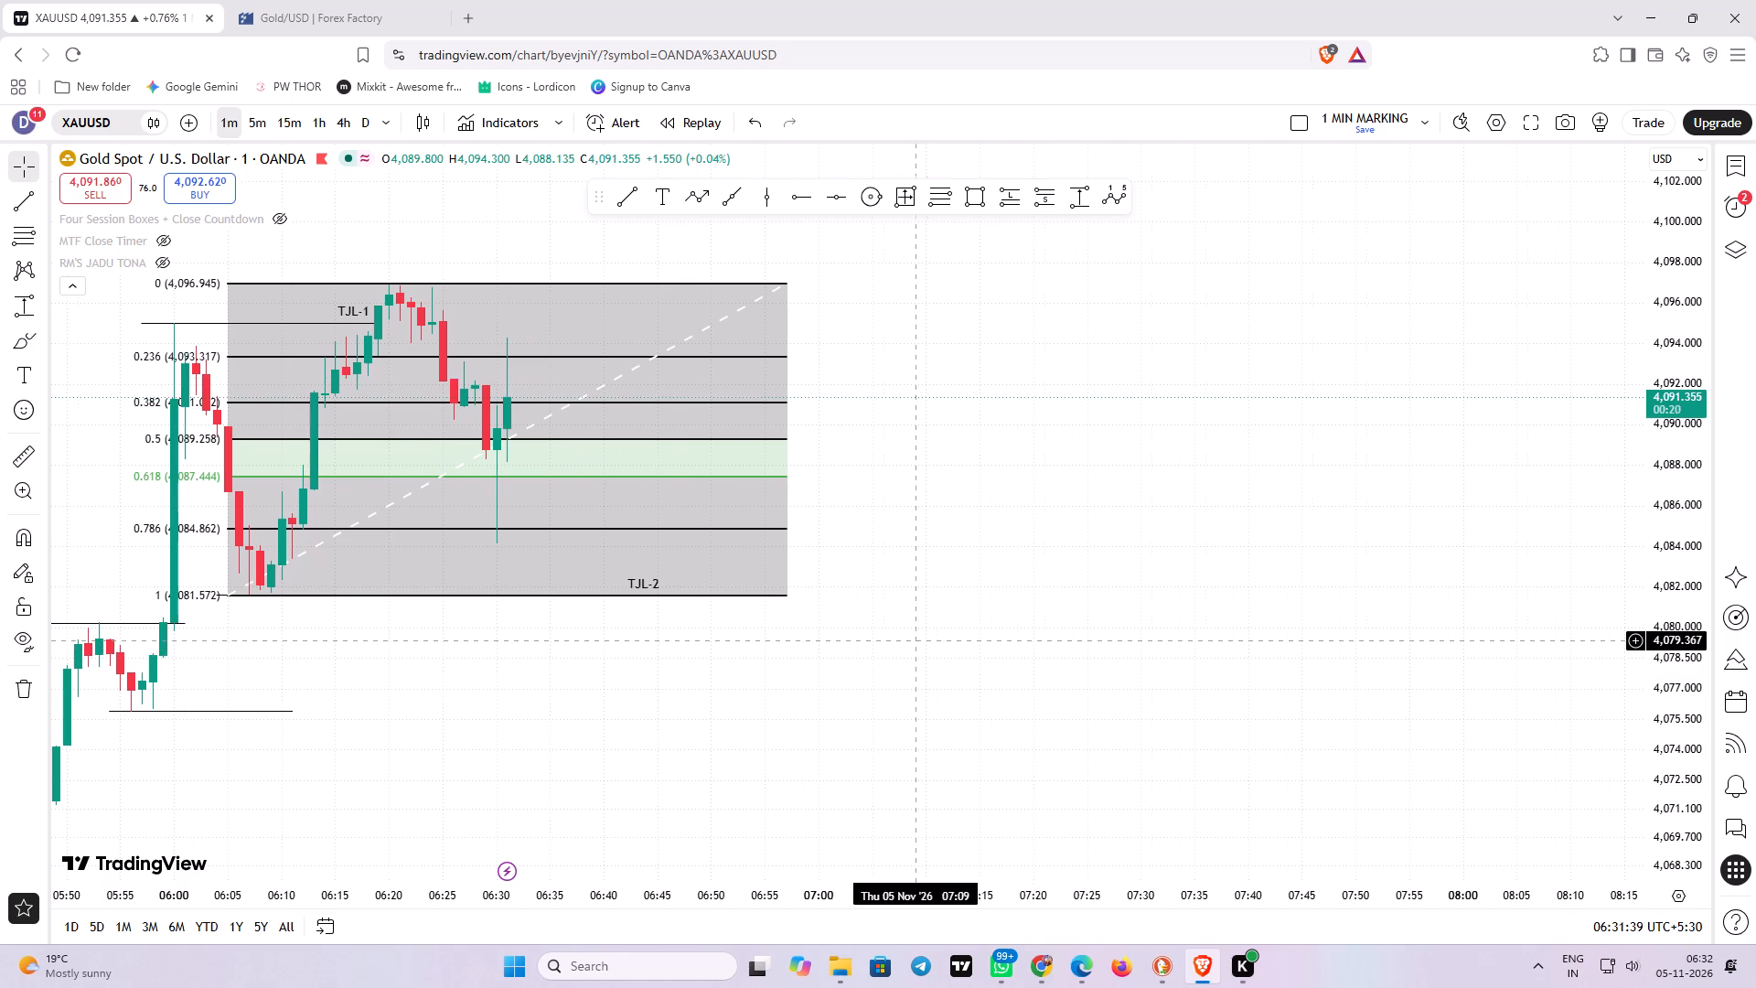
drag(950, 642, 1087, 643)
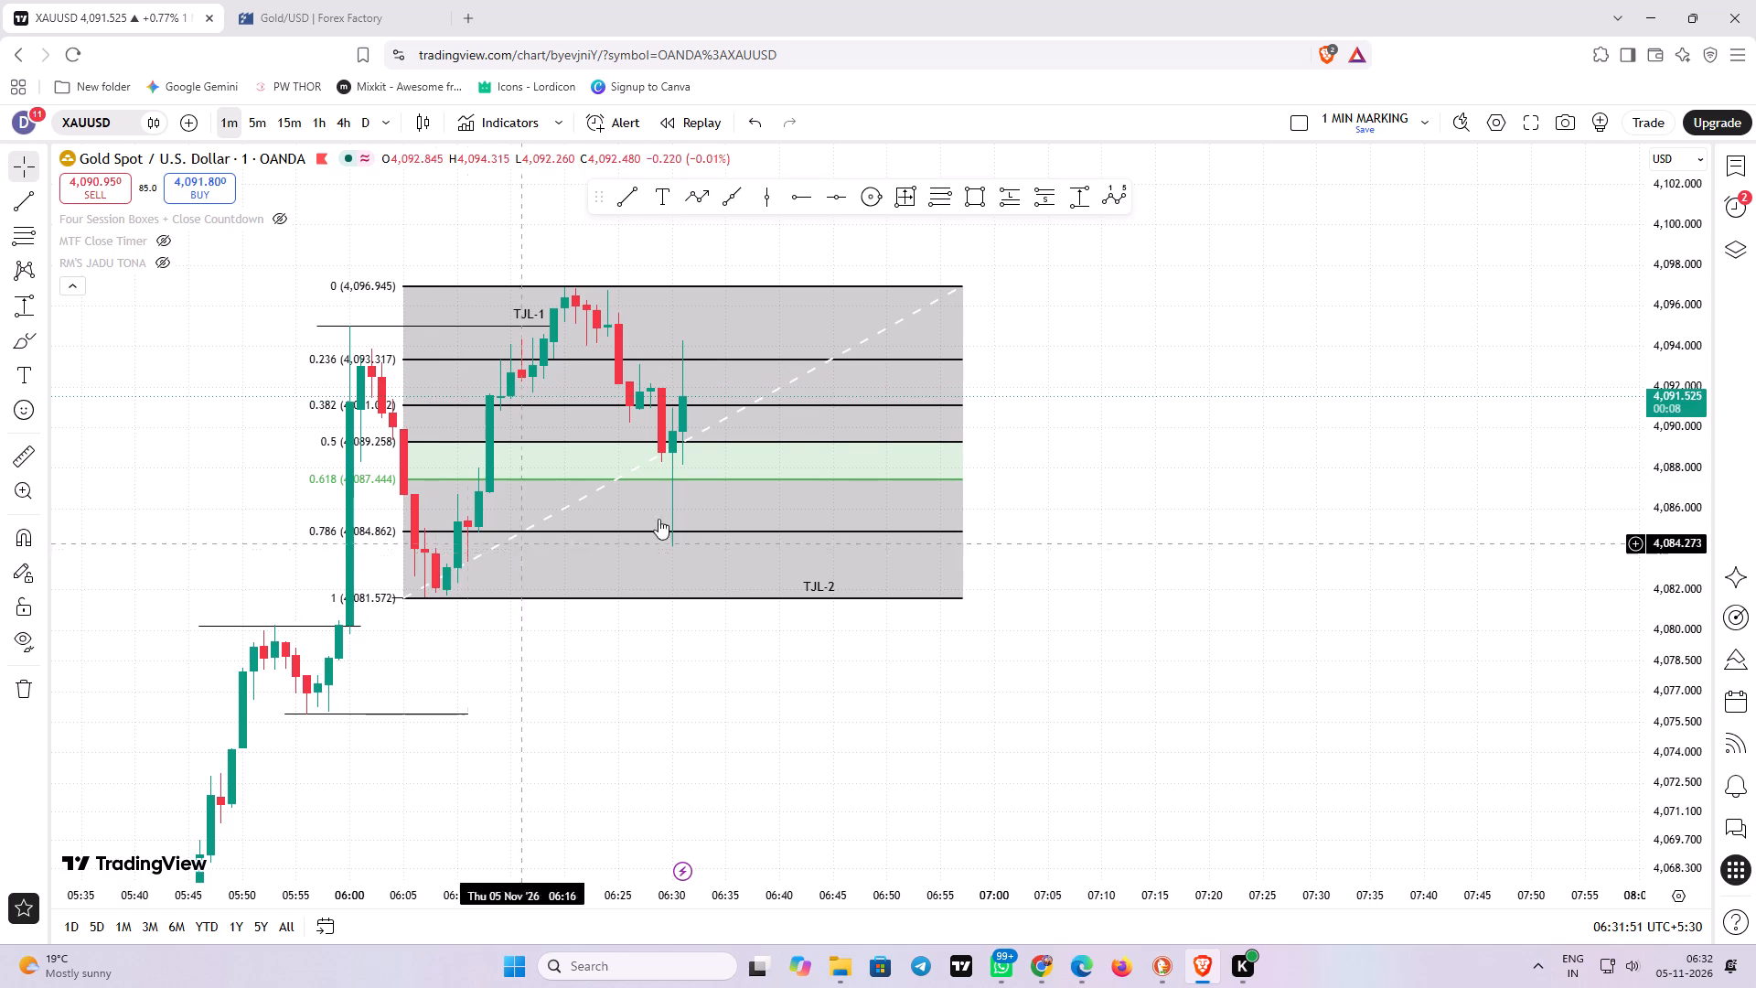
click(961, 289)
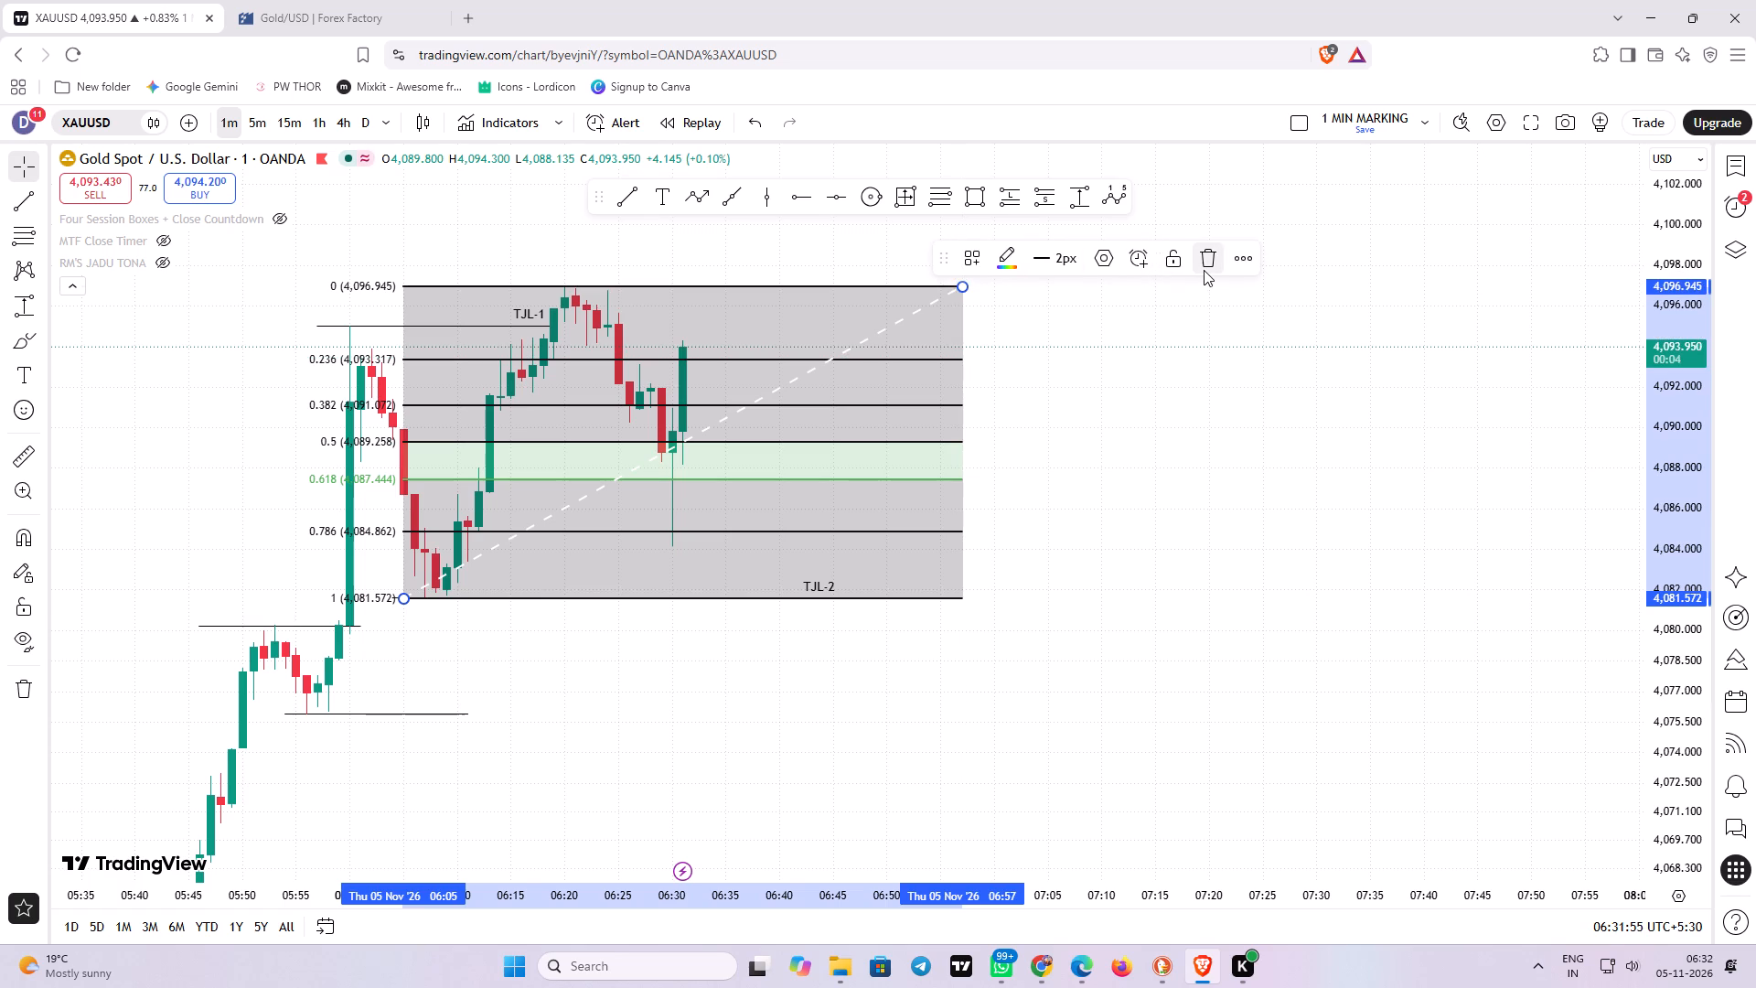
click(1205, 270)
drag(1020, 430, 972, 438)
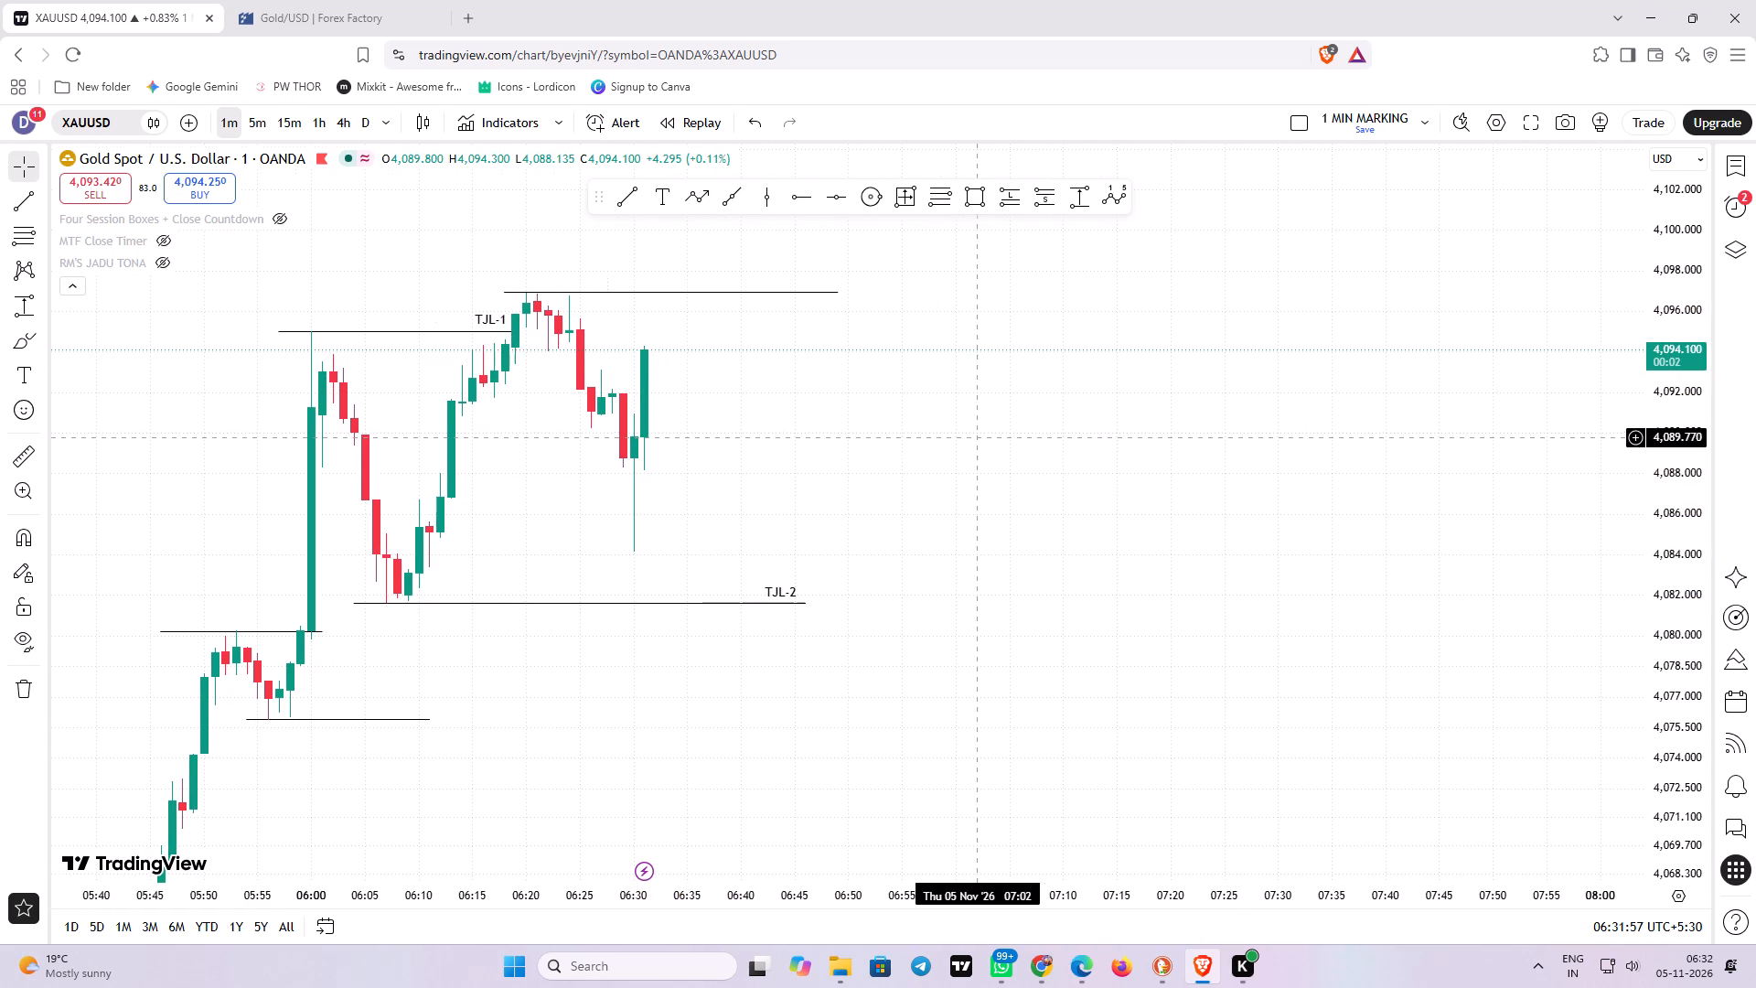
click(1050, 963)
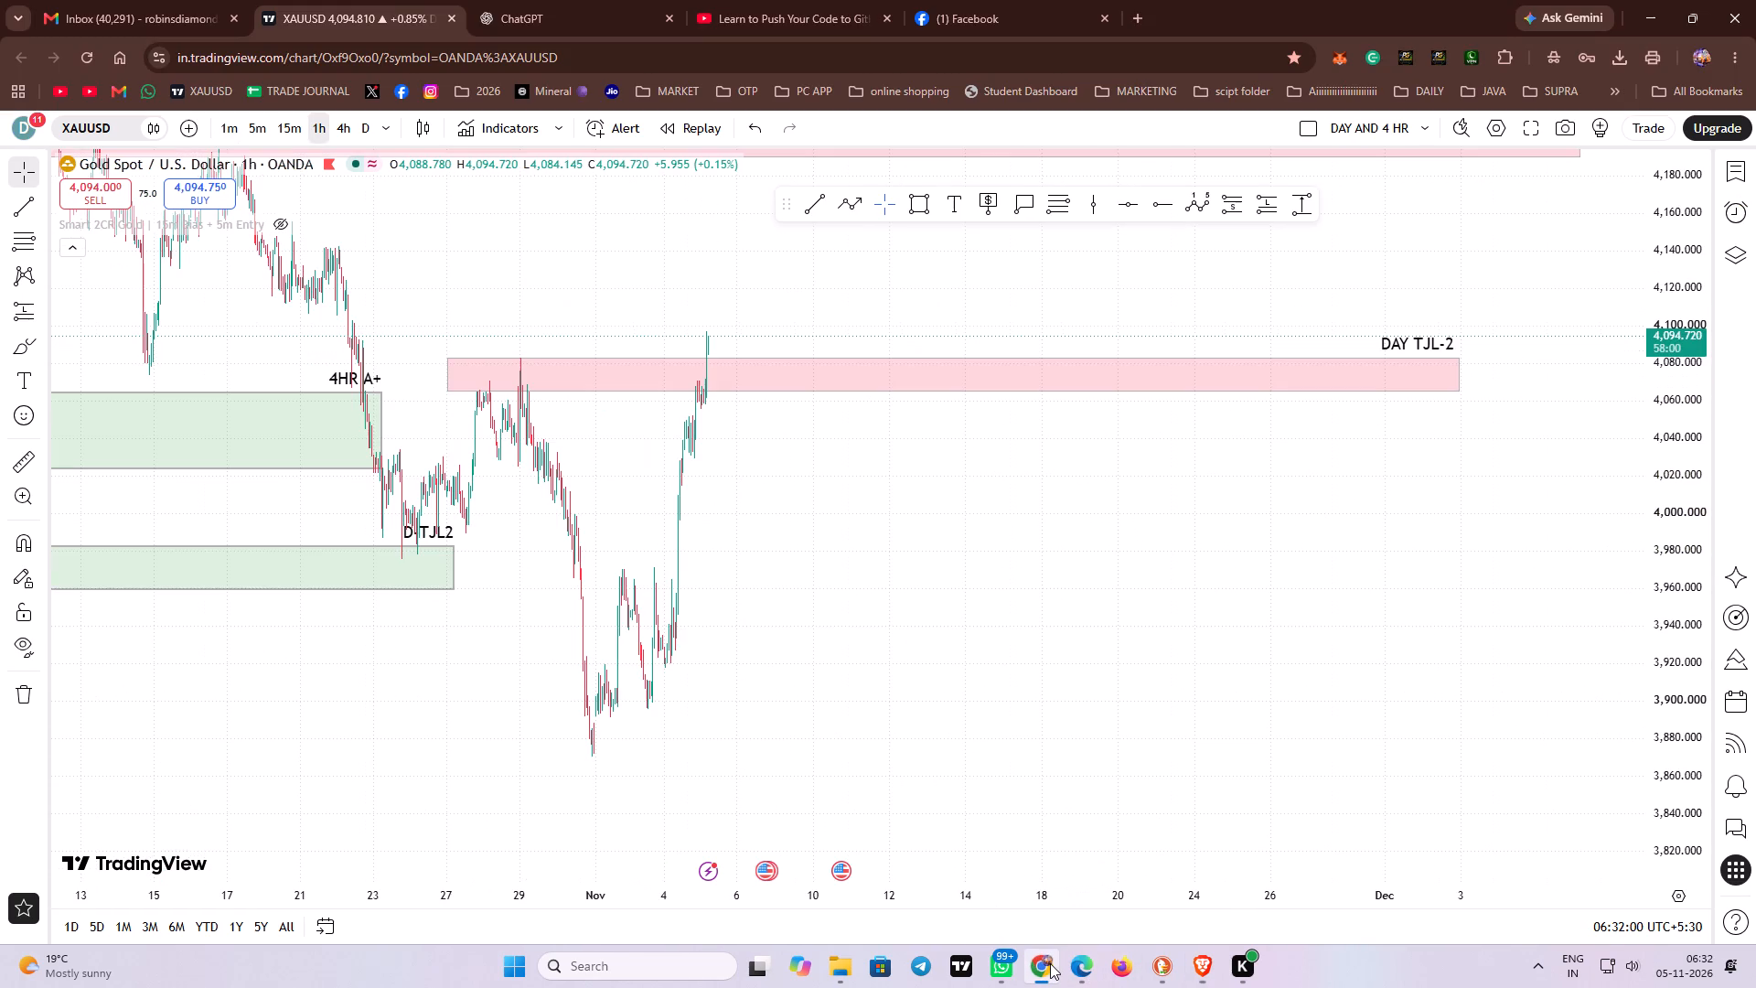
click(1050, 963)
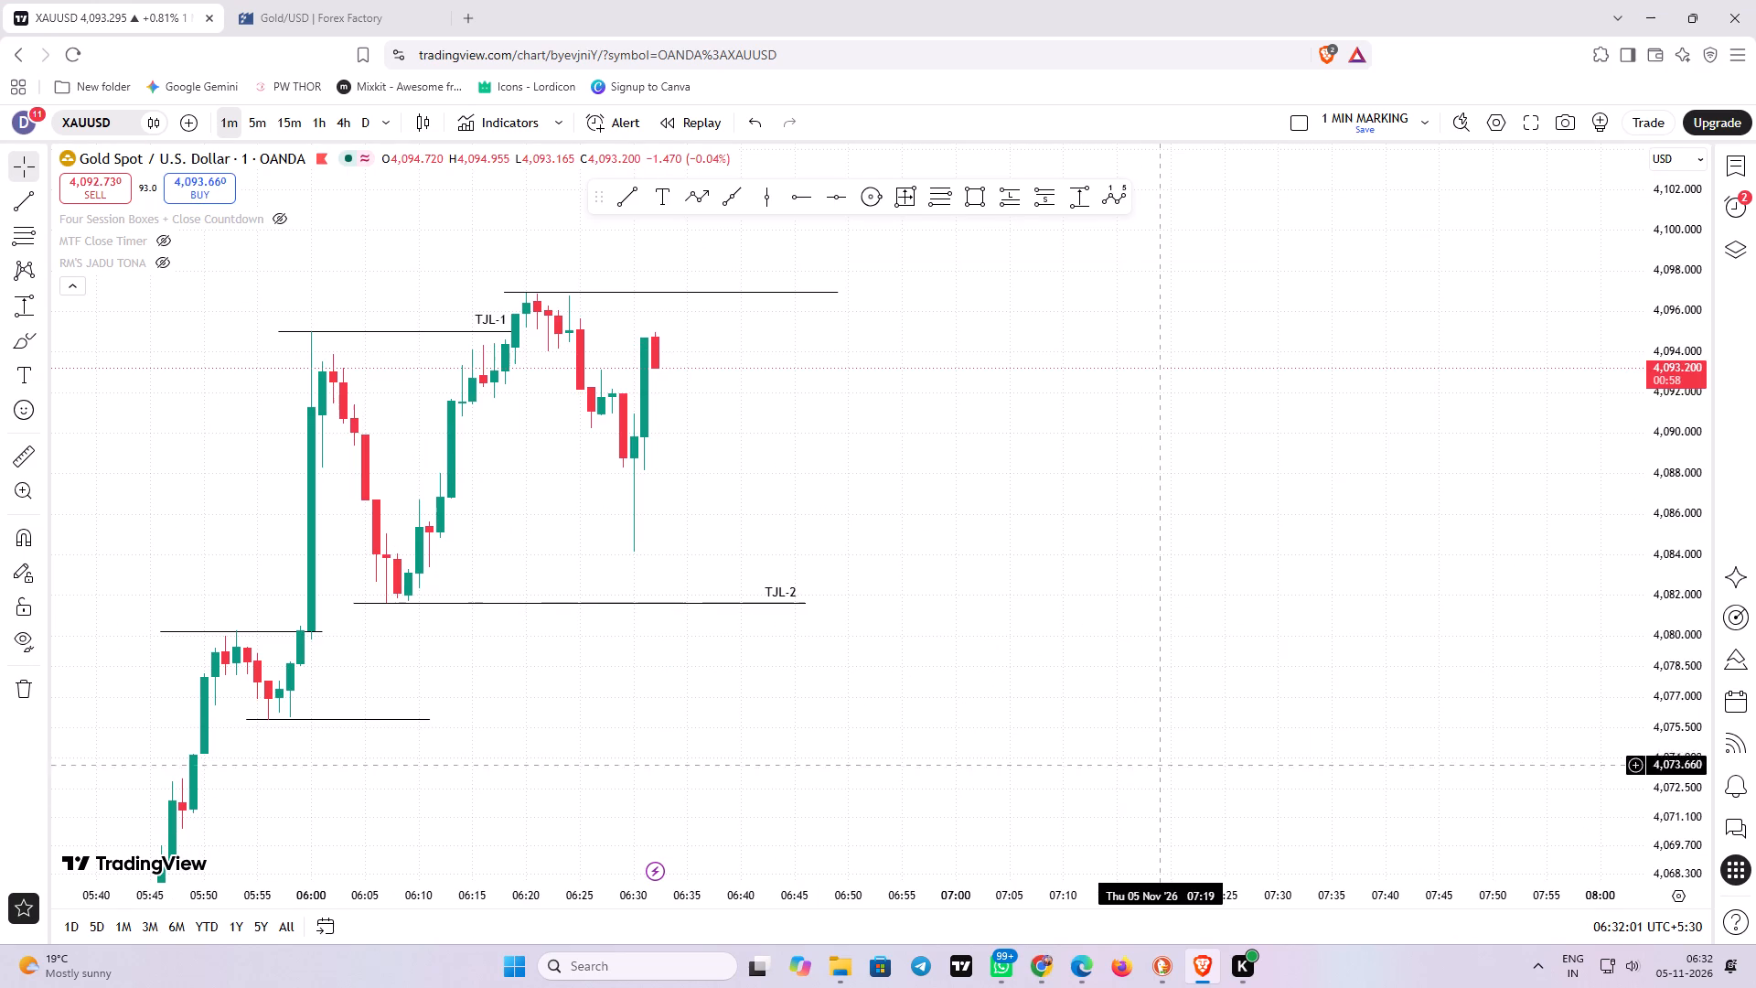
Show the hidden system tray icons.
click(1530, 963)
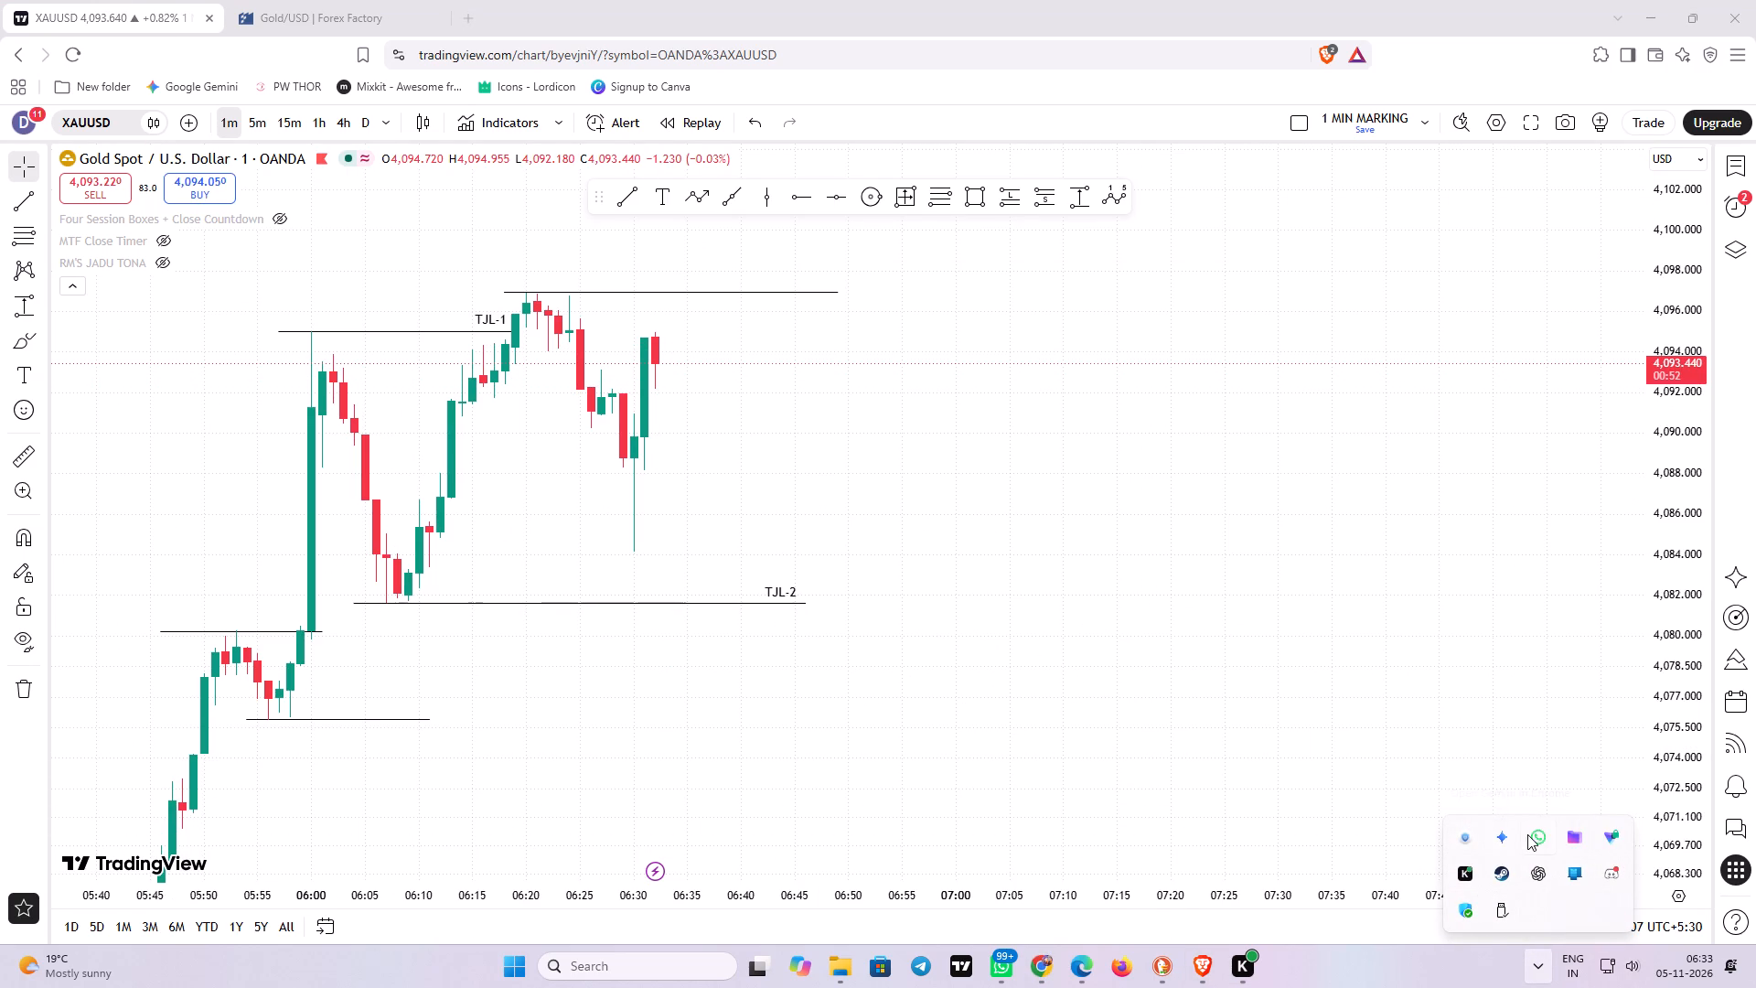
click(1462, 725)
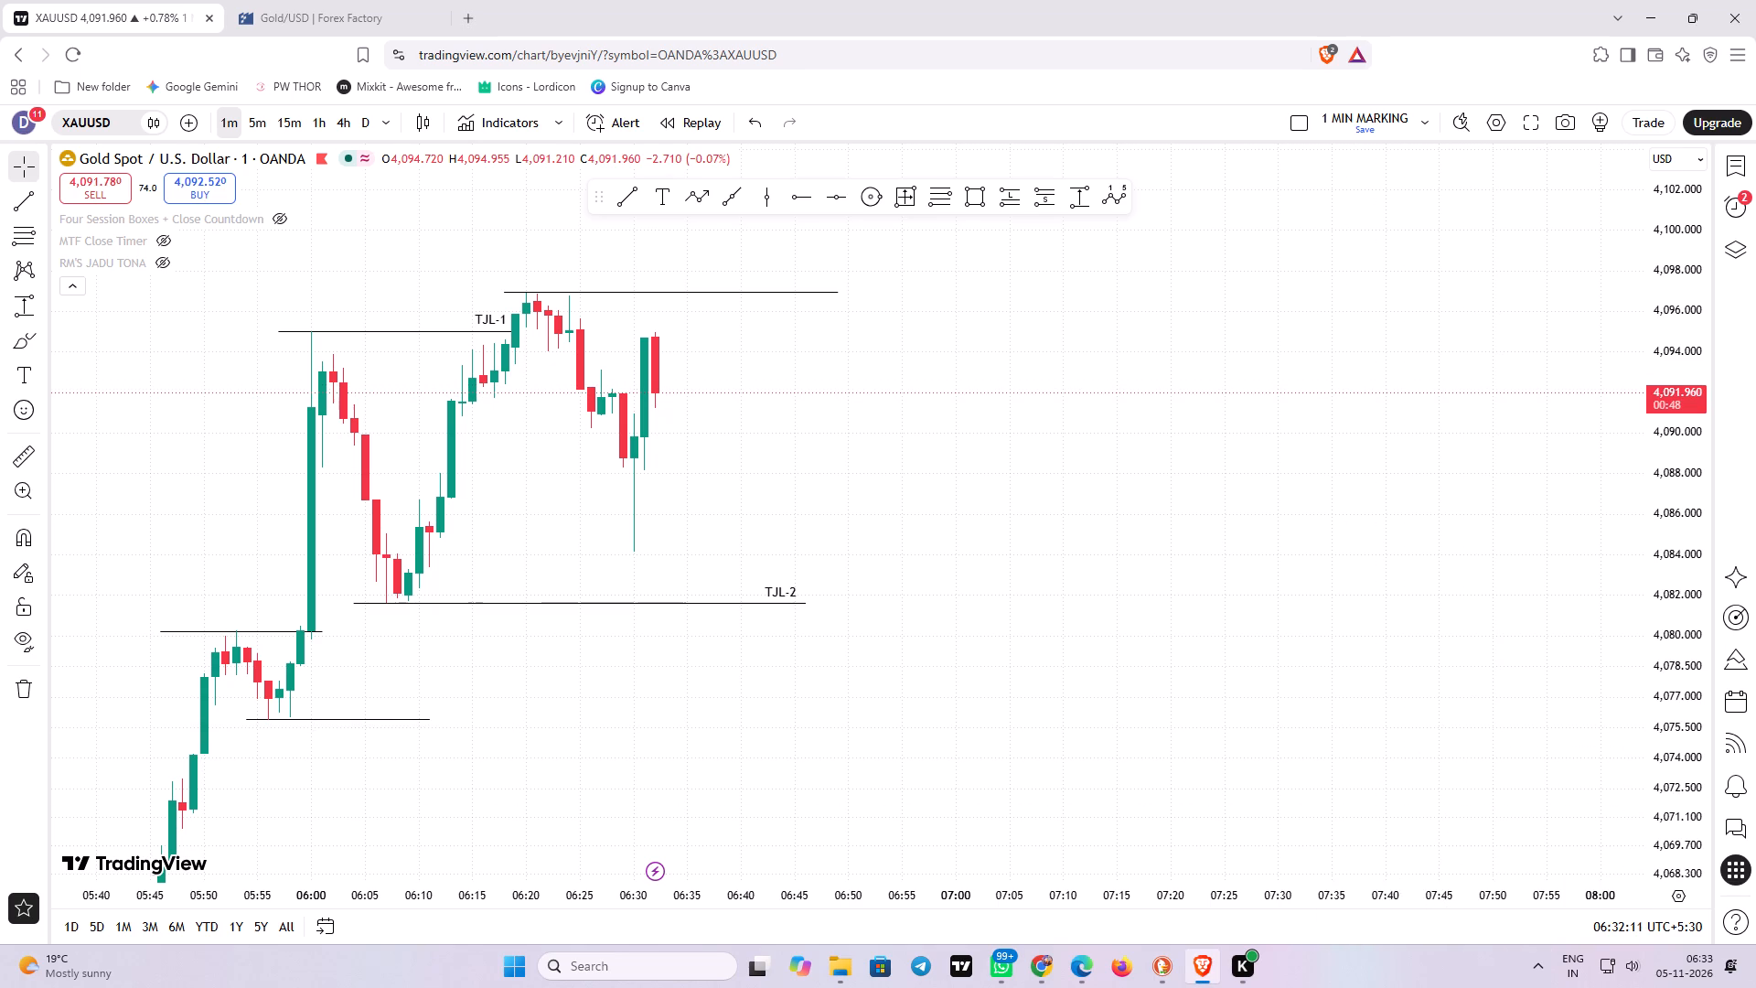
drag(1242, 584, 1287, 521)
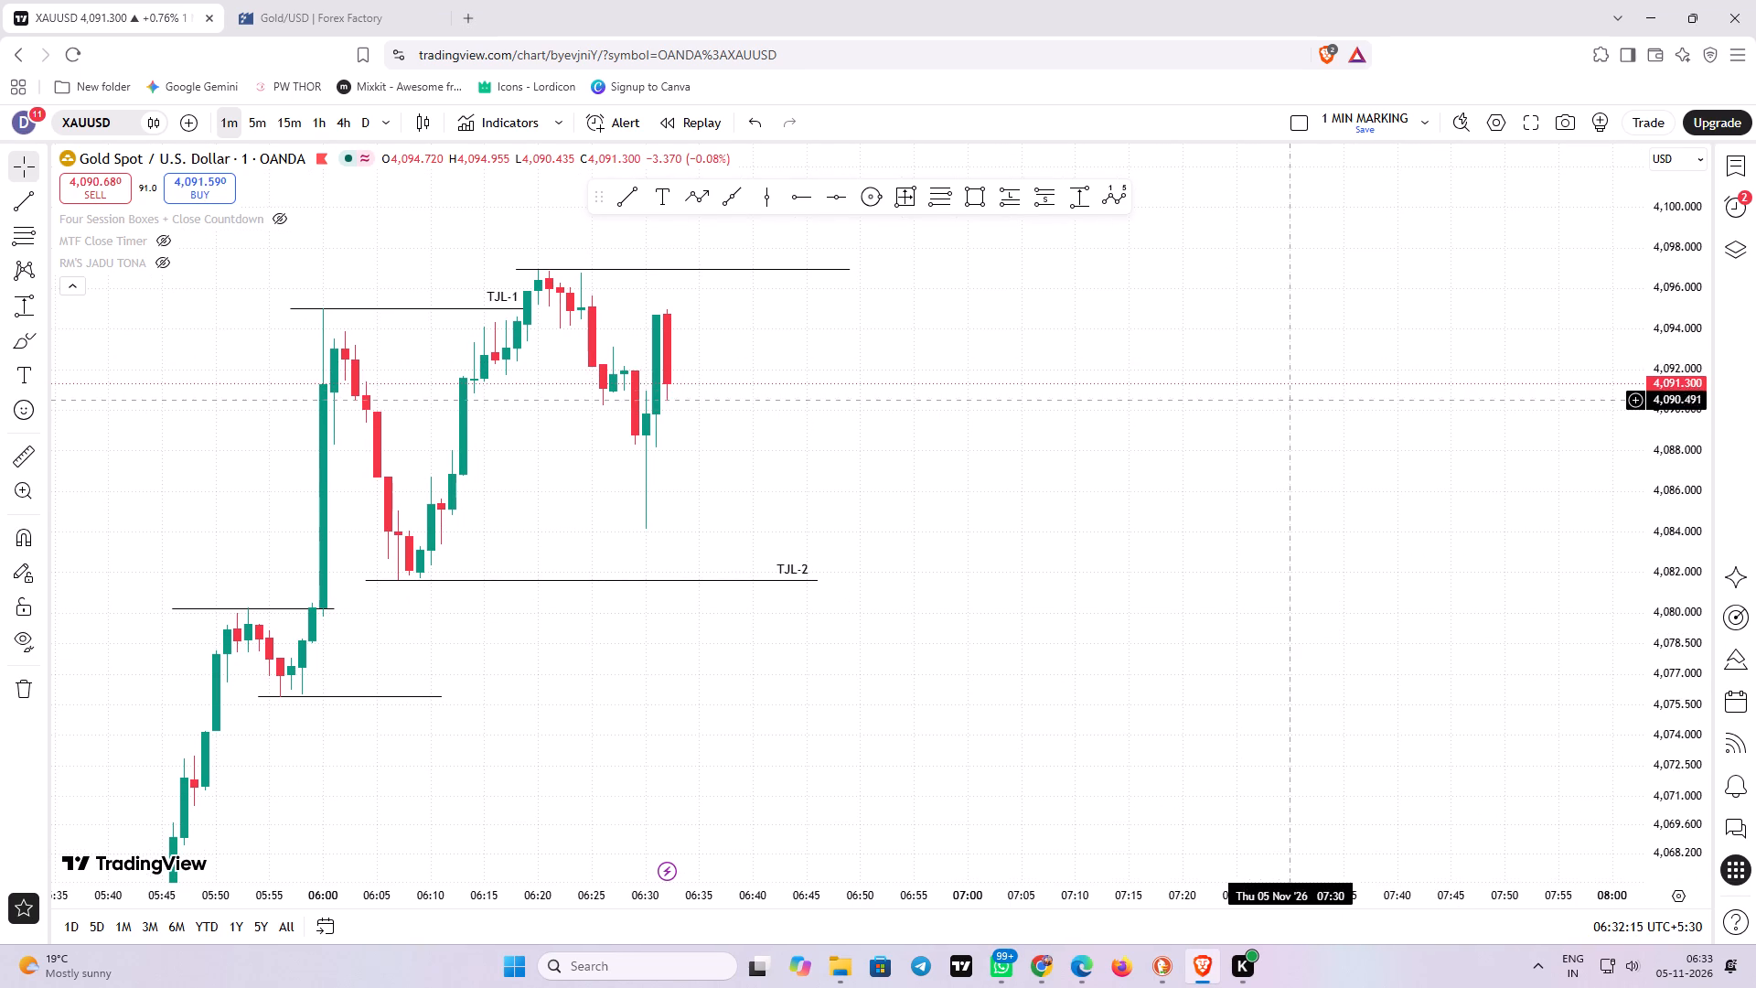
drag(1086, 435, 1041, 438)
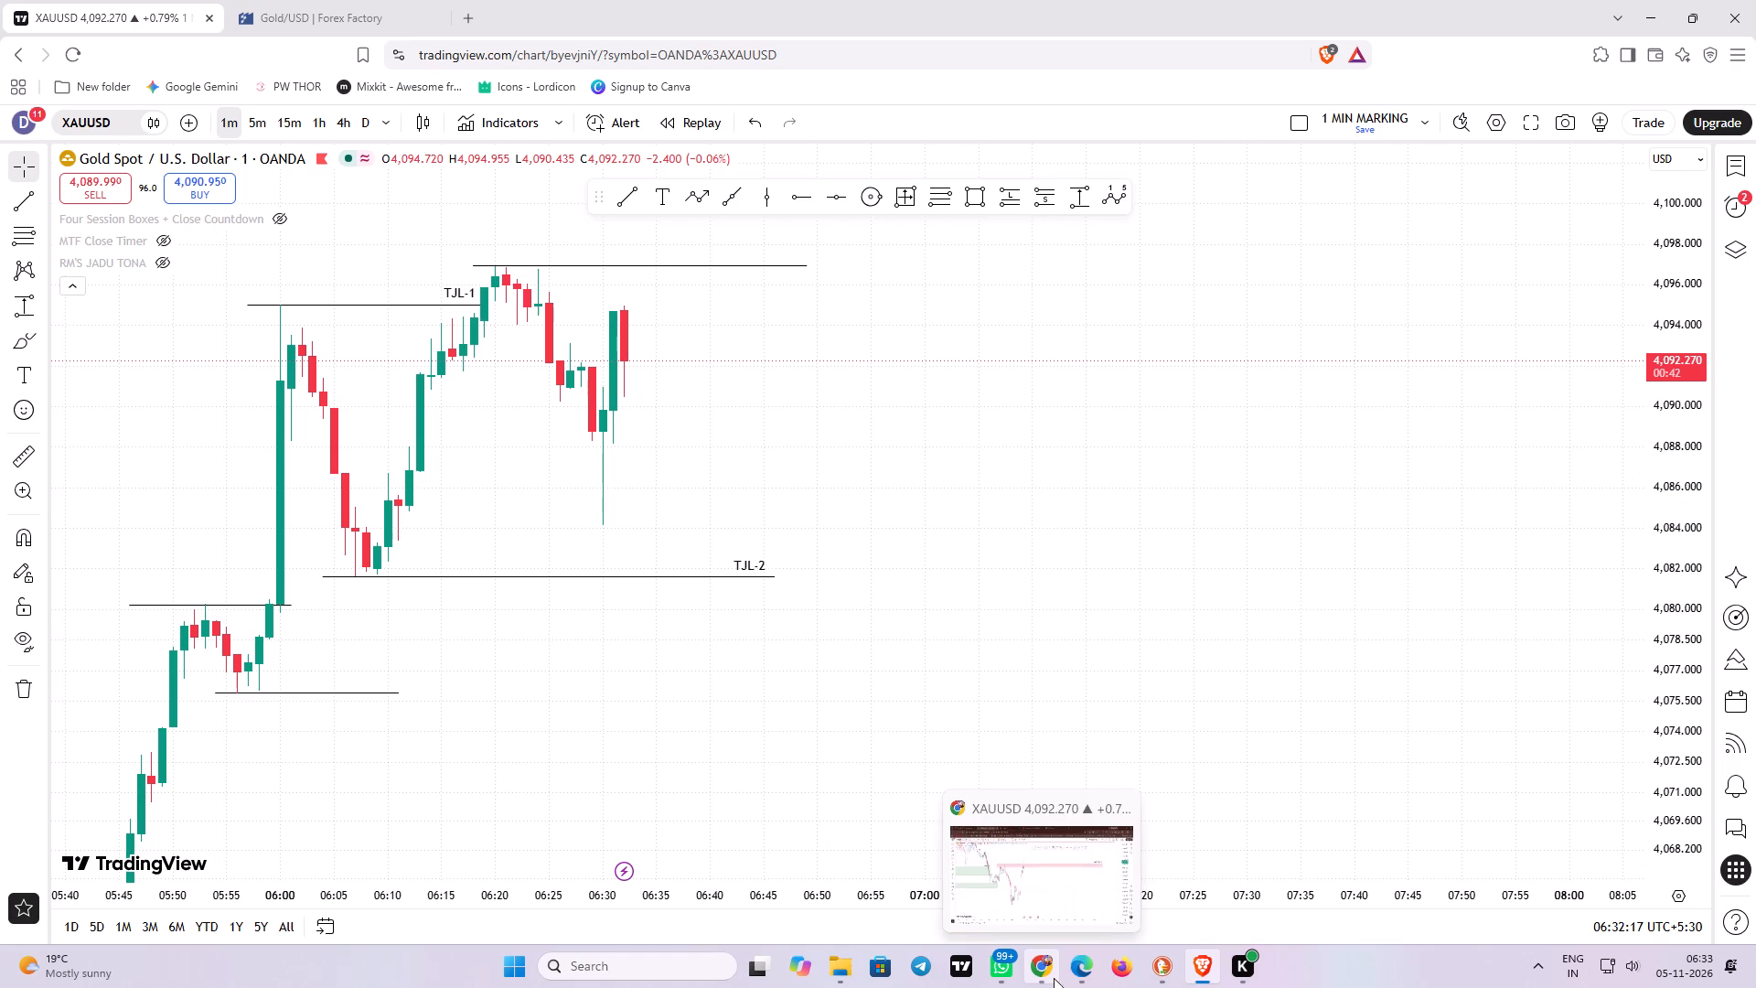
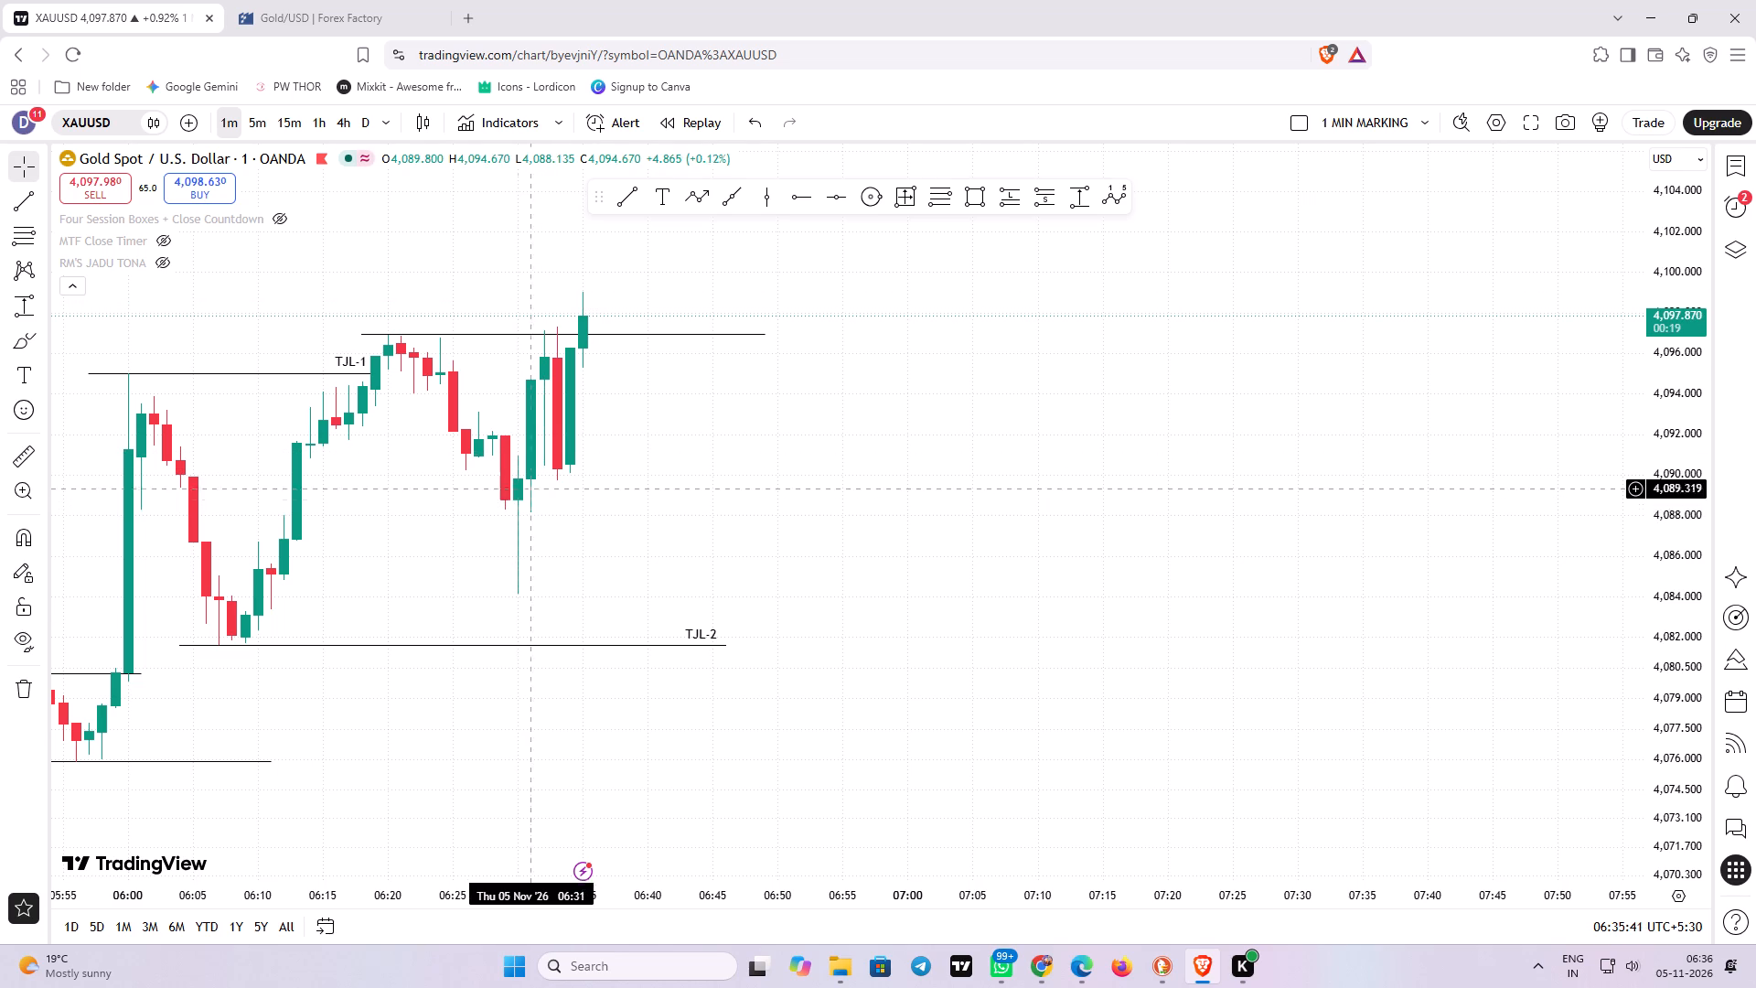
Draw a TJL-2-styled rectangle from about 4,084.183 to 4,089.048, spanning 5 Nov 06:28 to 07:17.
click(969, 190)
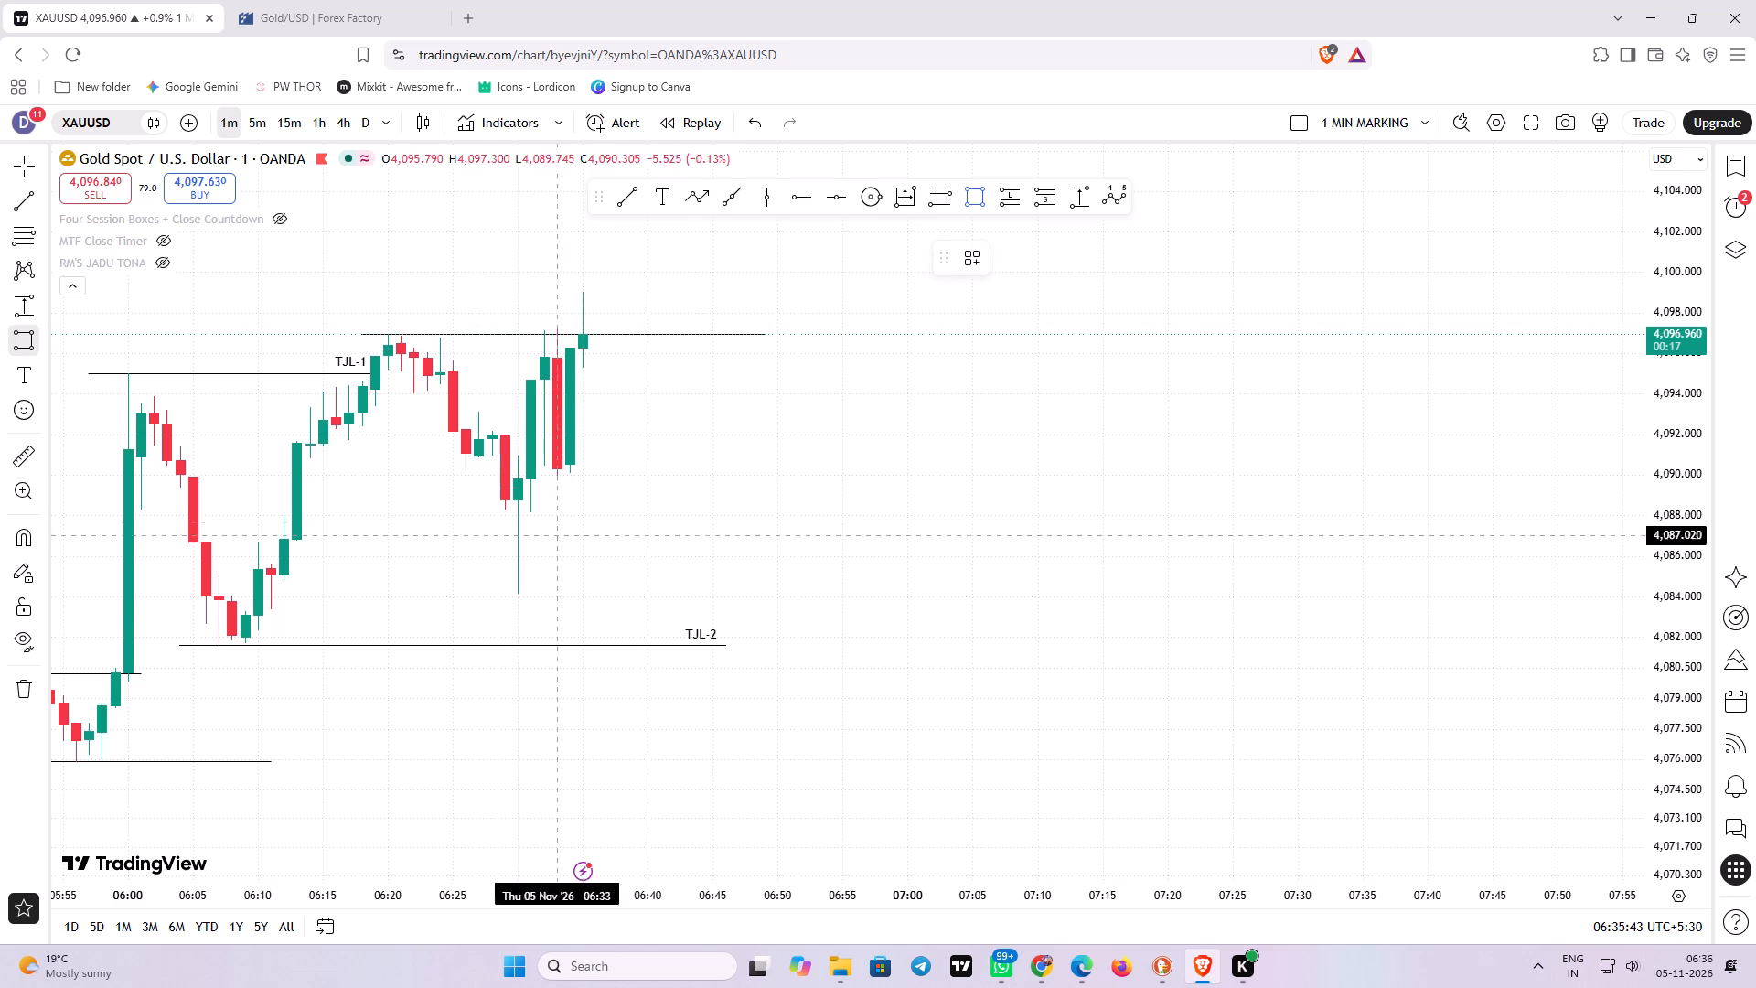
click(487, 593)
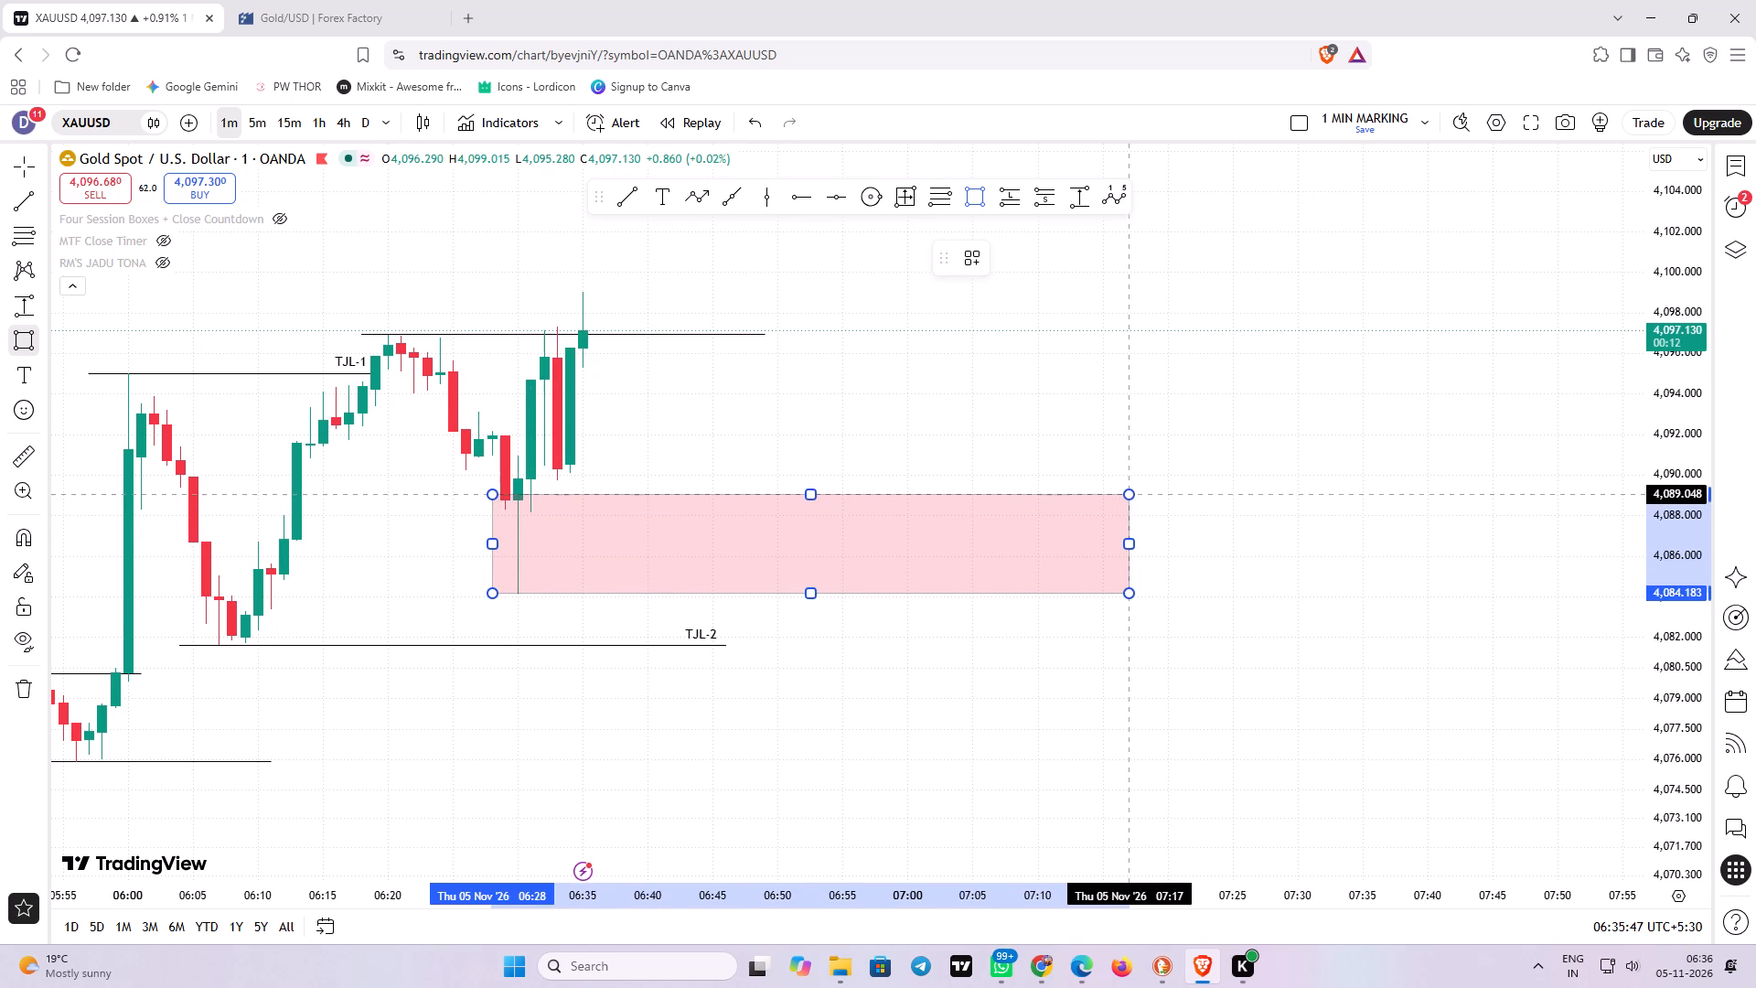
click(1134, 494)
click(968, 253)
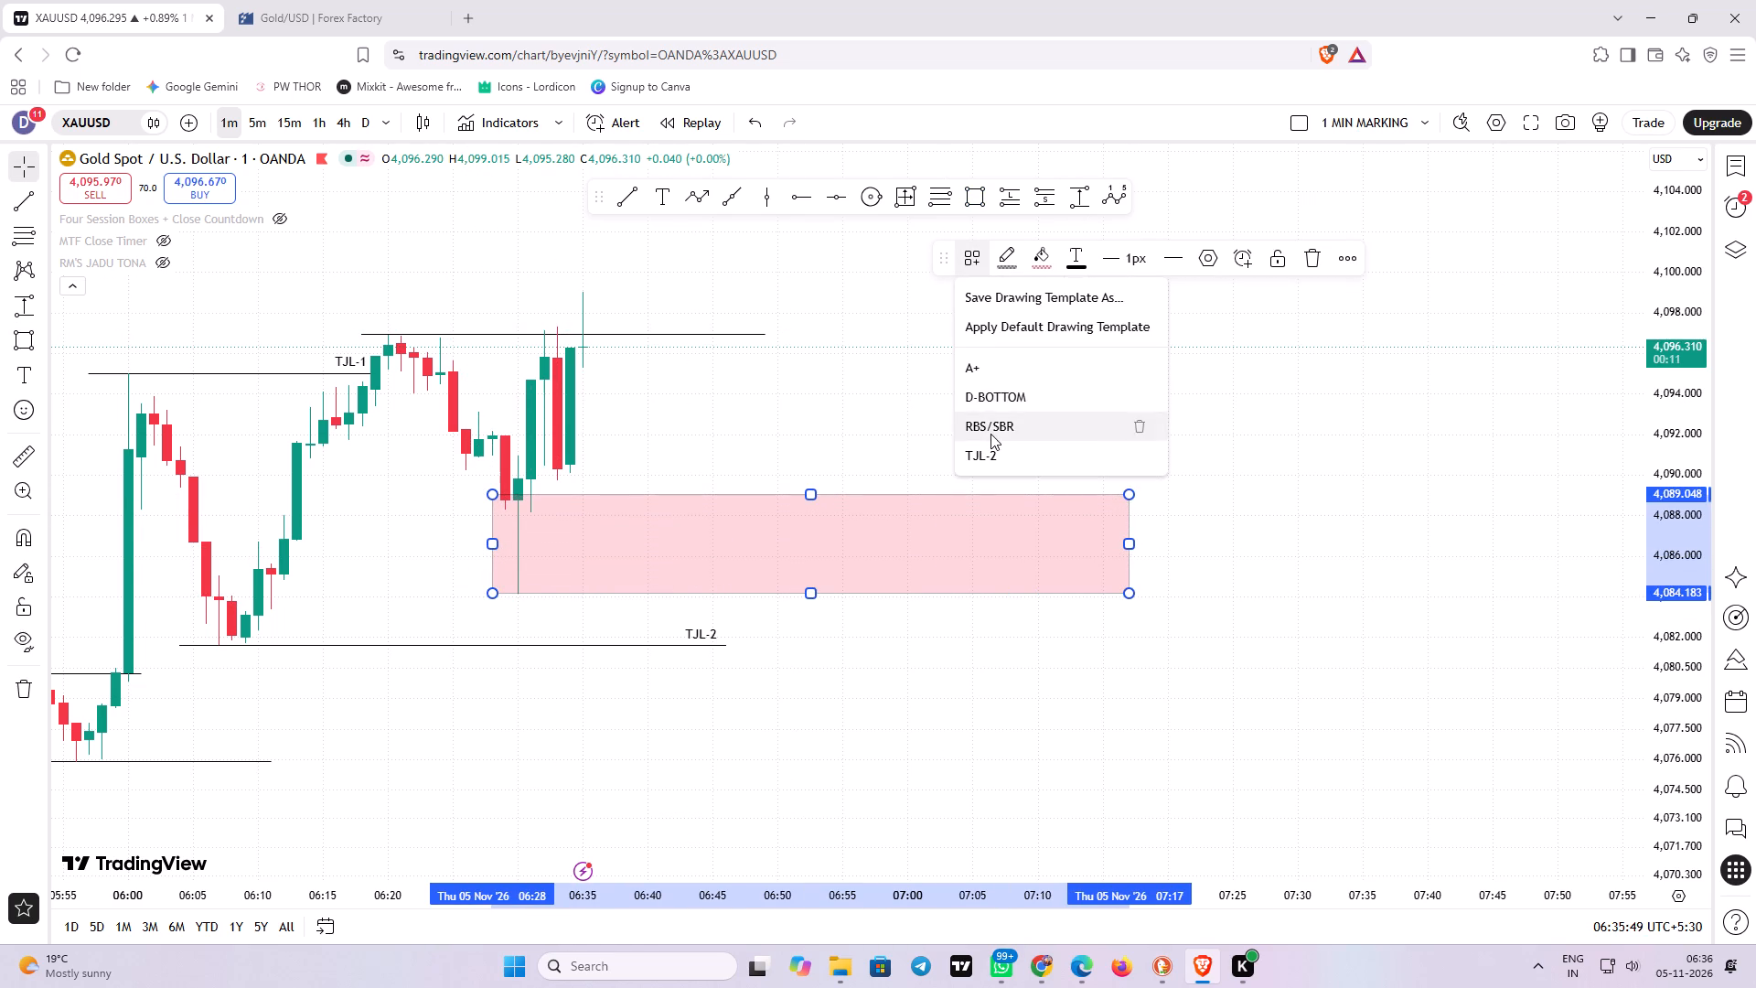
click(991, 451)
drag(932, 433, 920, 426)
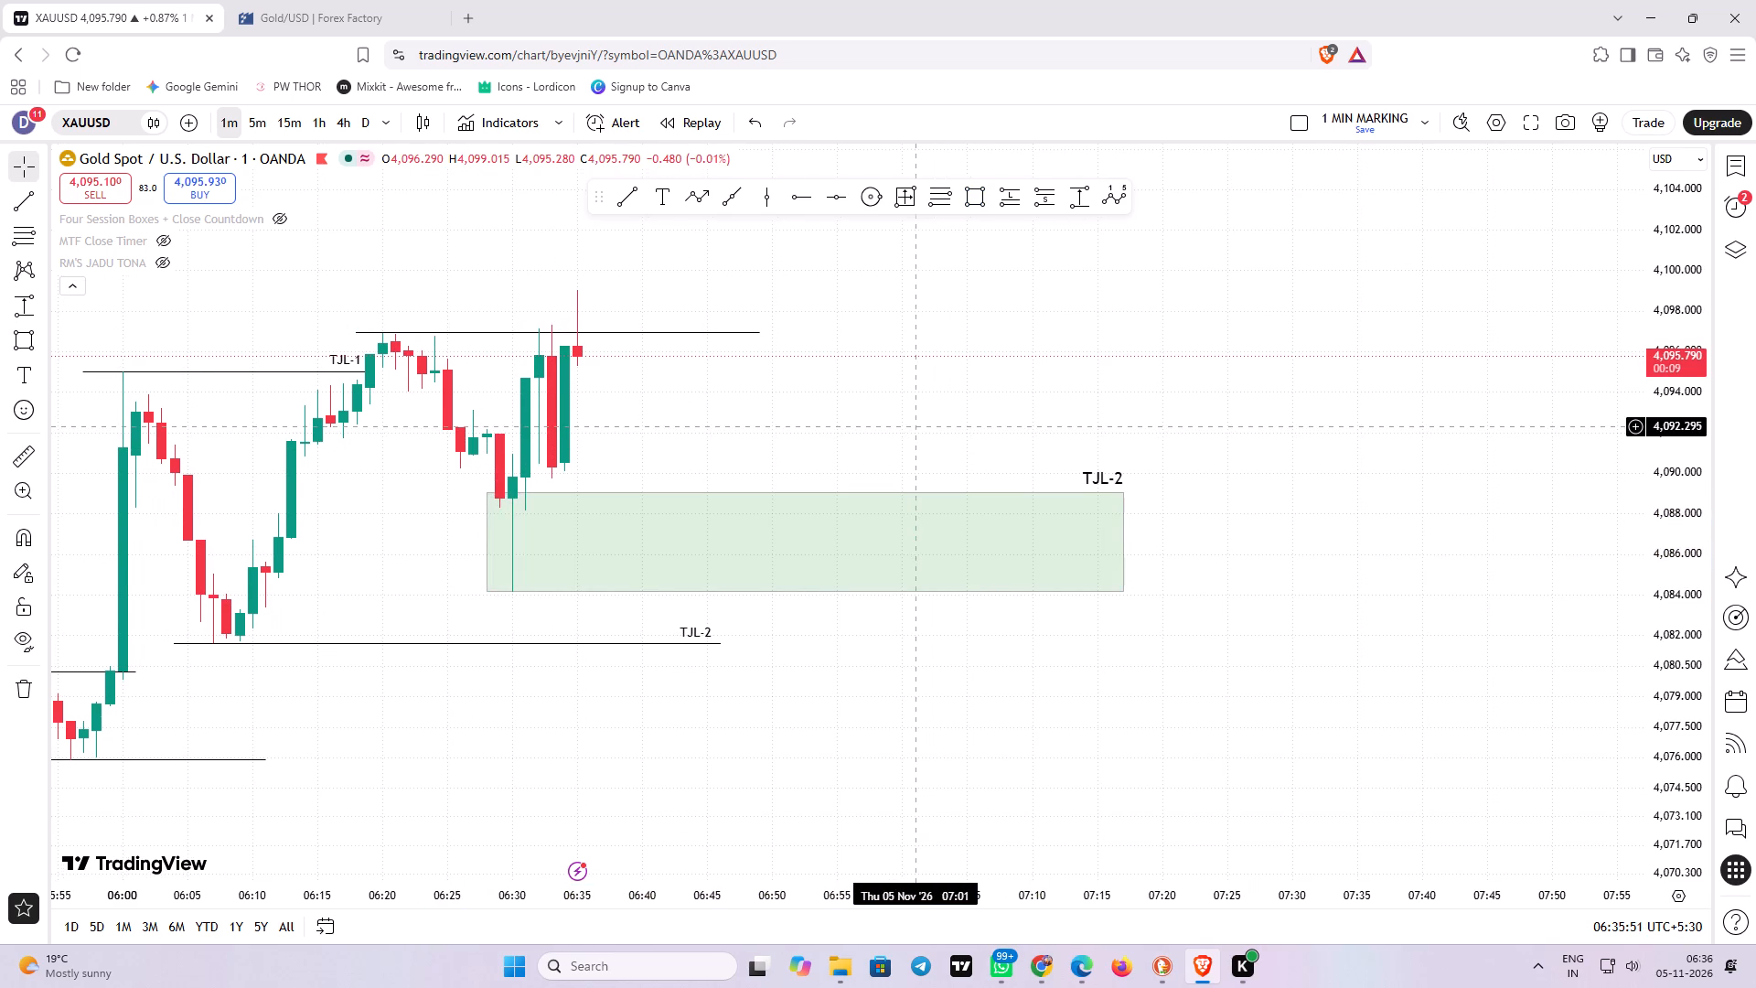
Select the unlabelled horizontal line above the latest highs, near 4,097.
click(427, 334)
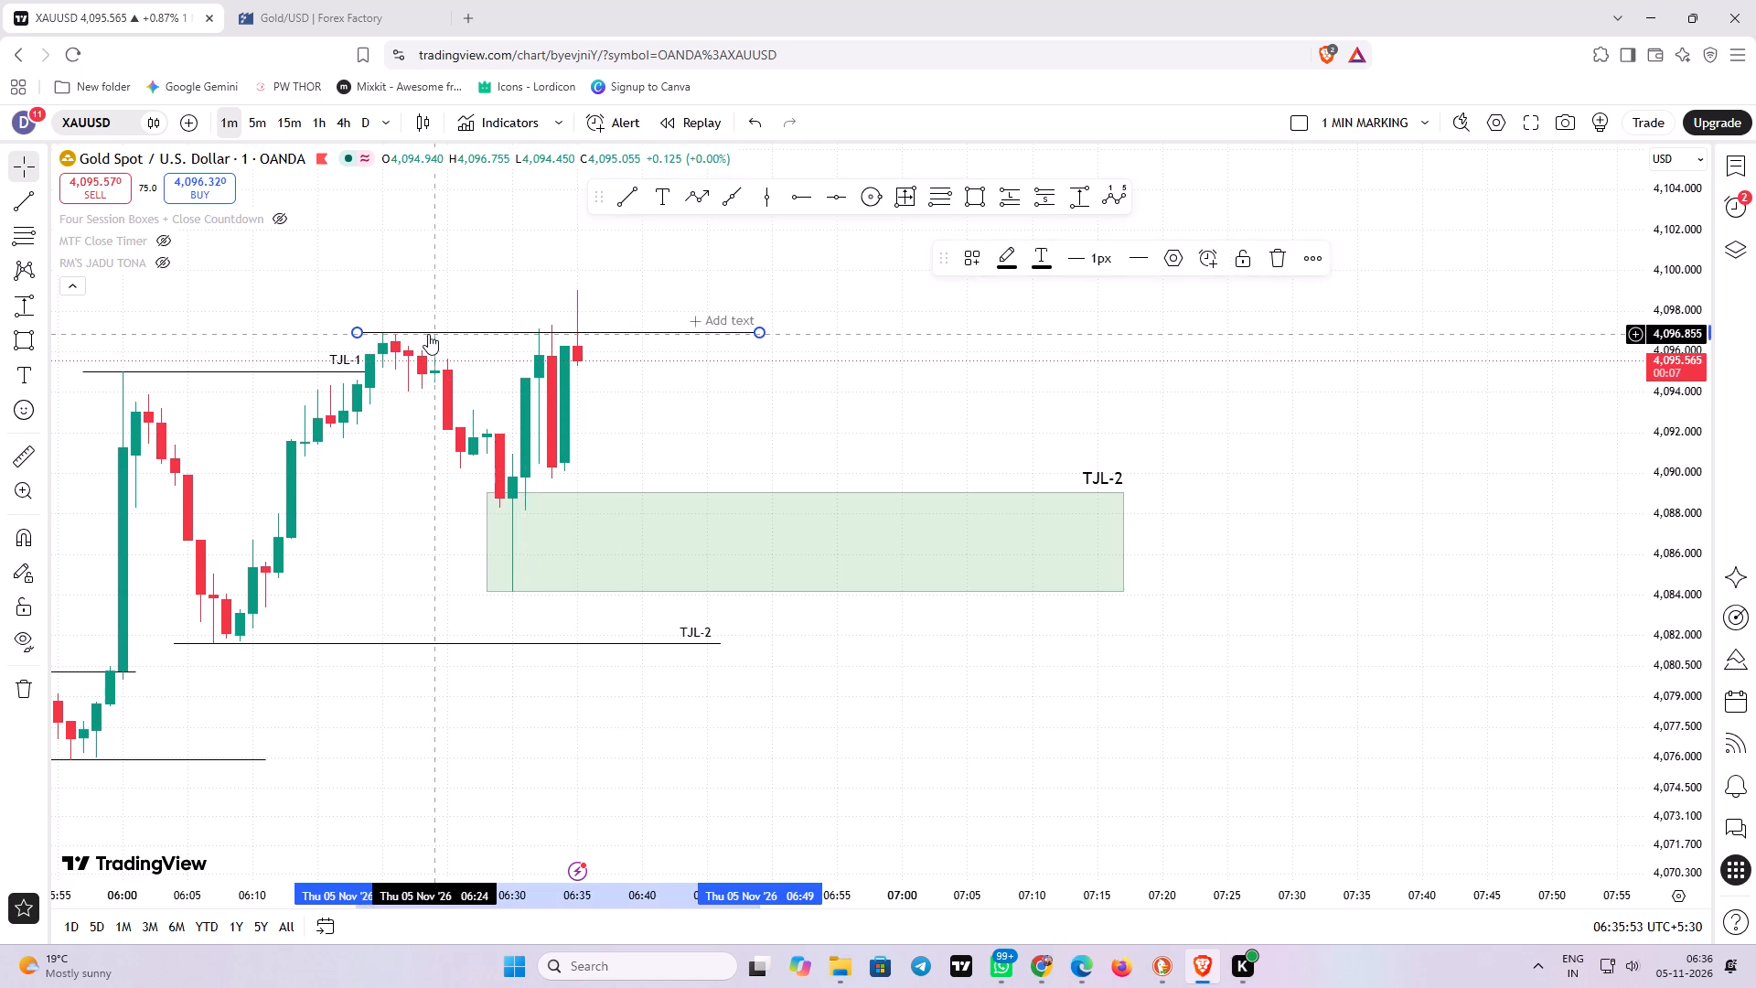